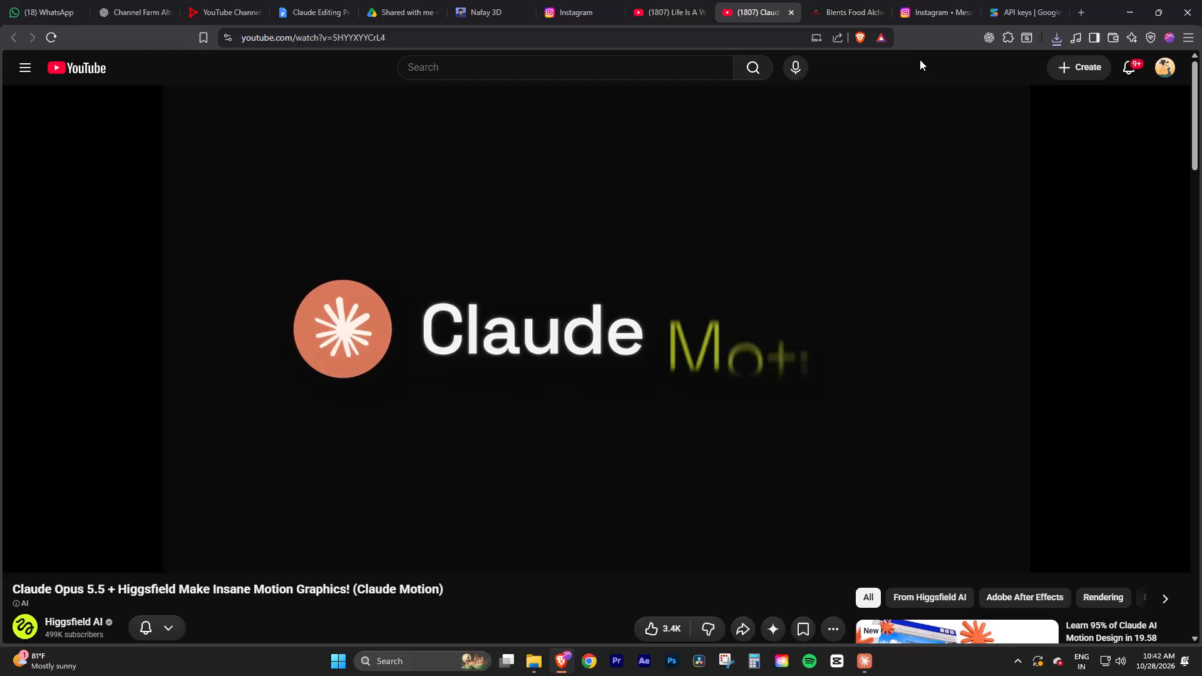
# Enter "remove handwrite text from photo" as the YouTube search query, replacing the smoothie commercial search.
pyautogui.click(676, 0)
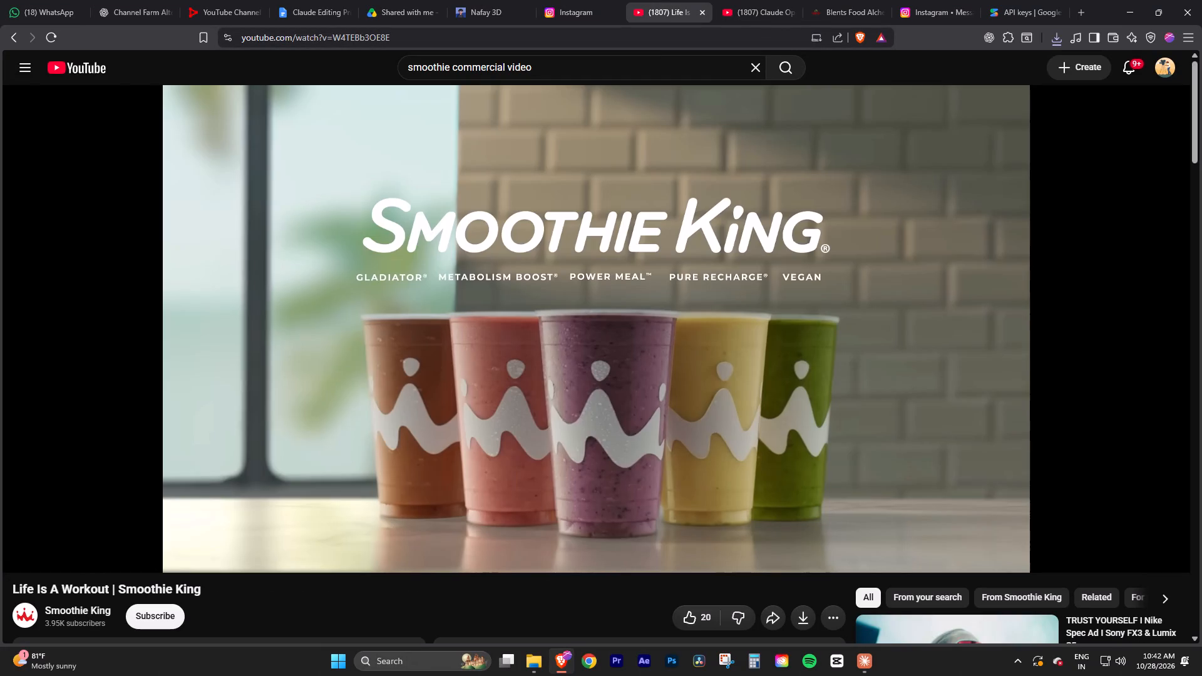
pyautogui.click(754, 64)
pyautogui.click(677, 64)
pyautogui.write('remove')
pyautogui.press('space')
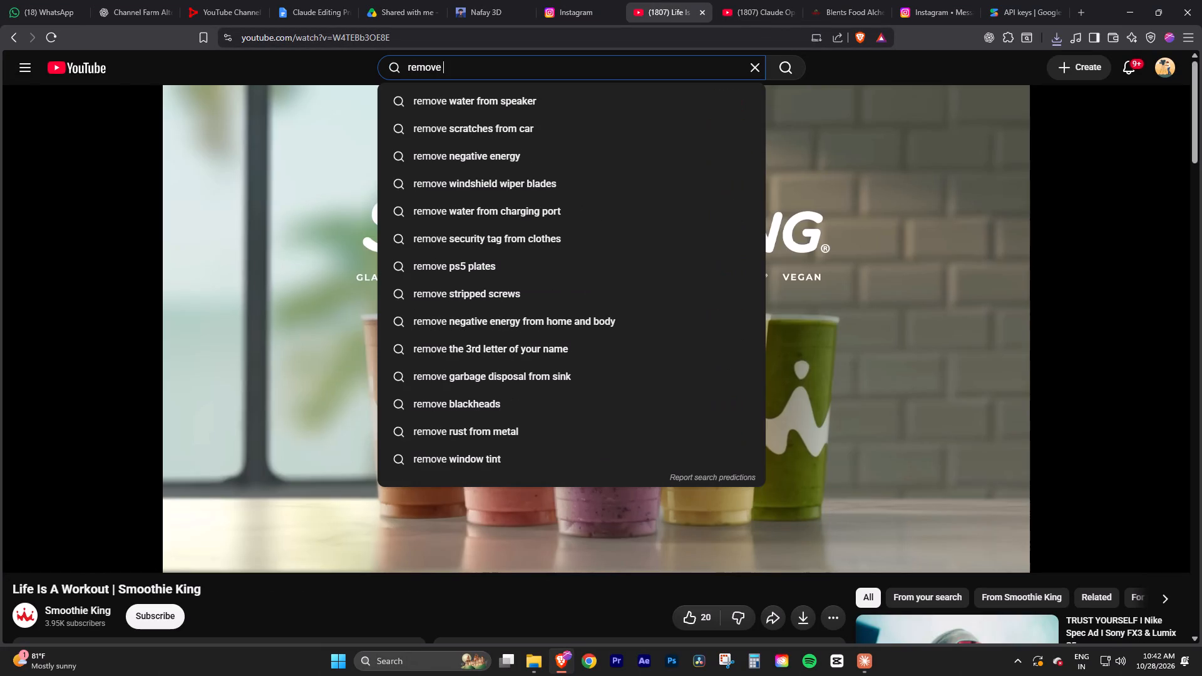
pyautogui.write('hand')
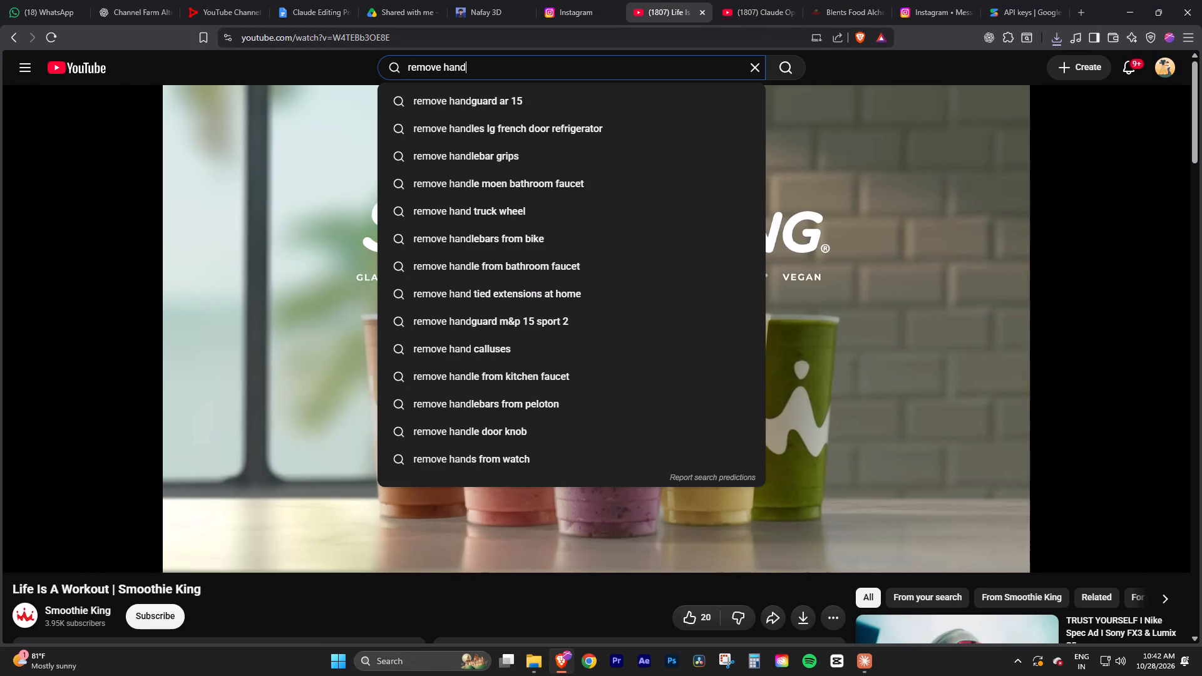
pyautogui.write('write')
pyautogui.press('space')
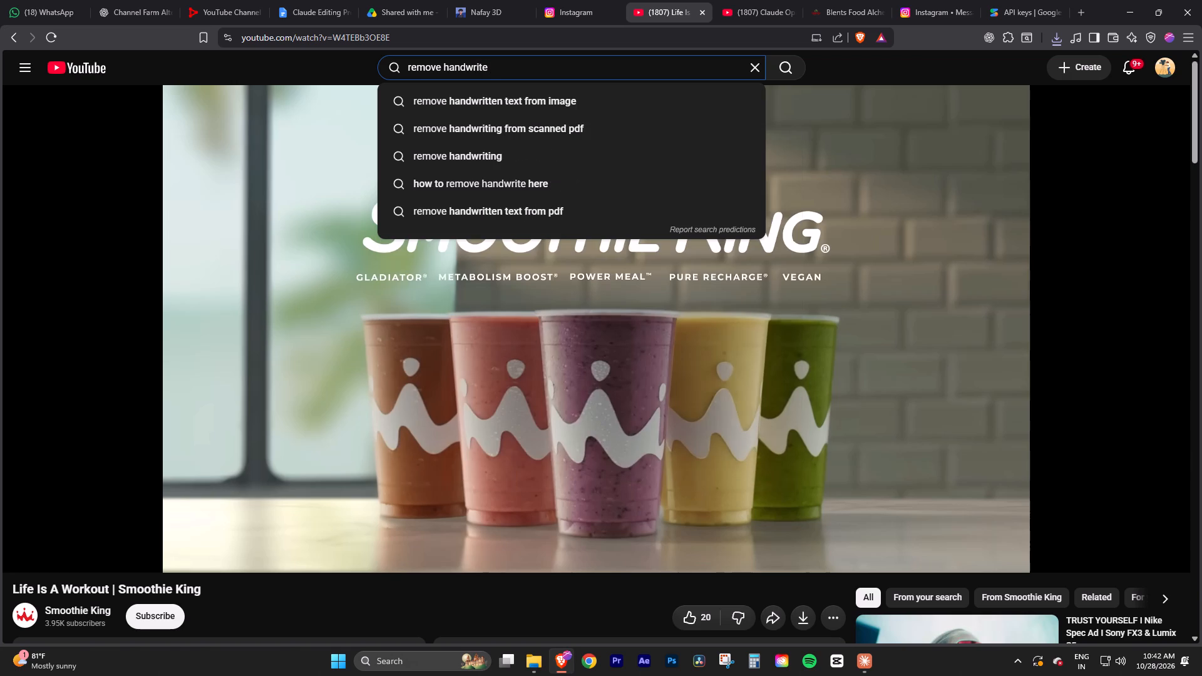
pyautogui.write('text')
pyautogui.press('space')
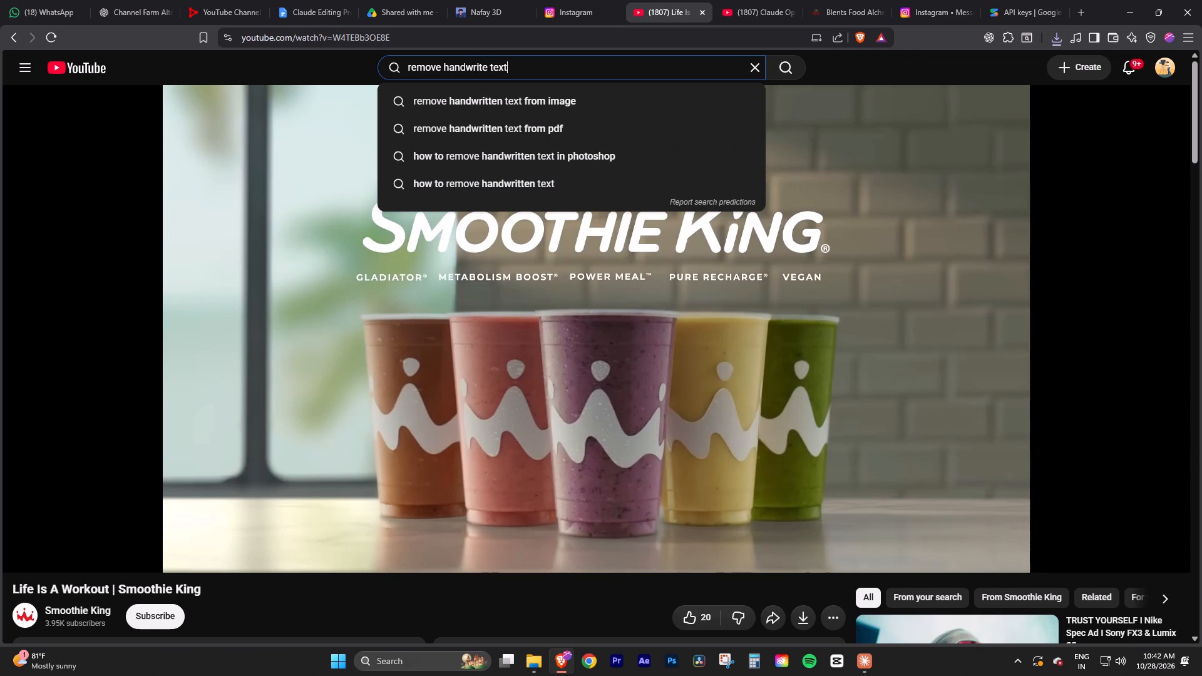
pyautogui.write('from ph')
pyautogui.write('oto')
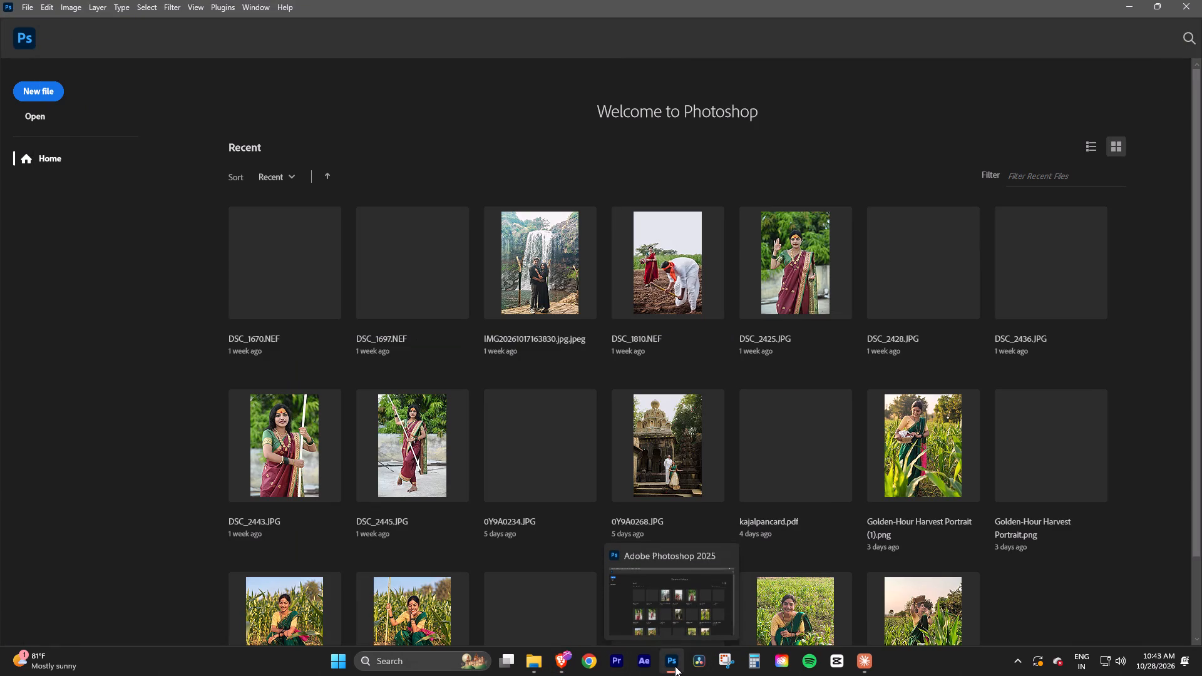
pyautogui.click(41, 121)
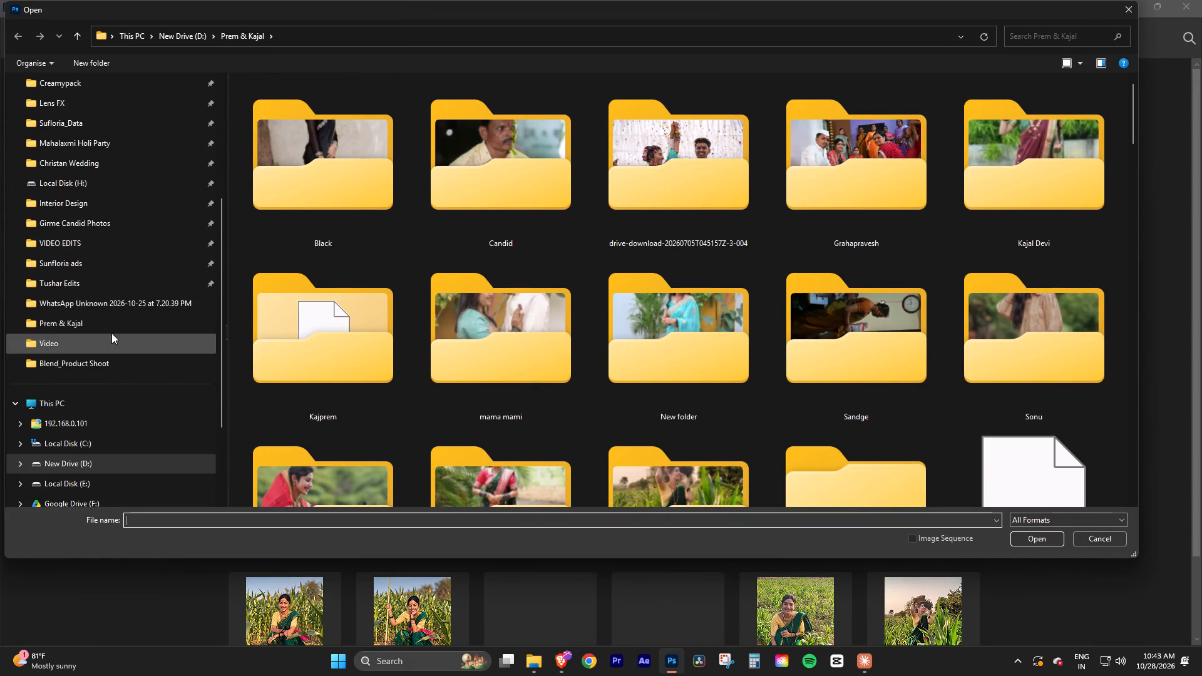
pyautogui.scroll(-6, 171, 387)
pyautogui.scroll(2, 91, 225)
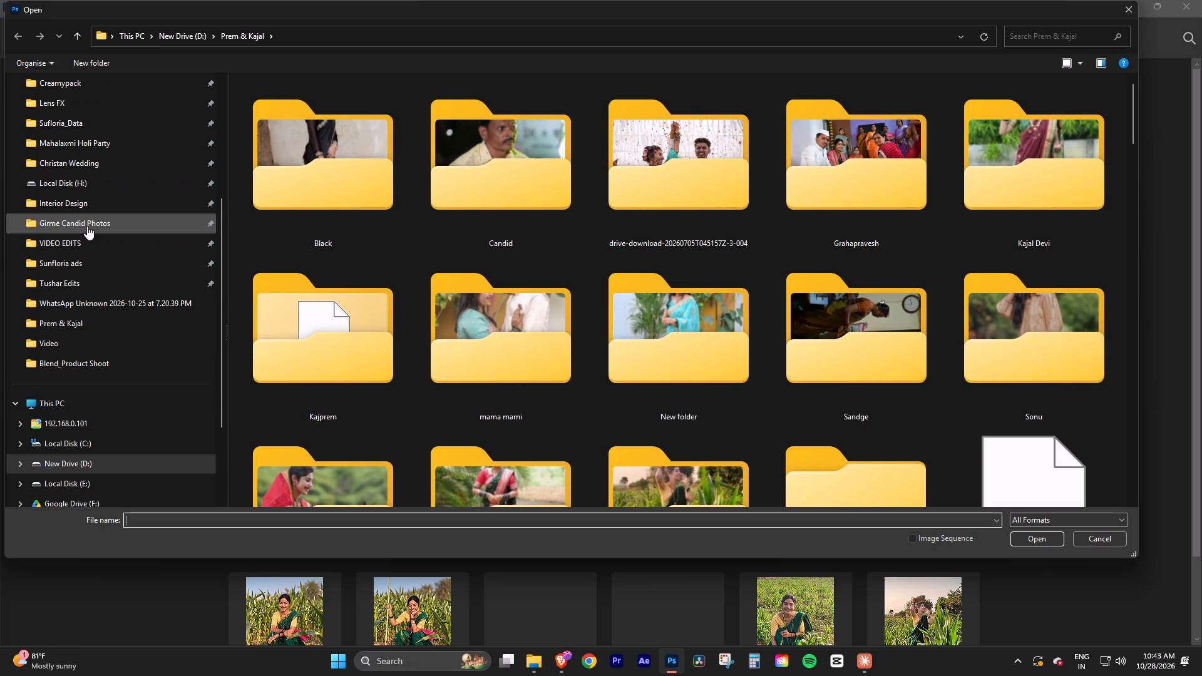
pyautogui.click(80, 241)
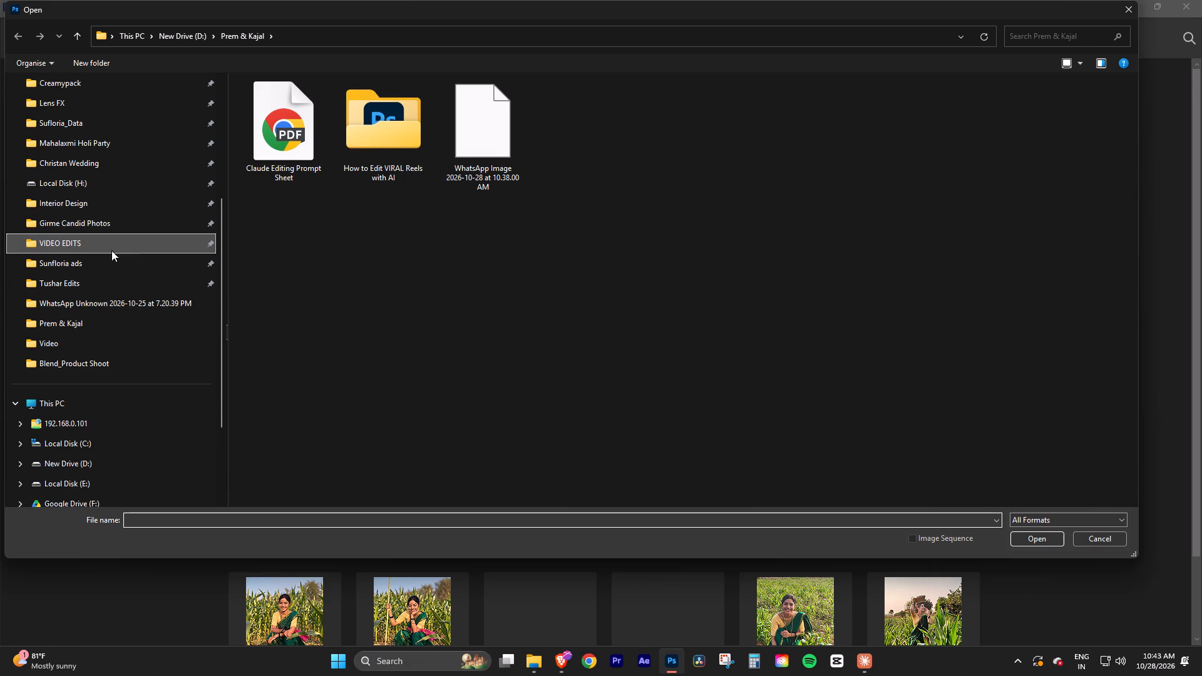
pyautogui.click(474, 164)
pyautogui.press('Return')
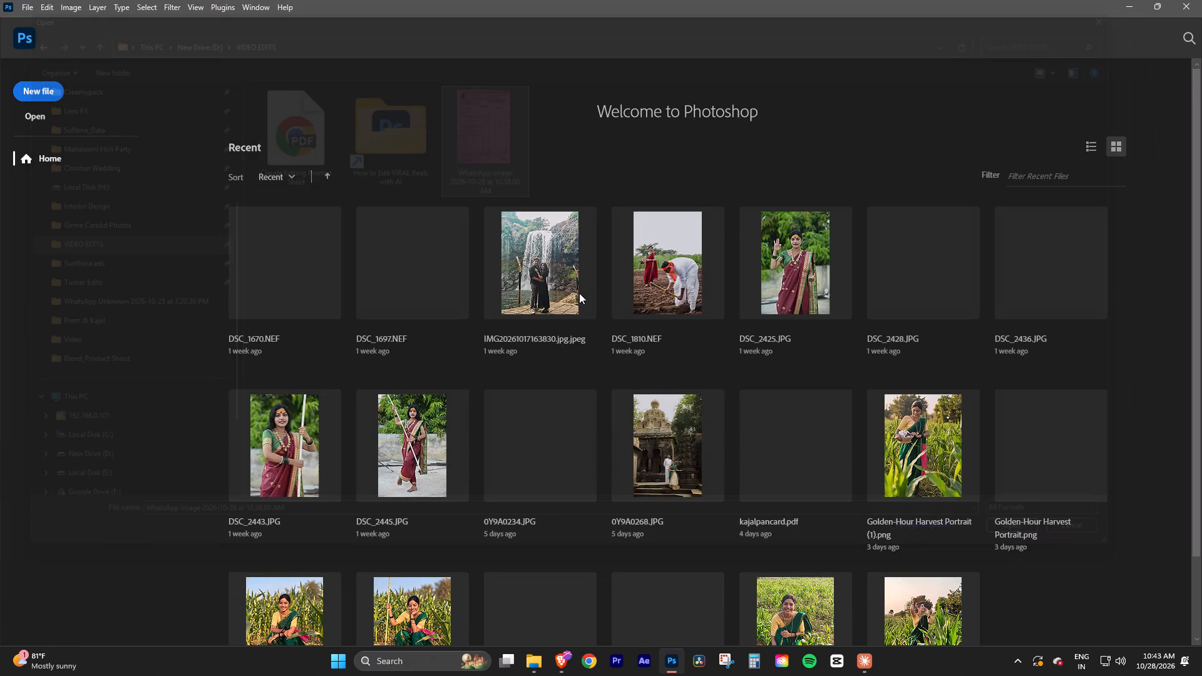
# Switch to YouTube and watch the Short on removing handwriting from documents in Photoshop.
pyautogui.hotkey('alt', 'Tab')
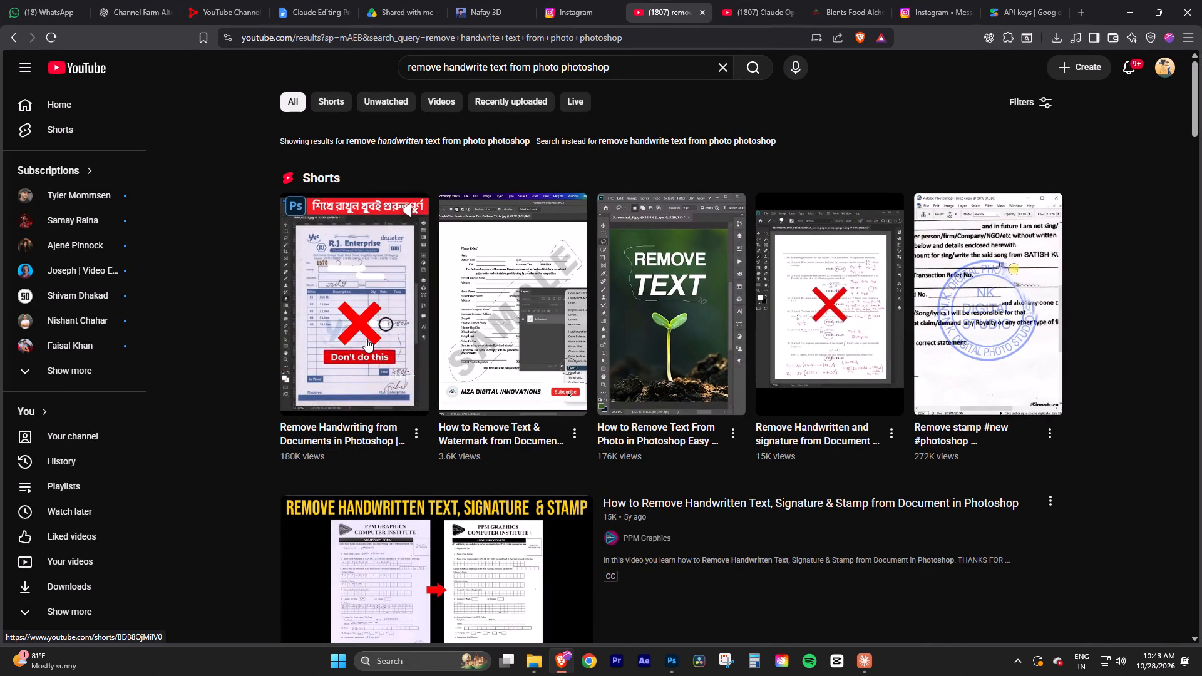
pyautogui.click(366, 339)
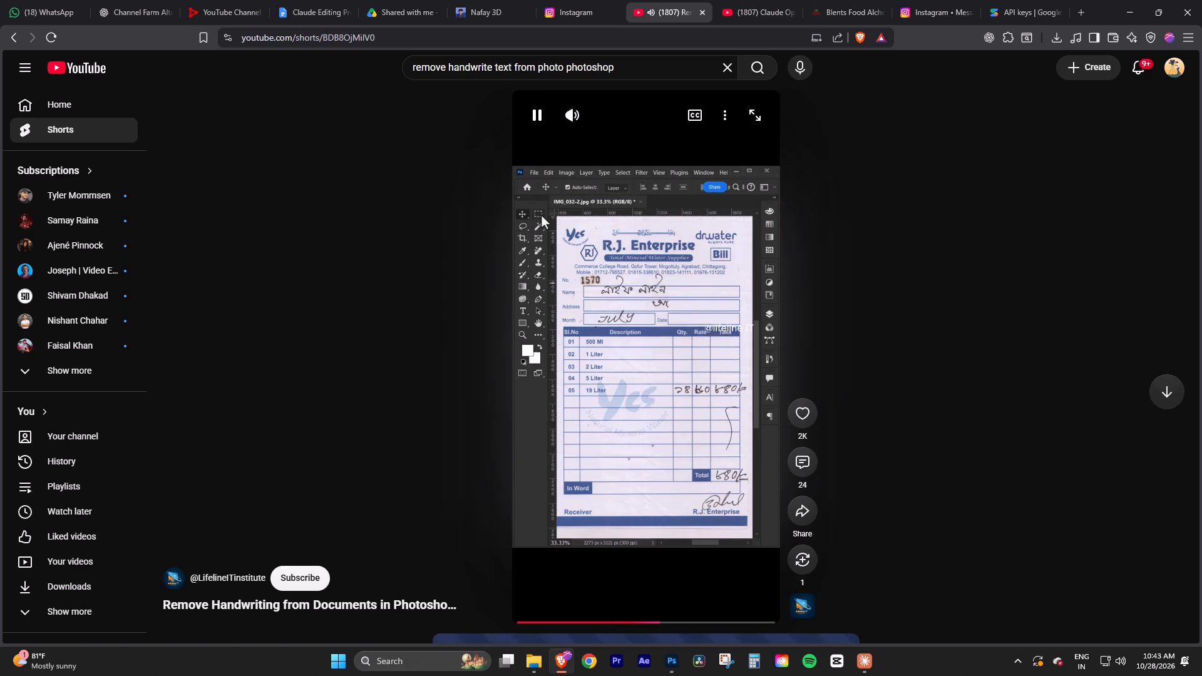
pyautogui.click(677, 454)
# Return to Photoshop and open the receipt photo from Camera Raw with its default settings.
pyautogui.hotkey('alt', 'Tab')
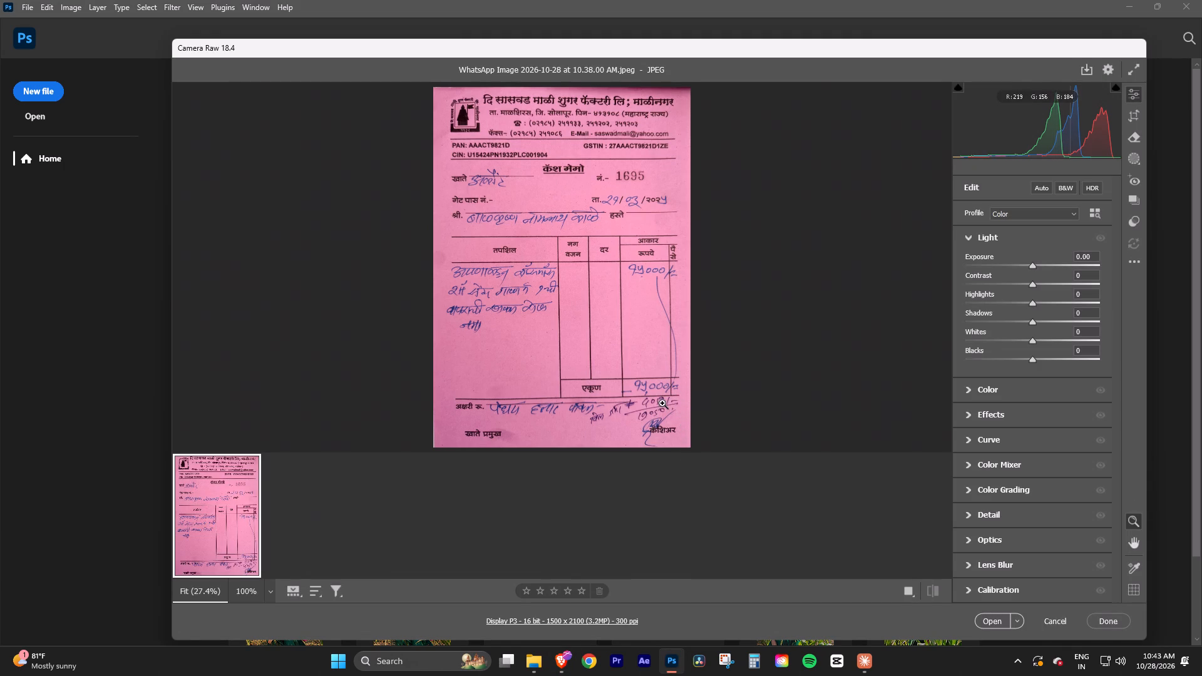
pyautogui.click(989, 622)
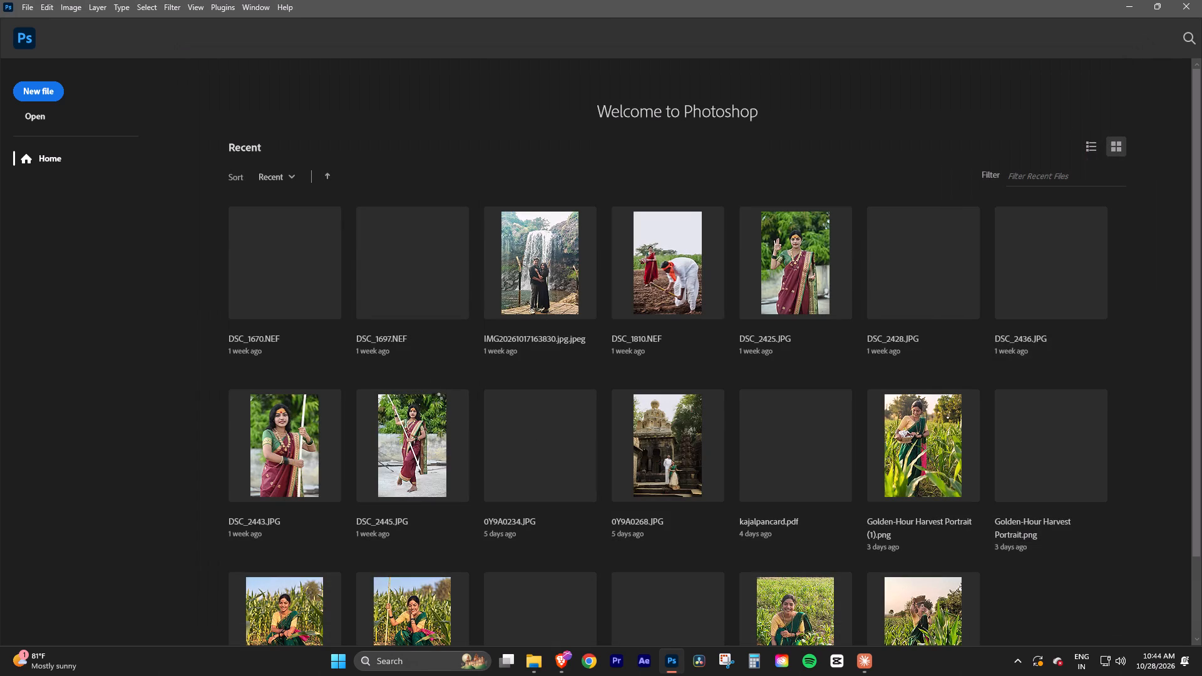
# Marquee-select a clean strip of the ruled line, about 104 × 196 px, just after the handwritten word beside खाते.
pyautogui.press('z')
pyautogui.press('z')
pyautogui.press('z')
pyautogui.press('z')
pyautogui.press('z')
pyautogui.press('z')
pyautogui.press('z')
pyautogui.press('z')
pyautogui.press('z')
pyautogui.press('z')
pyautogui.press('z')
pyautogui.press('z')
pyautogui.press('z')
pyautogui.press('z')
pyautogui.press('z')
pyautogui.press('z')
pyautogui.press('z')
pyautogui.press('z')
pyautogui.press('z')
pyautogui.press('z')
pyautogui.moveTo(413, 239); pyautogui.dragTo(480, 309)
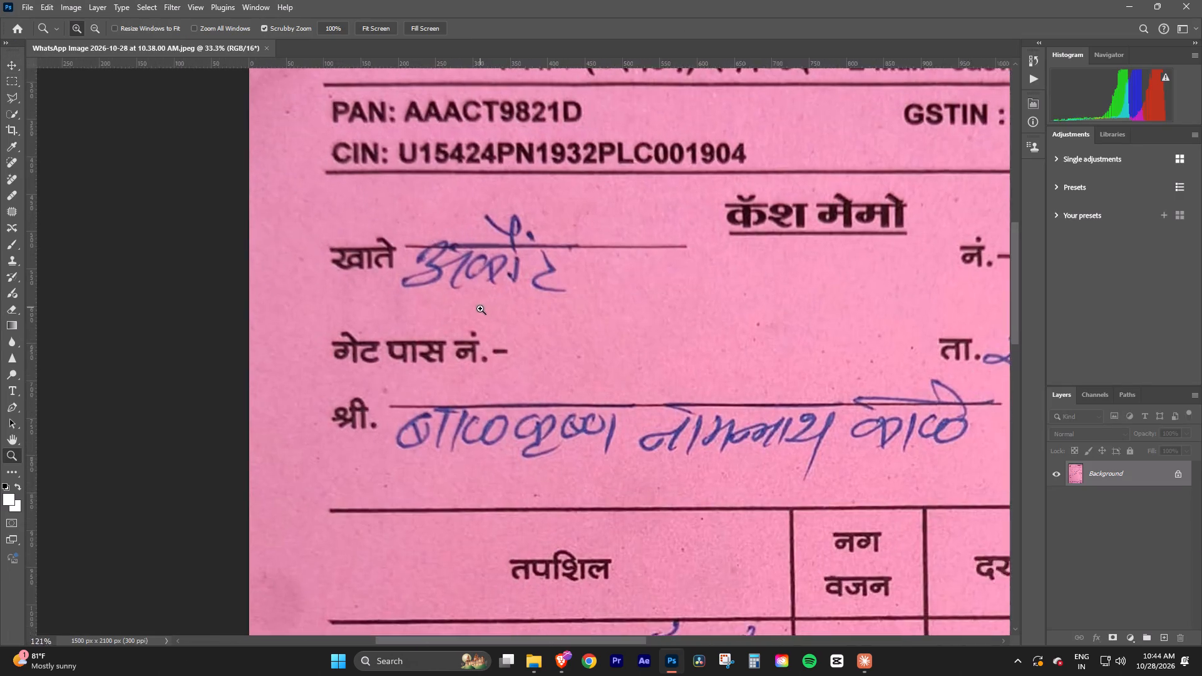
pyautogui.moveTo(480, 309); pyautogui.dragTo(456, 306)
pyautogui.click(11, 78)
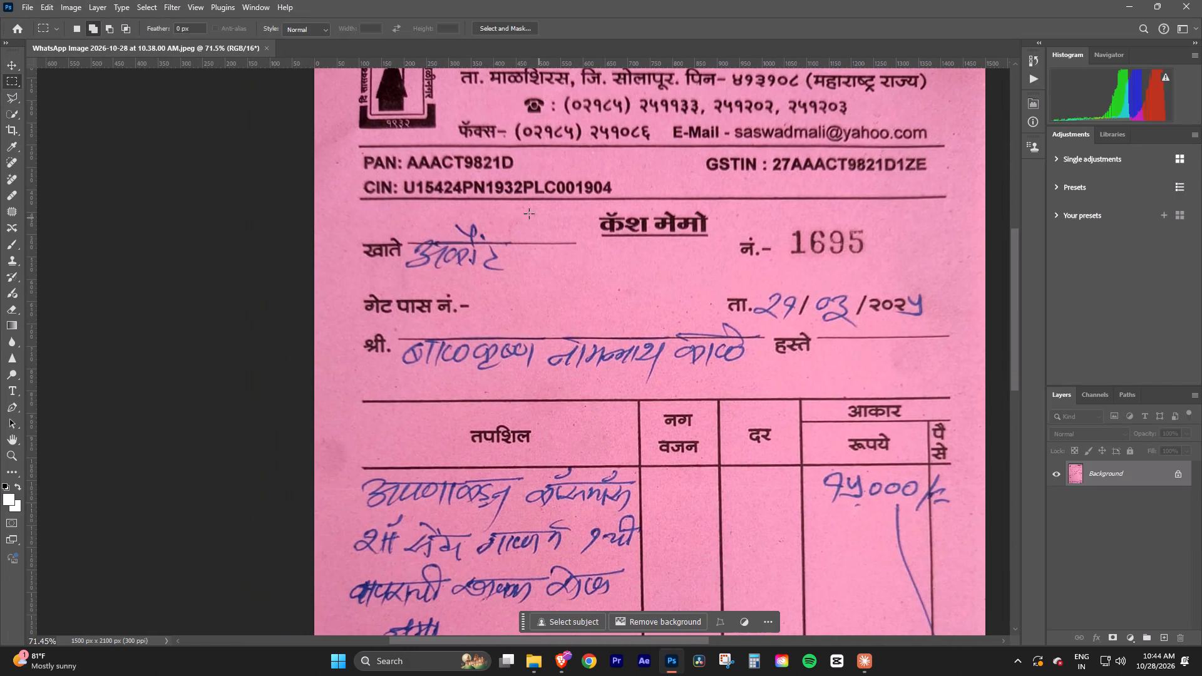
pyautogui.moveTo(507, 208); pyautogui.dragTo(553, 295)
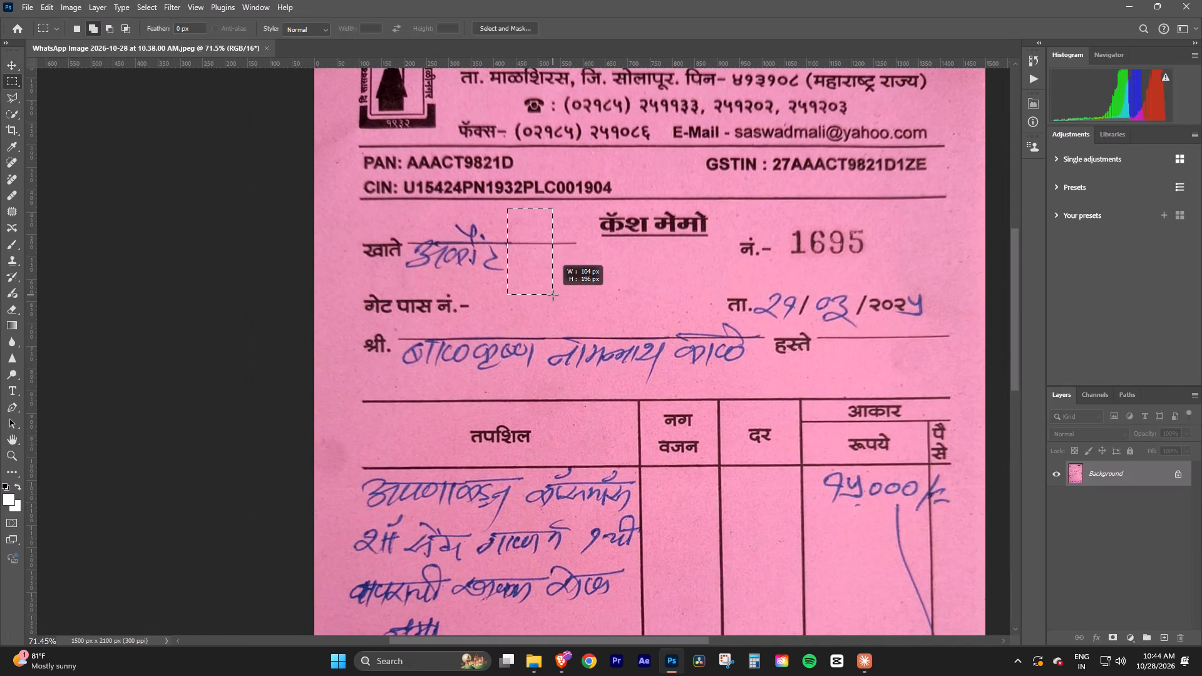
pyautogui.moveTo(553, 295); pyautogui.dragTo(554, 295)
pyautogui.moveTo(527, 268); pyautogui.dragTo(508, 268)
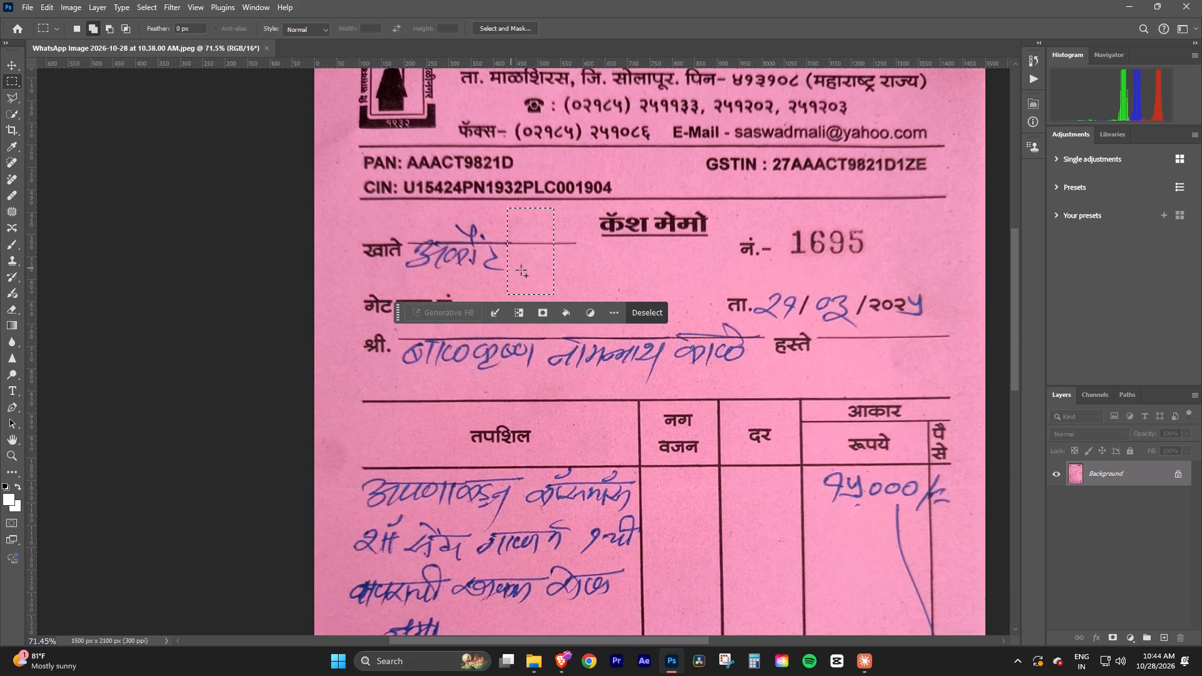
pyautogui.hotkey('ctrl', 'z')
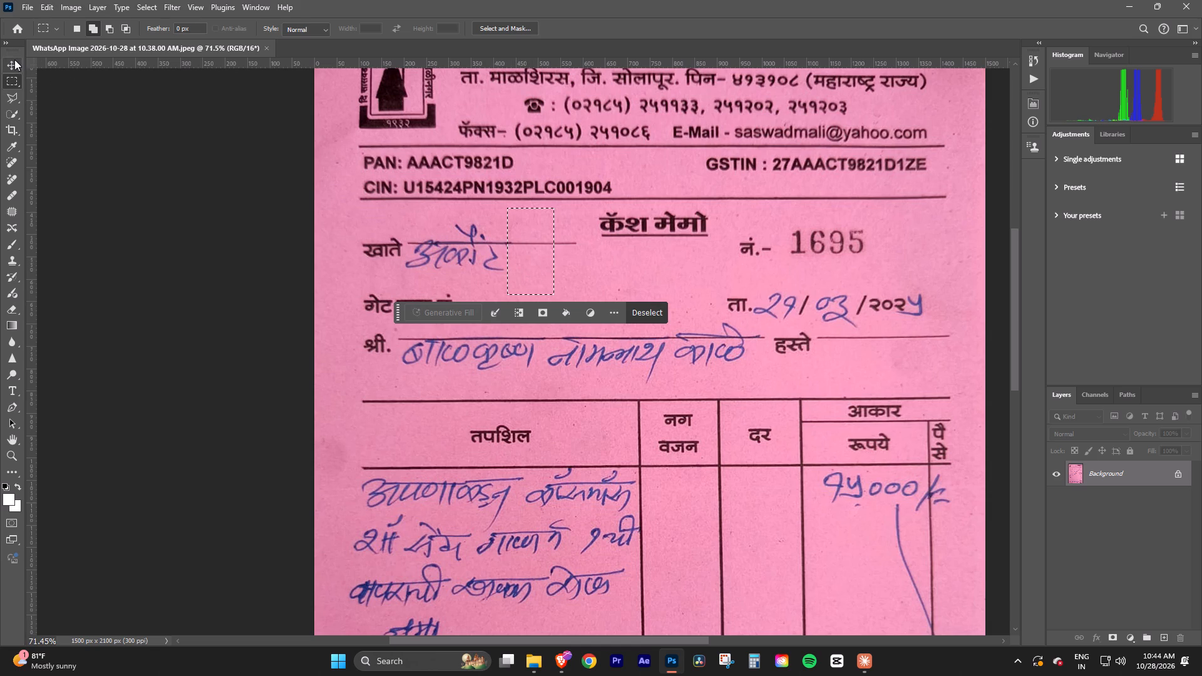
# Cover the end of the handwritten word beside खाते with a copy of the selected strip, keeping the ruled line aligned.
pyautogui.click(12, 59)
pyautogui.keyDown('alt'); pyautogui.moveTo(524, 262); pyautogui.dragTo(518, 262); pyautogui.keyUp('alt')
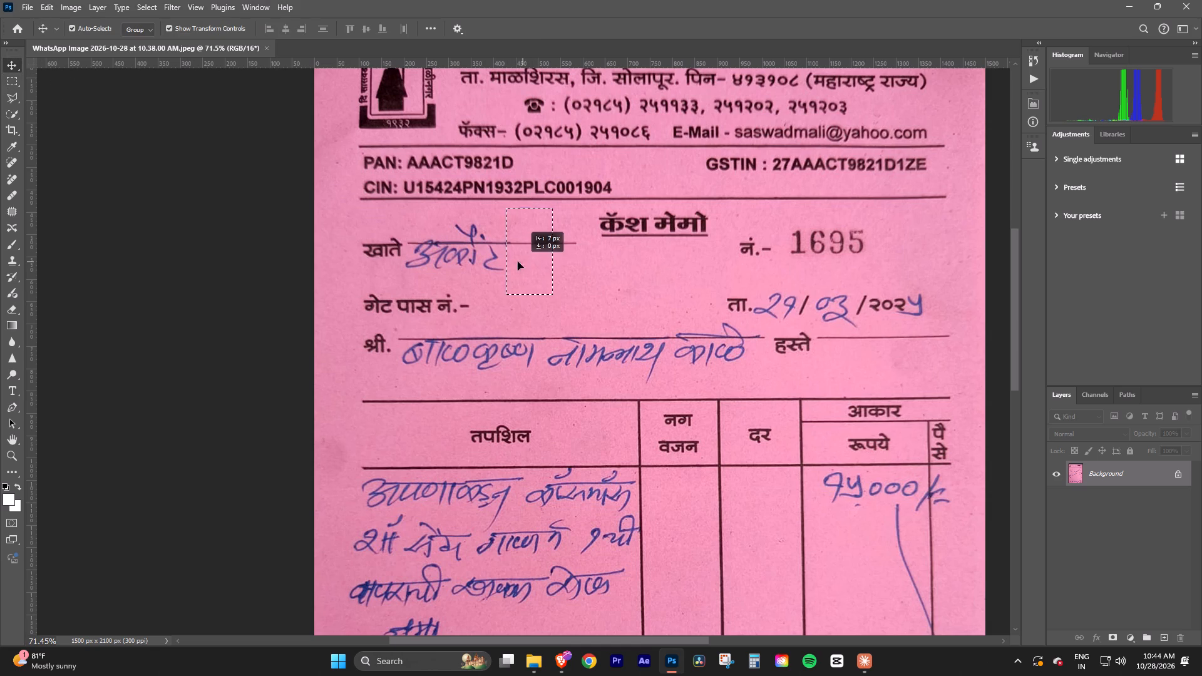
pyautogui.keyDown('alt'); pyautogui.moveTo(518, 262); pyautogui.dragTo(486, 259); pyautogui.keyUp('alt')
pyautogui.moveTo(488, 259); pyautogui.dragTo(478, 260)
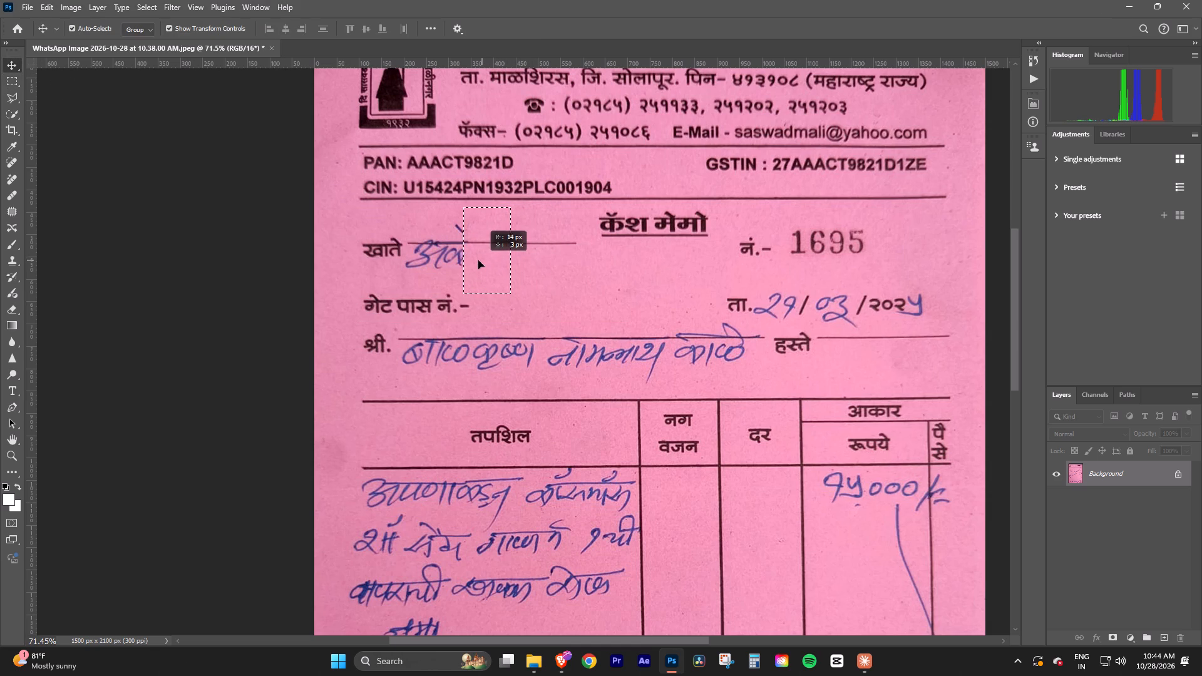
pyautogui.moveTo(478, 260); pyautogui.dragTo(460, 262)
pyautogui.hotkey('ctrl', 'z')
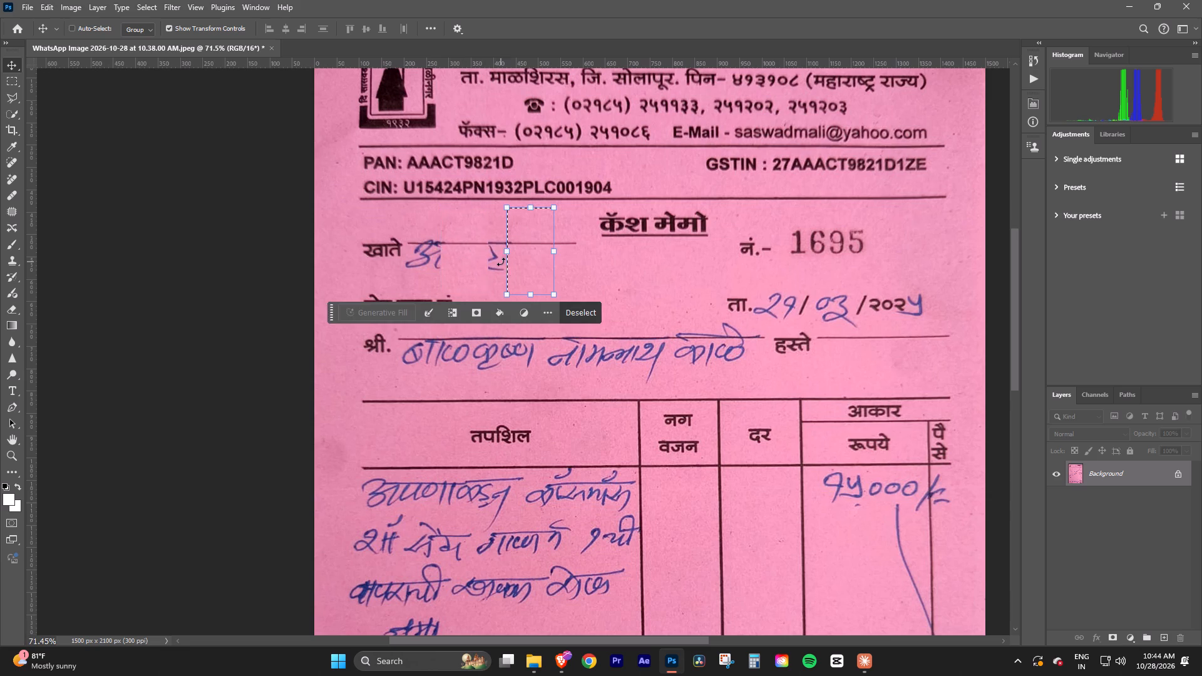
pyautogui.keyDown('alt'); pyautogui.moveTo(532, 262); pyautogui.dragTo(499, 262); pyautogui.keyUp('alt')
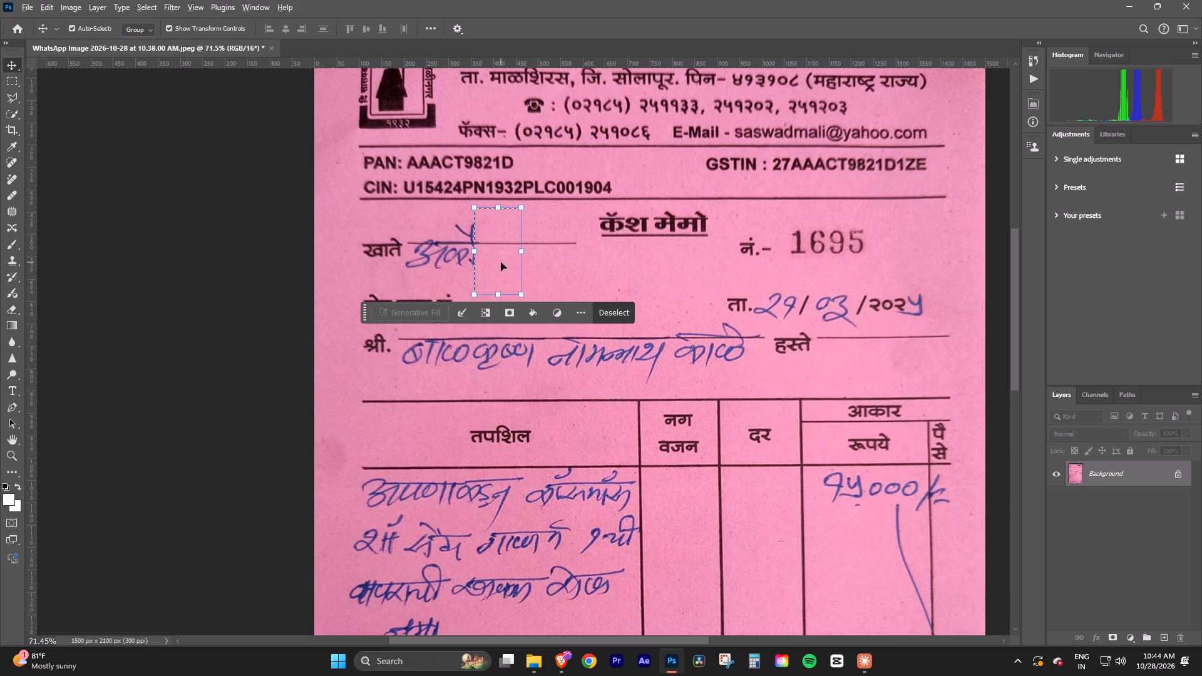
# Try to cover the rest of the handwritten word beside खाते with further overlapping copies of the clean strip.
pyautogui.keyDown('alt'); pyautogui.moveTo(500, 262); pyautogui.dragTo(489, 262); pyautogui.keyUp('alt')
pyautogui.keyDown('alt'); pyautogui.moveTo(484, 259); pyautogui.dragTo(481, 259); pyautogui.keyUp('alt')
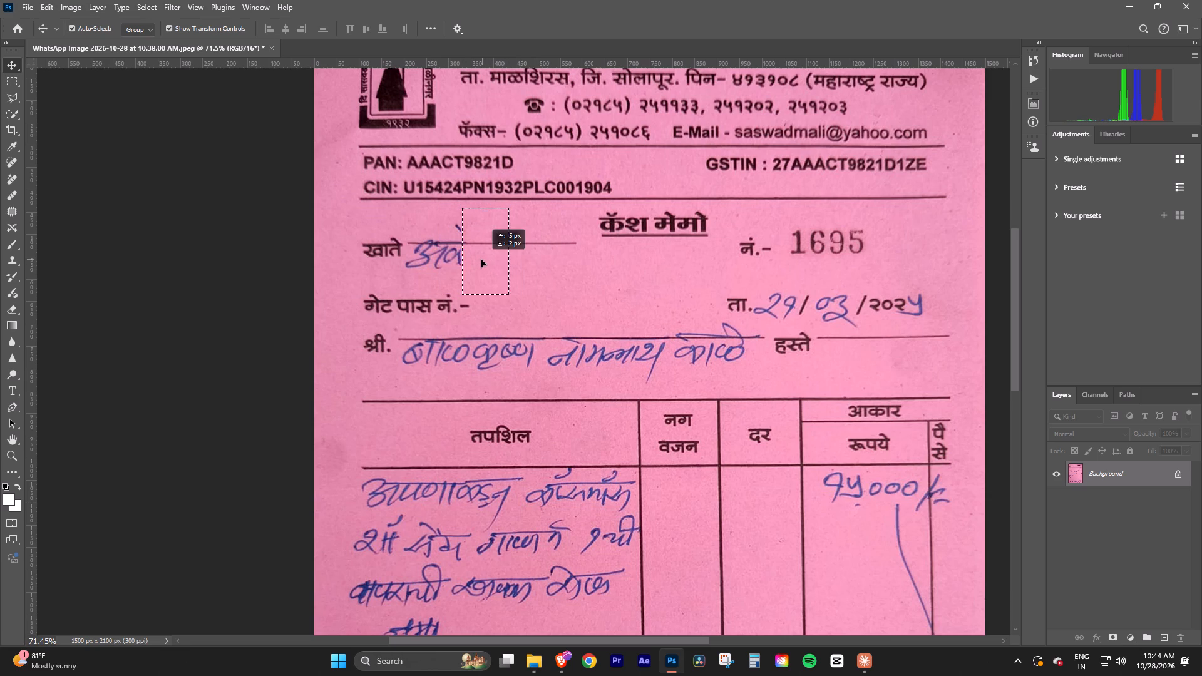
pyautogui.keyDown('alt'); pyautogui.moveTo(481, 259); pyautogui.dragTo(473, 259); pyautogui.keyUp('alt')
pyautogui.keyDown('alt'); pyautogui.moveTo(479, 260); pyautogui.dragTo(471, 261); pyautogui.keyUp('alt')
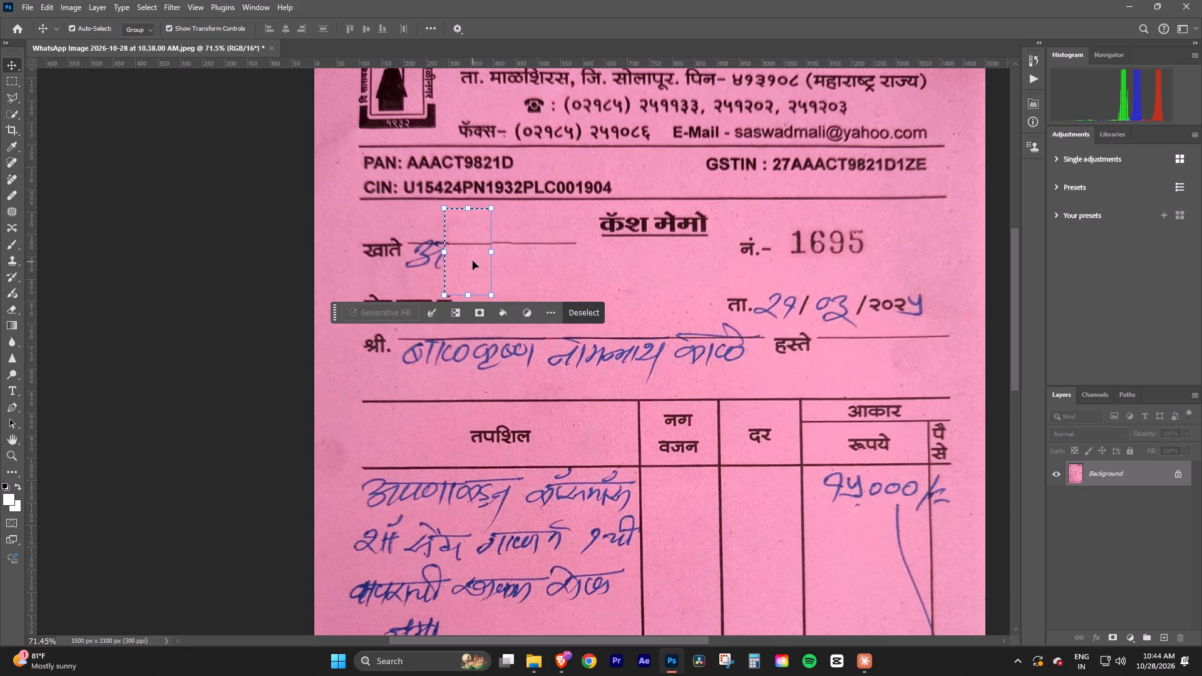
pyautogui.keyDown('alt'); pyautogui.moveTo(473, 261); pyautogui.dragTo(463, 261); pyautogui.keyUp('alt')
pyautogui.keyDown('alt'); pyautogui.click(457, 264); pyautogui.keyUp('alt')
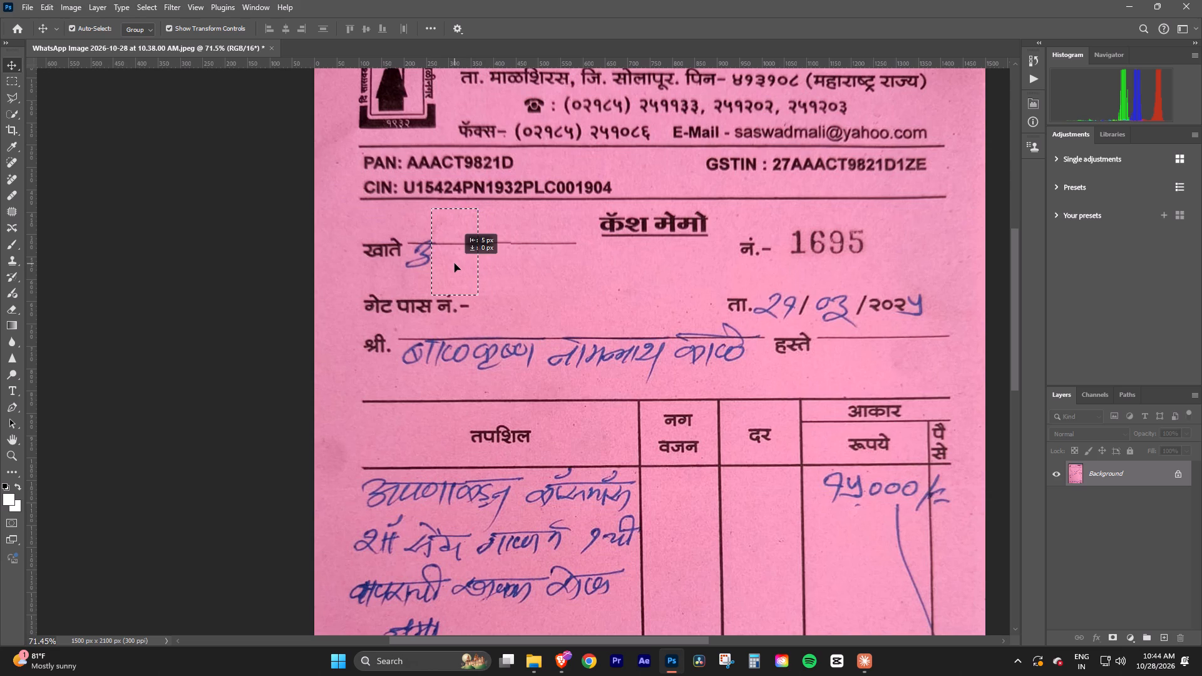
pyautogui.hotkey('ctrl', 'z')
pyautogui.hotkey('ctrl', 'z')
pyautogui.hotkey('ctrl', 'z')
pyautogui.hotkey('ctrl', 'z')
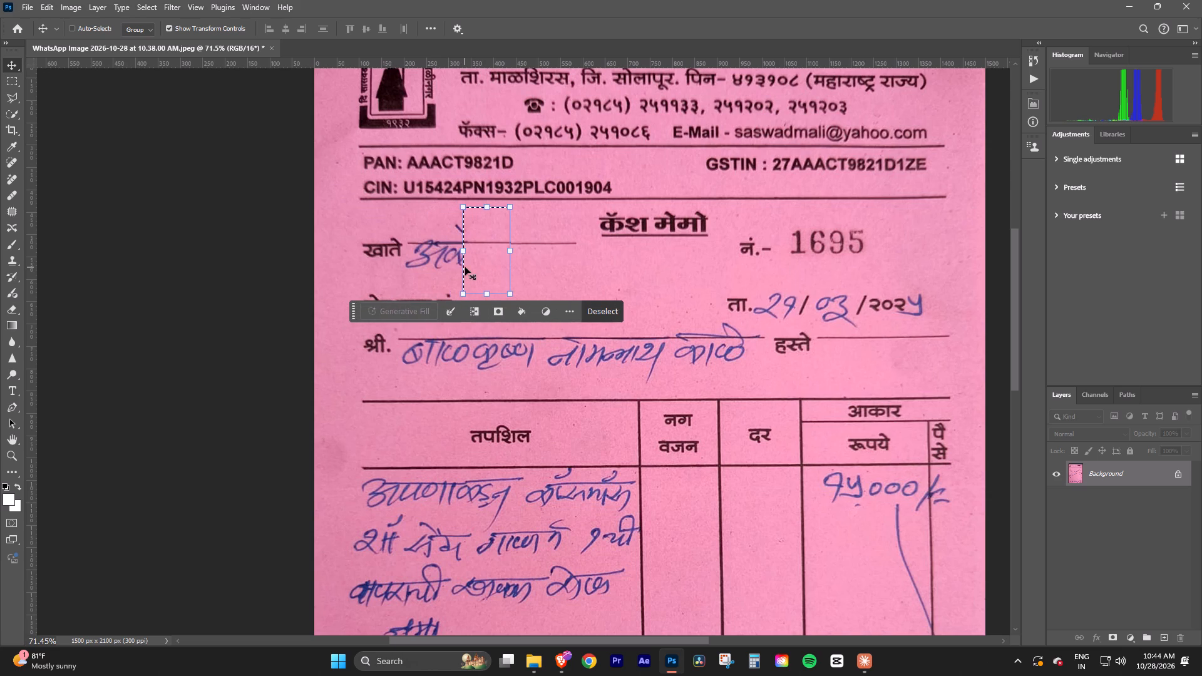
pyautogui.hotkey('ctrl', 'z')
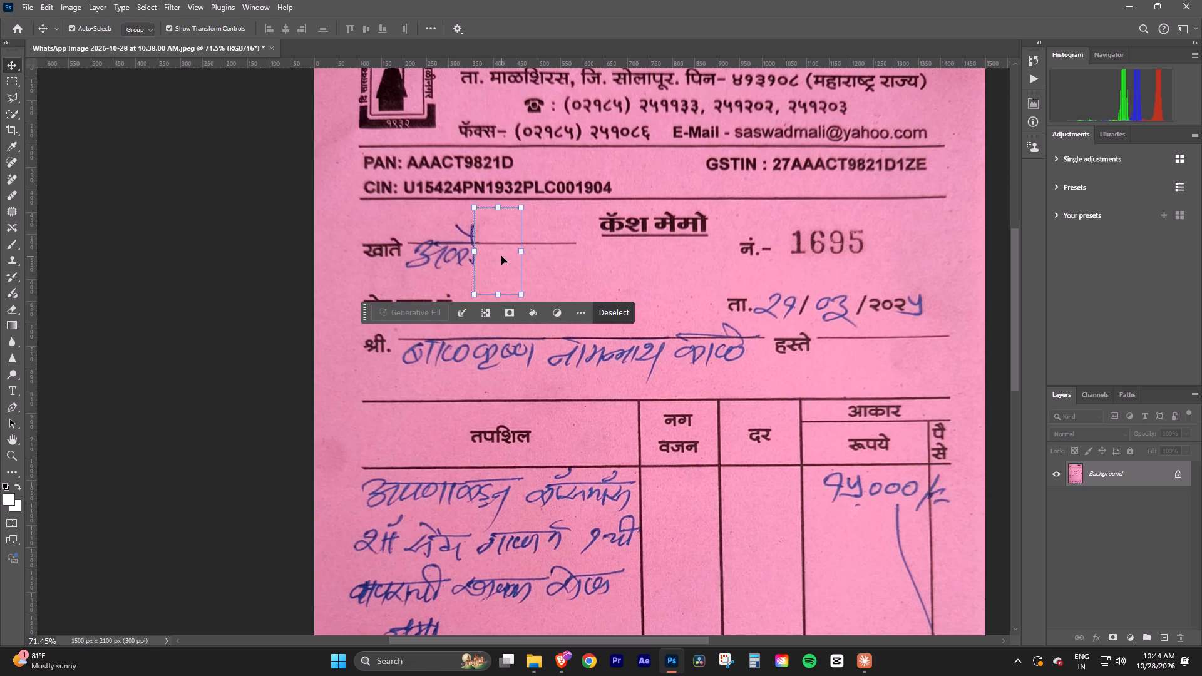
# Stretch the selected clean strip back to the खाते label, about 243% width, covering the remaining handwriting with the ruled line level, and deselect.
pyautogui.keyDown('alt'); pyautogui.moveTo(473, 252); pyautogui.dragTo(461, 252); pyautogui.keyUp('alt')
pyautogui.hotkey('ctrl', 'z')
pyautogui.keyDown('ctrl'); pyautogui.moveTo(472, 252); pyautogui.dragTo(468, 252); pyautogui.keyUp('ctrl')
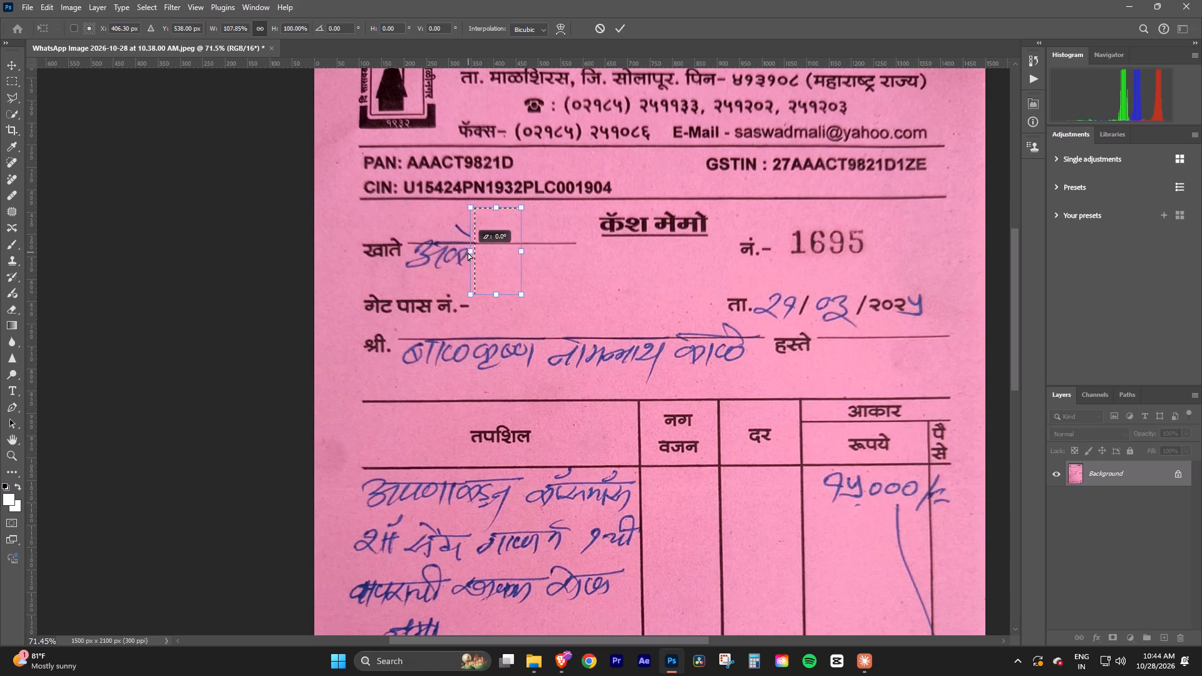
pyautogui.keyDown('ctrl'); pyautogui.moveTo(468, 252); pyautogui.dragTo(413, 253); pyautogui.keyUp('ctrl')
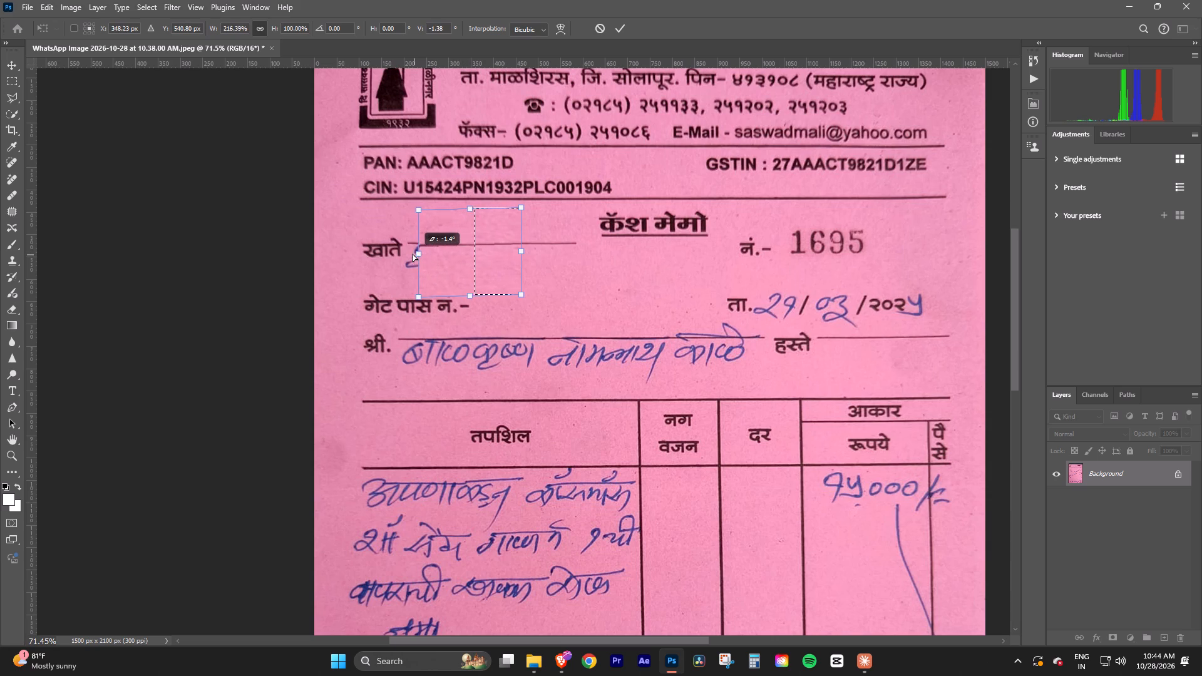
pyautogui.keyDown('ctrl'); pyautogui.moveTo(413, 253); pyautogui.dragTo(407, 253); pyautogui.keyUp('ctrl')
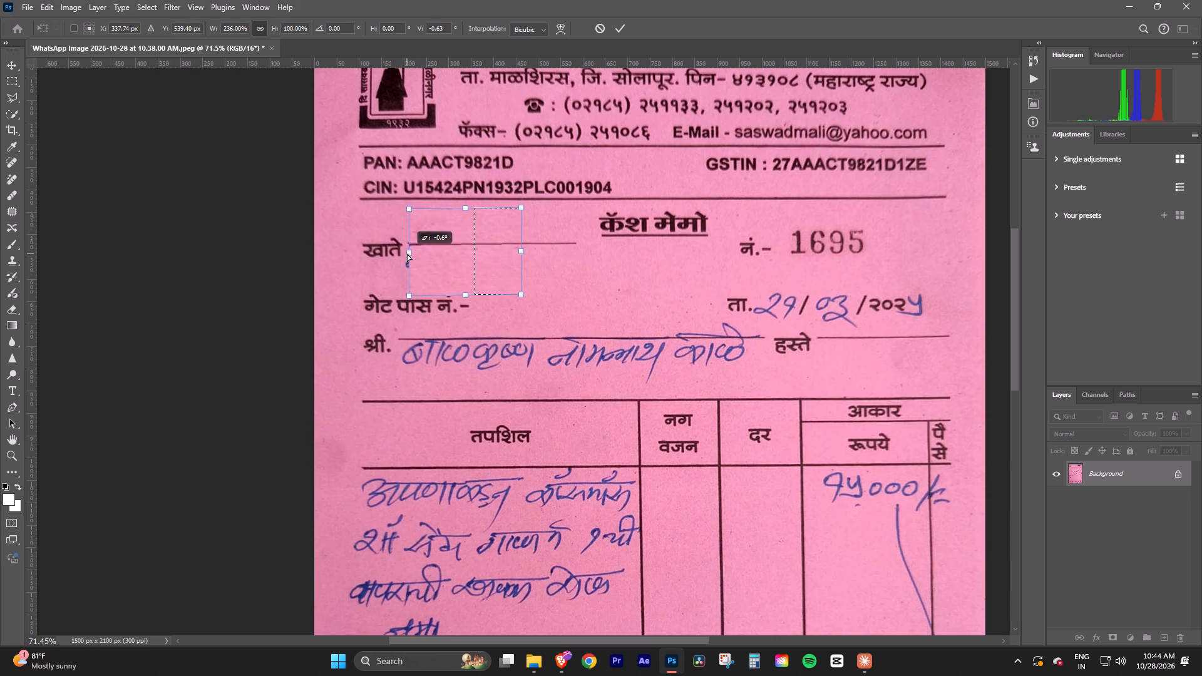
pyautogui.keyDown('ctrl'); pyautogui.moveTo(407, 253); pyautogui.dragTo(405, 251); pyautogui.keyUp('ctrl')
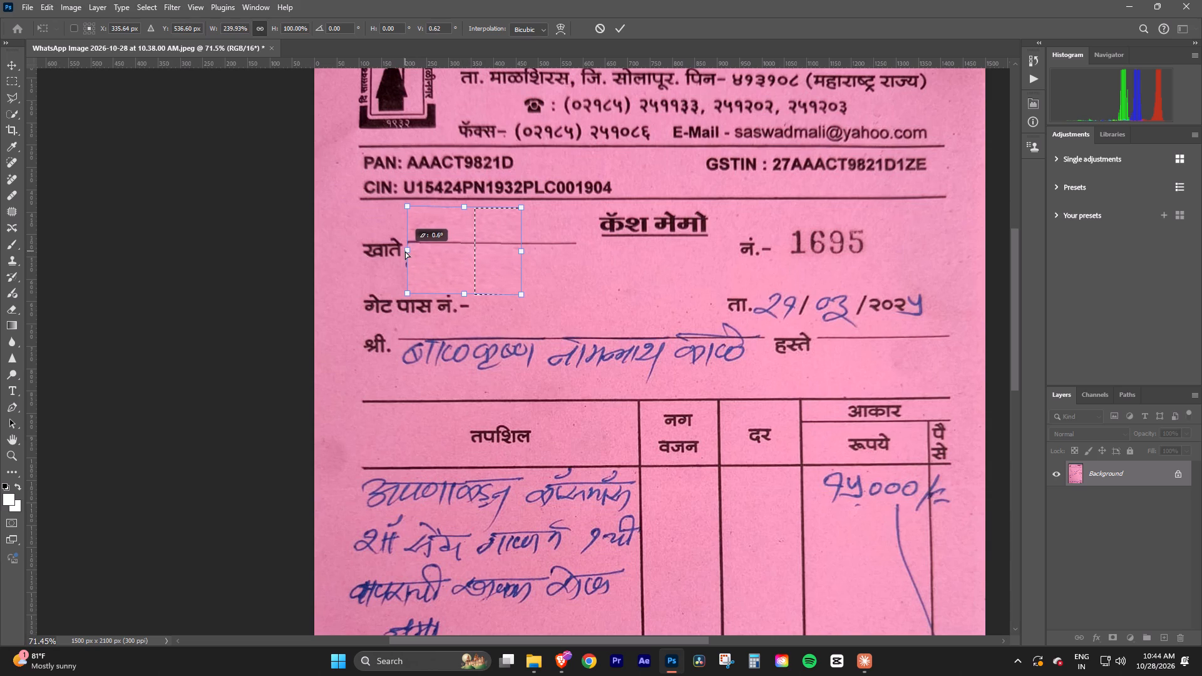
pyautogui.keyDown('ctrl'); pyautogui.moveTo(405, 251); pyautogui.dragTo(404, 252); pyautogui.keyUp('ctrl')
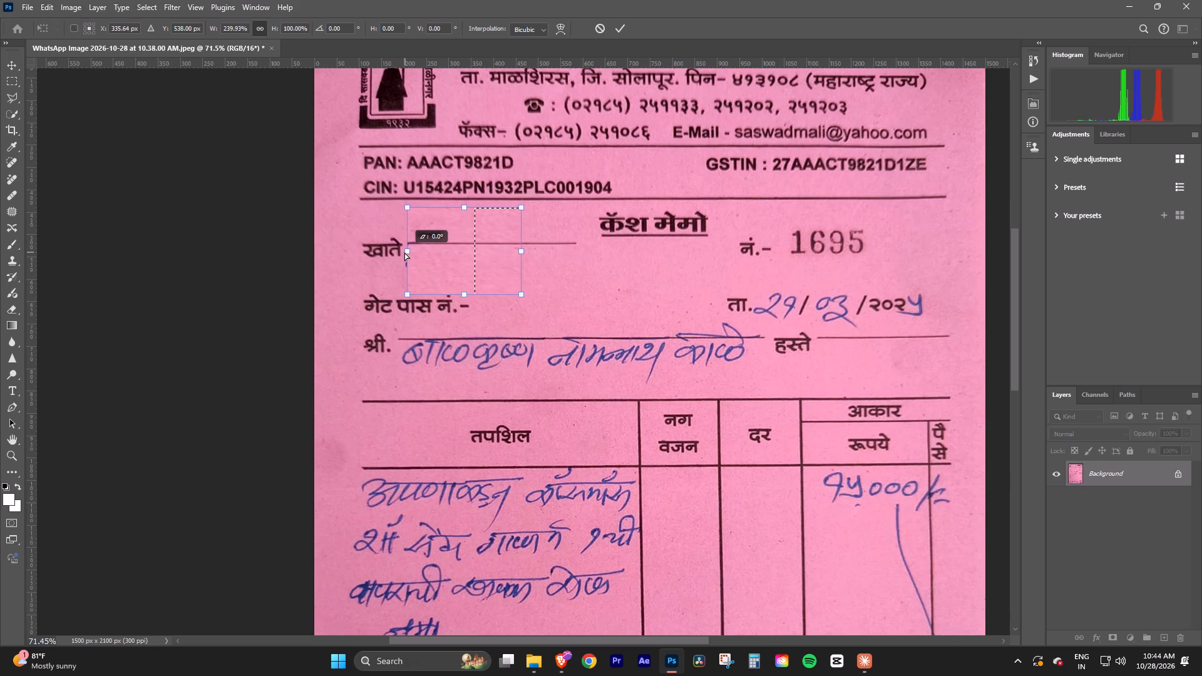
pyautogui.keyDown('ctrl'); pyautogui.moveTo(404, 252); pyautogui.dragTo(404, 252); pyautogui.keyUp('ctrl')
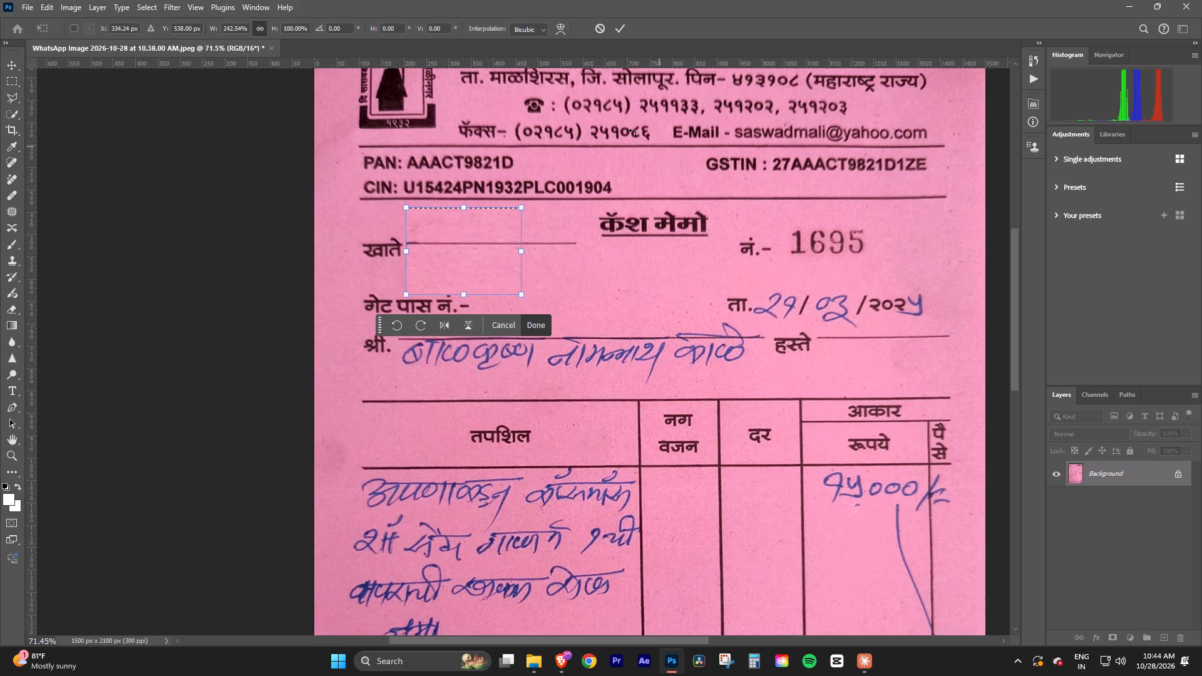
pyautogui.click(617, 27)
pyautogui.hotkey('ctrl', 'd')
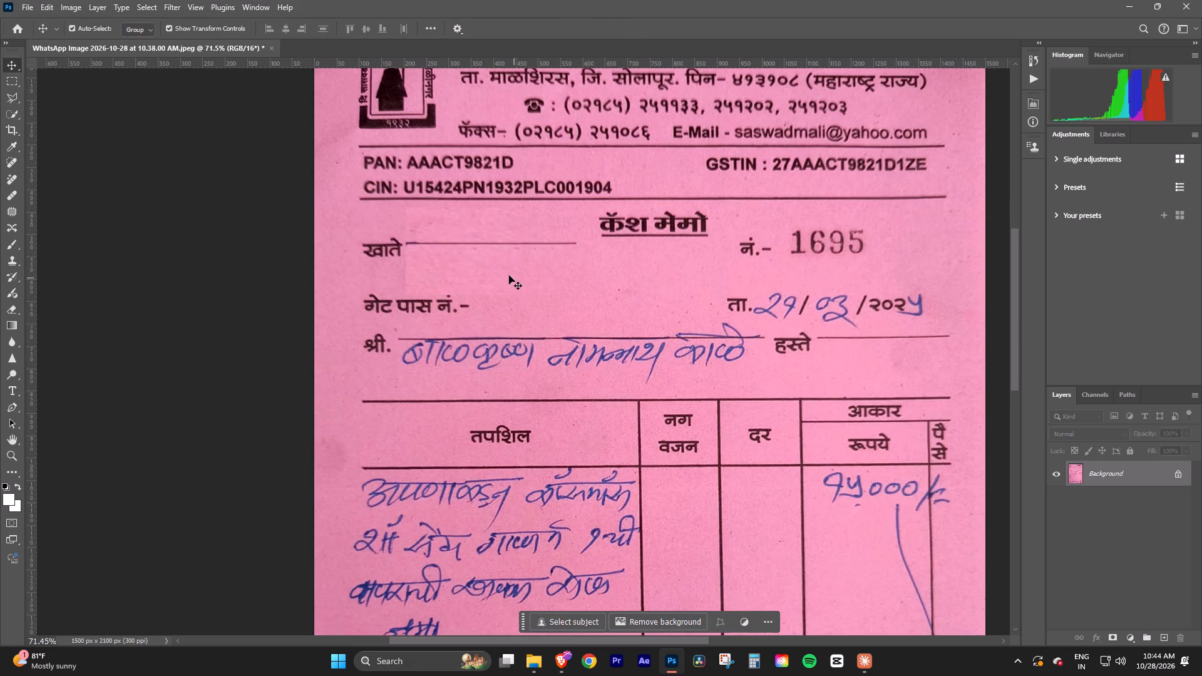
# Blend the patch's visible vertical edge beside खाते, above and below the ruled line, with the Spot Healing Brush at 25 px.
pyautogui.keyDown('alt'); pyautogui.scroll(2, 373, 276); pyautogui.keyUp('alt')
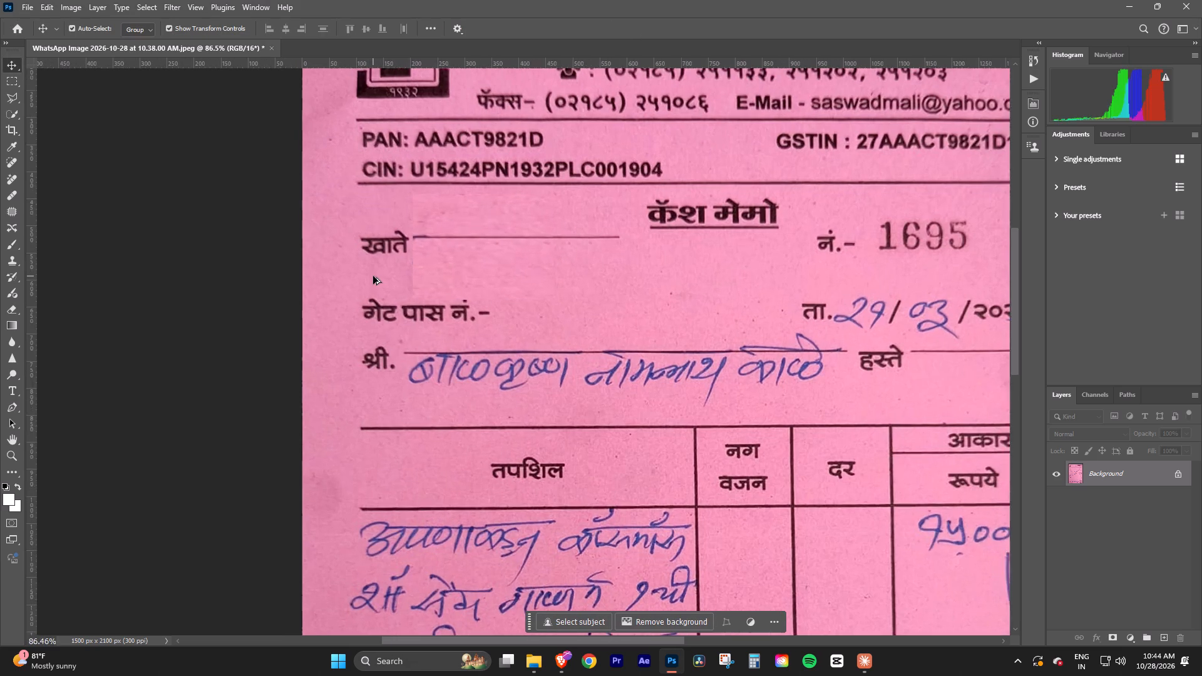
pyautogui.keyDown('alt'); pyautogui.scroll(-2, 372, 276); pyautogui.keyUp('alt')
pyautogui.click(13, 157)
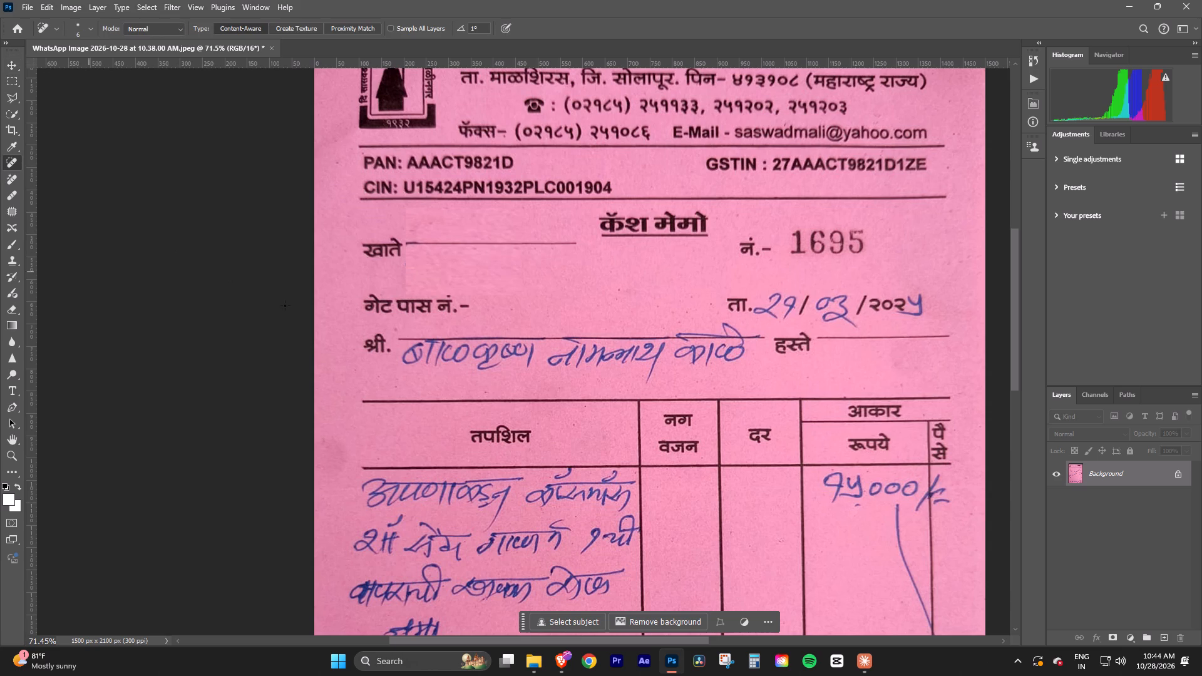
pyautogui.press(']')
pyautogui.press(']')
pyautogui.press(']')
pyautogui.press(']')
pyautogui.press(']')
pyautogui.press(']')
pyautogui.press(']')
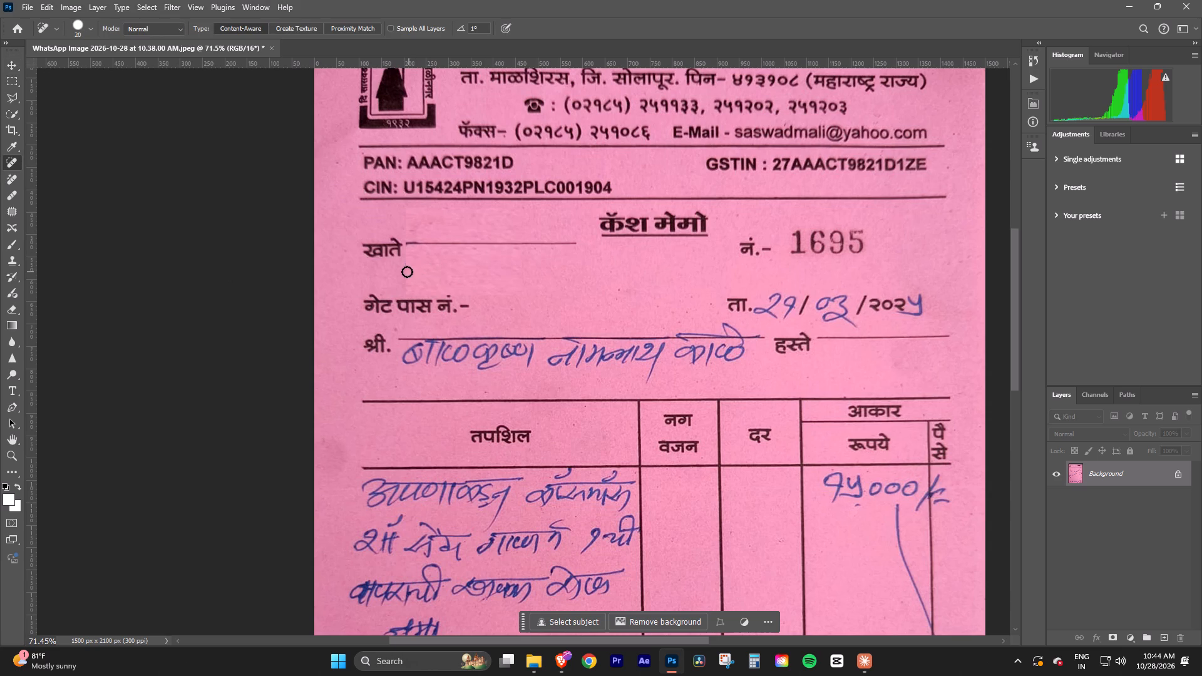
pyautogui.click(405, 274)
pyautogui.moveTo(407, 262); pyautogui.dragTo(406, 282)
pyautogui.moveTo(406, 221); pyautogui.dragTo(406, 238)
# Select blank paper just after the date's handwritten last year digit, stretch it to about 174% width over that digit, and deselect.
pyautogui.keyDown('alt'); pyautogui.scroll(-5, 482, 274); pyautogui.keyUp('alt')
pyautogui.keyDown('alt'); pyautogui.scroll(1, 782, 315); pyautogui.keyUp('alt')
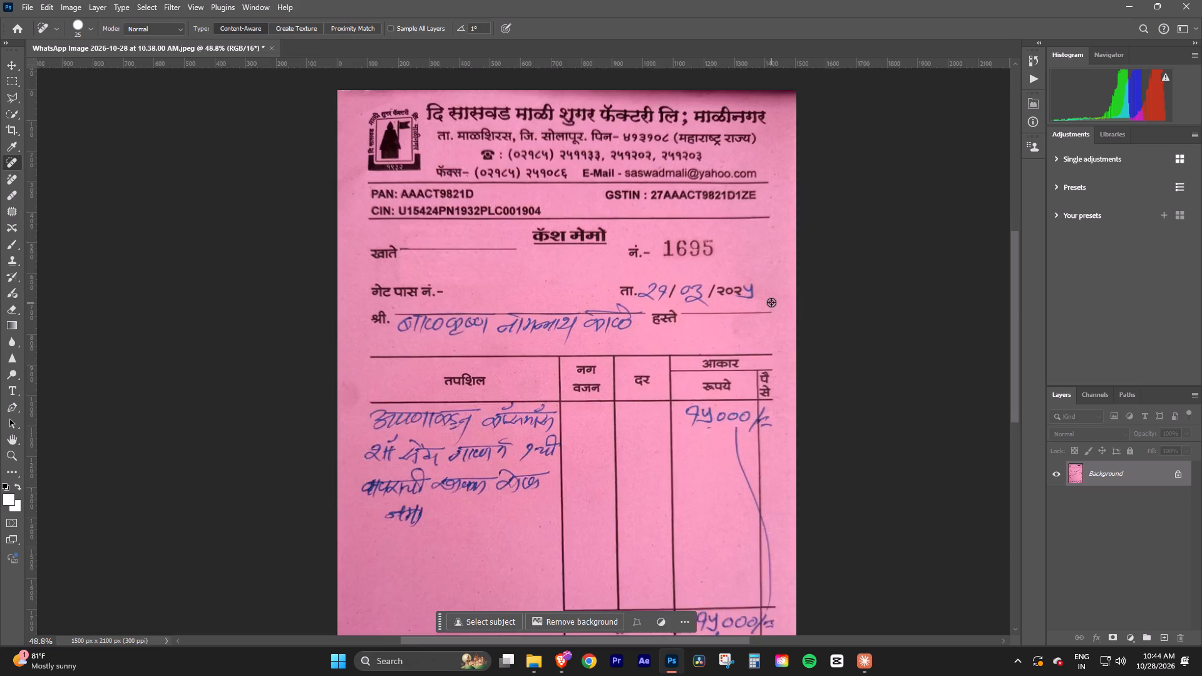
pyautogui.keyDown('alt'); pyautogui.scroll(4, 771, 302); pyautogui.keyUp('alt')
pyautogui.press('space')
pyautogui.press('space')
pyautogui.press('space')
pyautogui.press('space')
pyautogui.press('space')
pyautogui.press('space')
pyautogui.press('space')
pyautogui.press('space')
pyautogui.press('space')
pyautogui.press('space')
pyautogui.press('space')
pyautogui.press('space')
pyautogui.press('space')
pyautogui.press('space')
pyautogui.press('space')
pyautogui.press('space')
pyautogui.press('space')
pyautogui.press('space')
pyautogui.press('space')
pyautogui.press('space')
pyautogui.moveTo(734, 256); pyautogui.dragTo(638, 261)
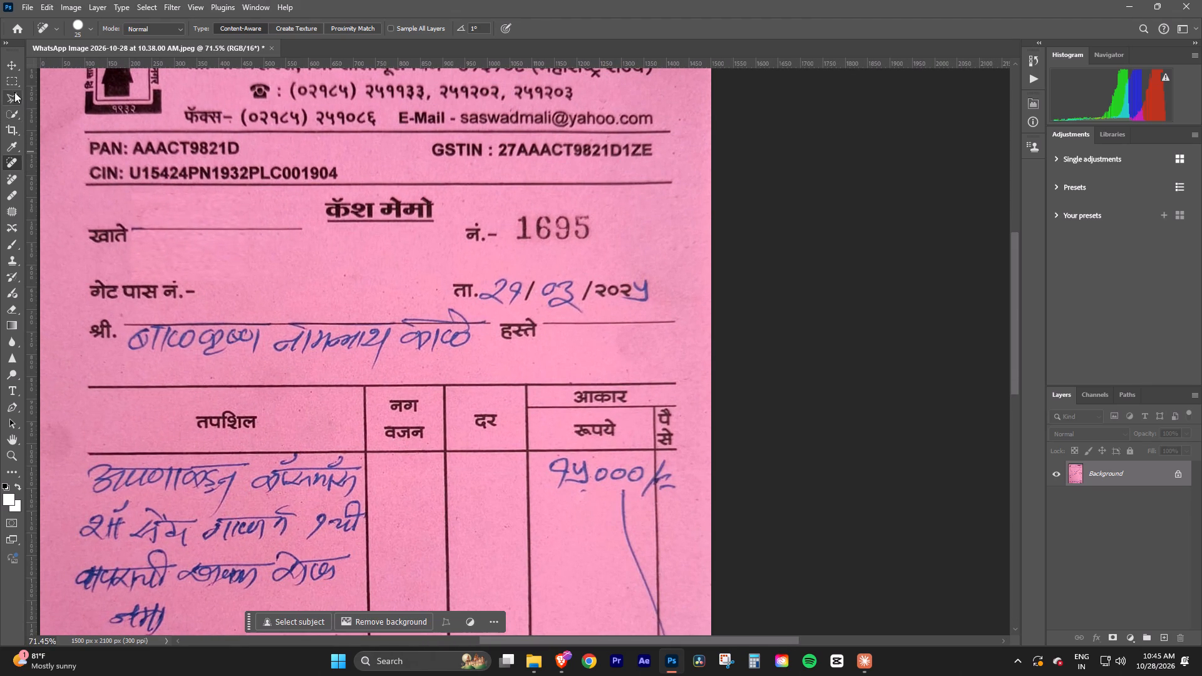
pyautogui.click(13, 73)
pyautogui.moveTo(652, 267); pyautogui.dragTo(668, 309)
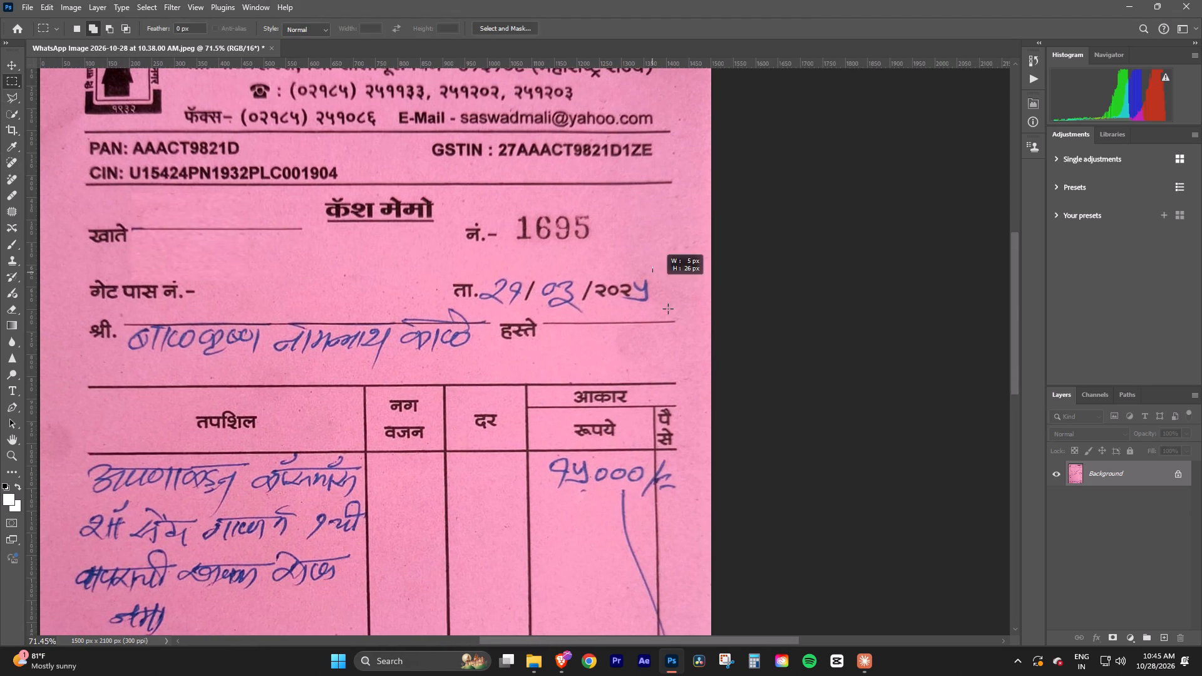
pyautogui.moveTo(668, 309); pyautogui.dragTo(677, 314)
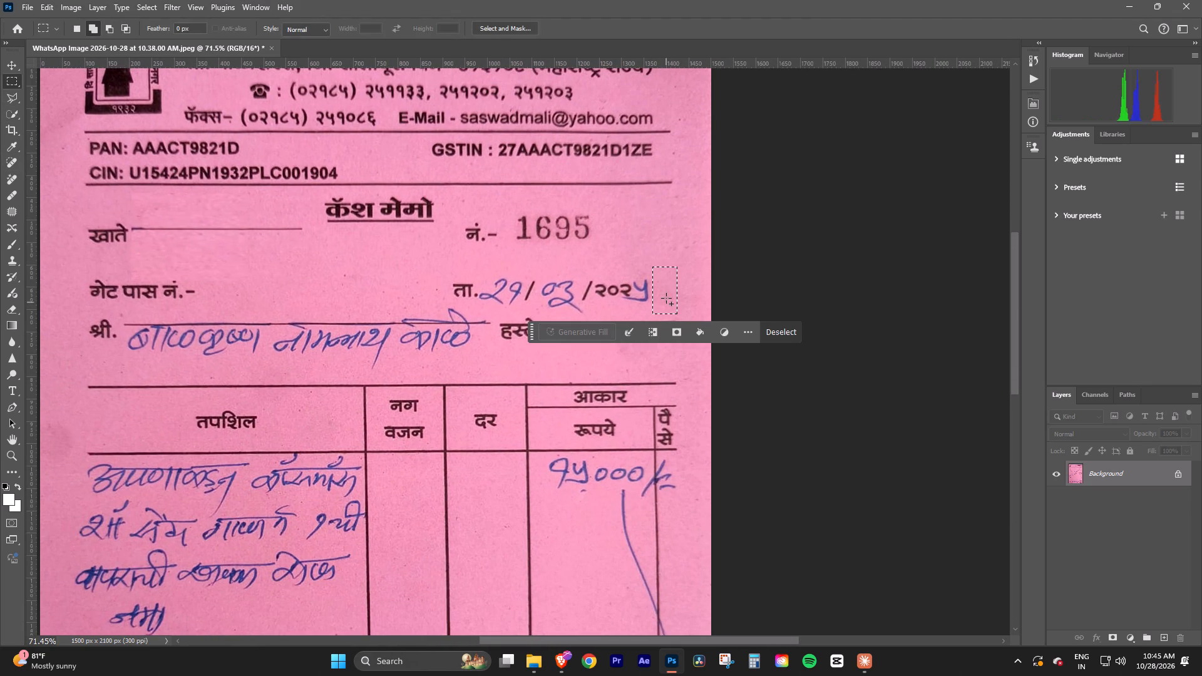
pyautogui.click(13, 66)
pyautogui.keyDown('ctrl'); pyautogui.moveTo(651, 290); pyautogui.dragTo(644, 290); pyautogui.keyUp('ctrl')
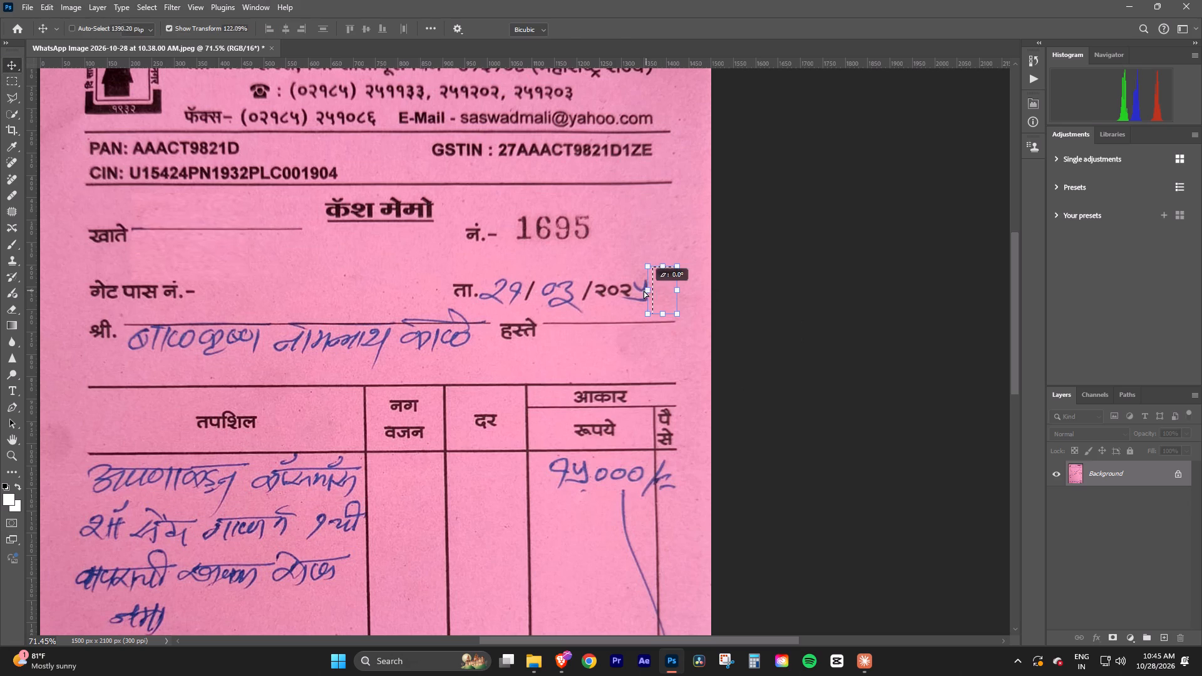
pyautogui.keyDown('ctrl'); pyautogui.moveTo(644, 290); pyautogui.dragTo(634, 290); pyautogui.keyUp('ctrl')
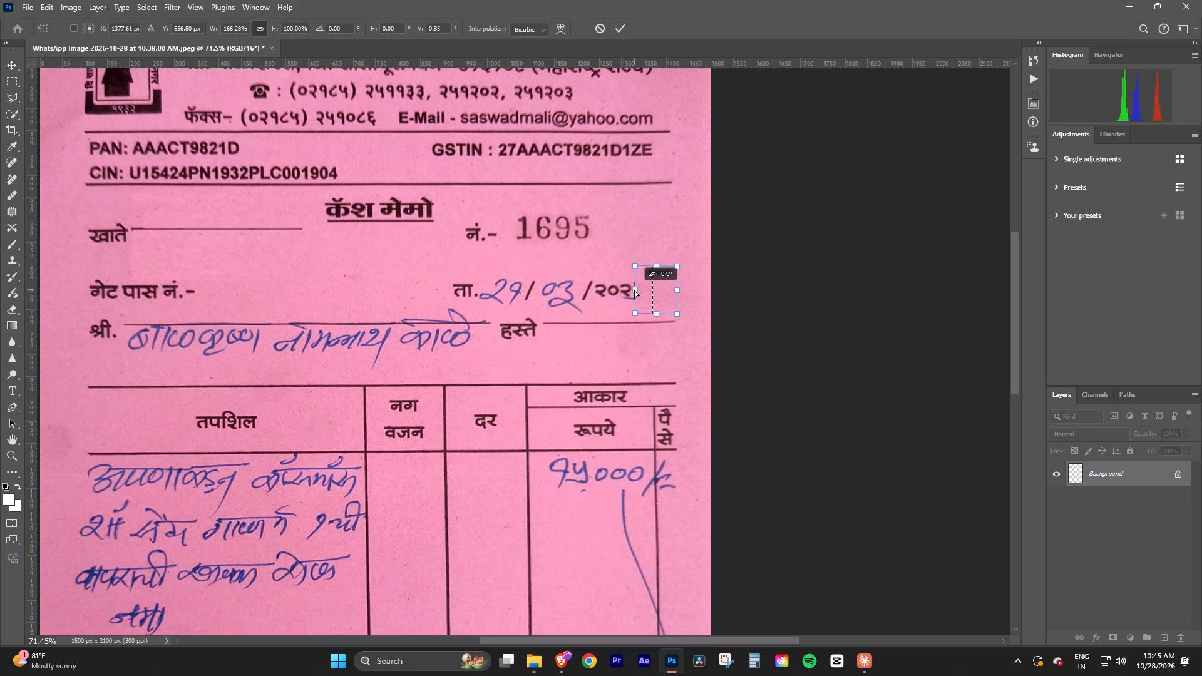
pyautogui.keyDown('ctrl'); pyautogui.moveTo(634, 290); pyautogui.dragTo(631, 290); pyautogui.keyUp('ctrl')
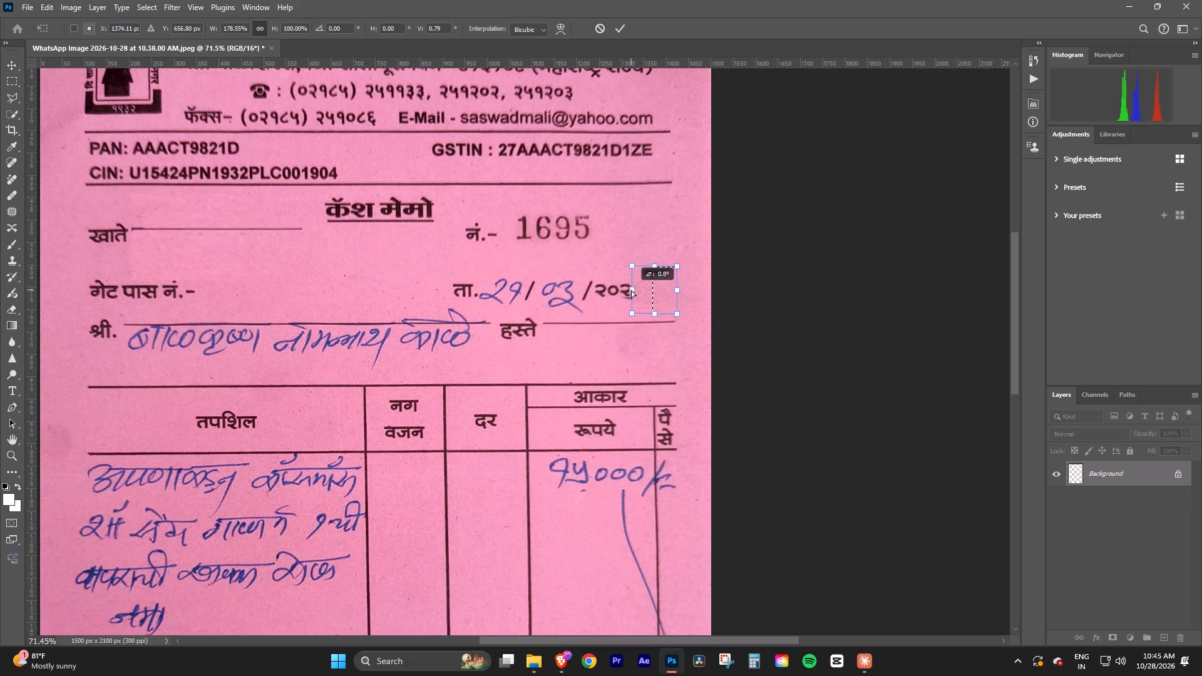
pyautogui.keyDown('ctrl'); pyautogui.moveTo(631, 290); pyautogui.dragTo(632, 290); pyautogui.keyUp('ctrl')
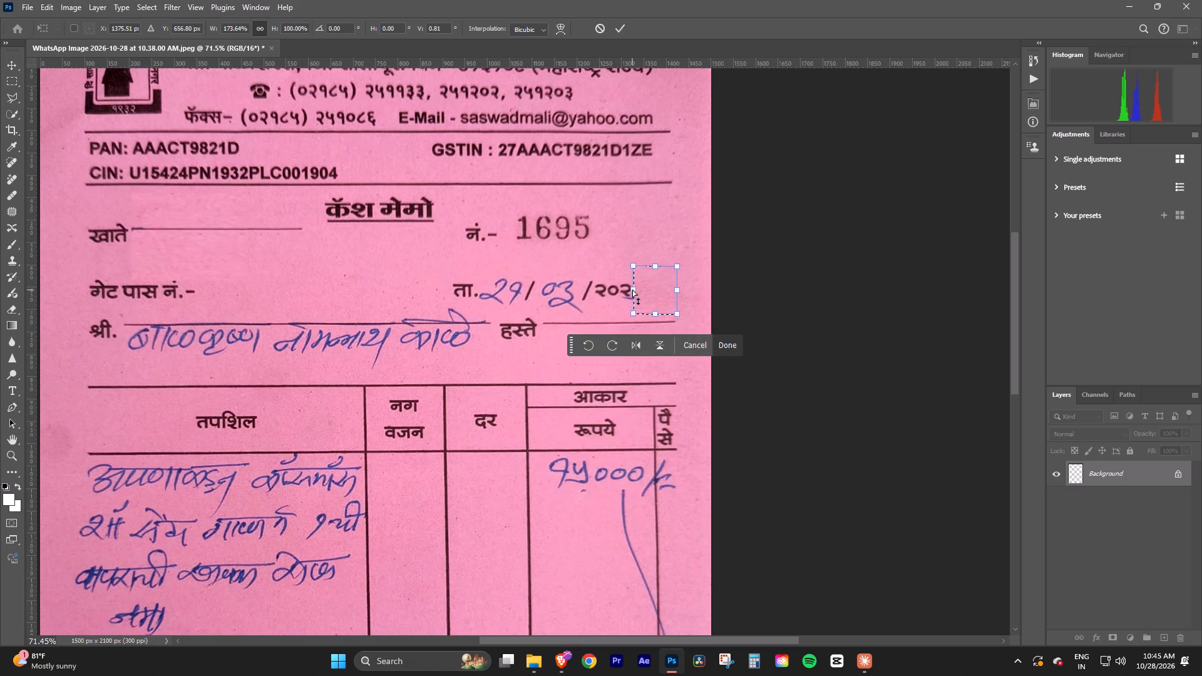
pyautogui.click(620, 27)
pyautogui.hotkey('ctrl', 'd')
# Remove the stray light line just above the end of the हस्ते rule with the Spot Healing Brush at 10 px.
pyautogui.keyDown('alt'); pyautogui.scroll(5, 655, 314); pyautogui.keyUp('alt')
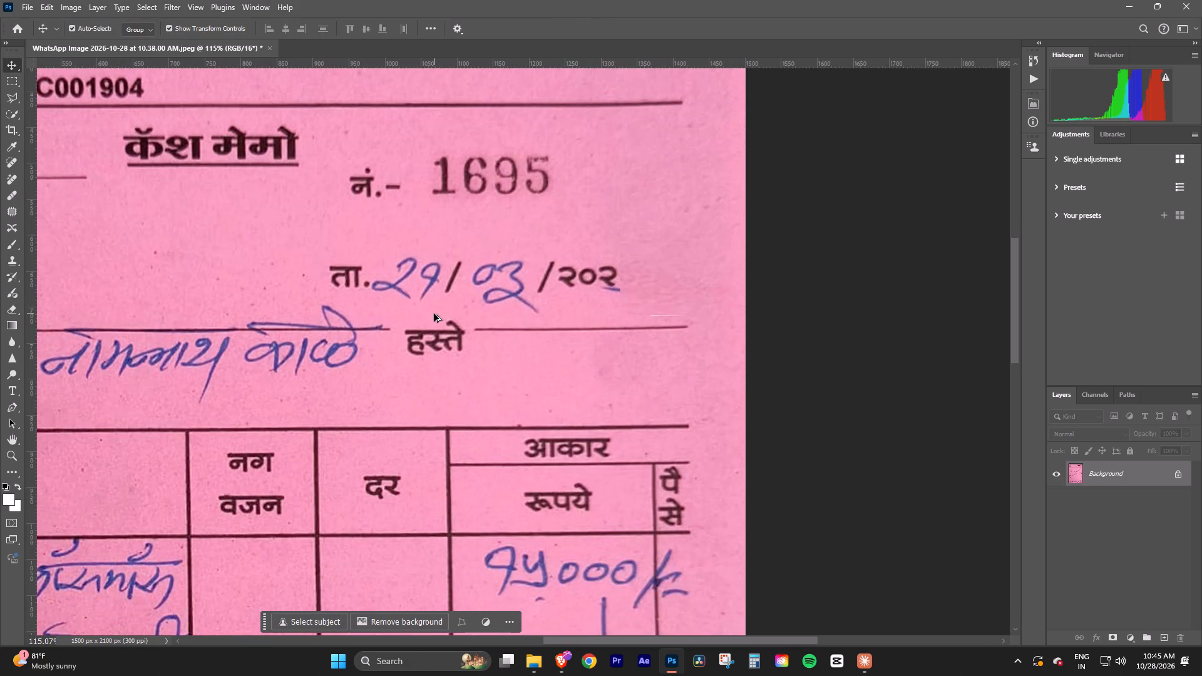
pyautogui.click(12, 111)
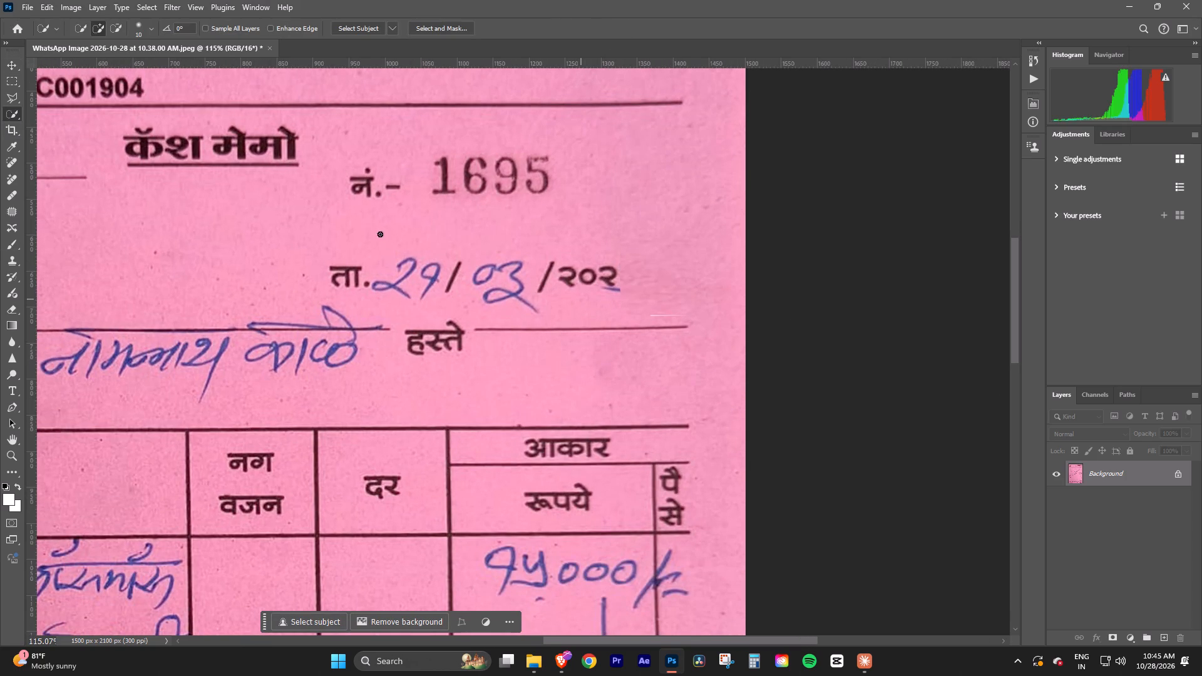
pyautogui.click(9, 163)
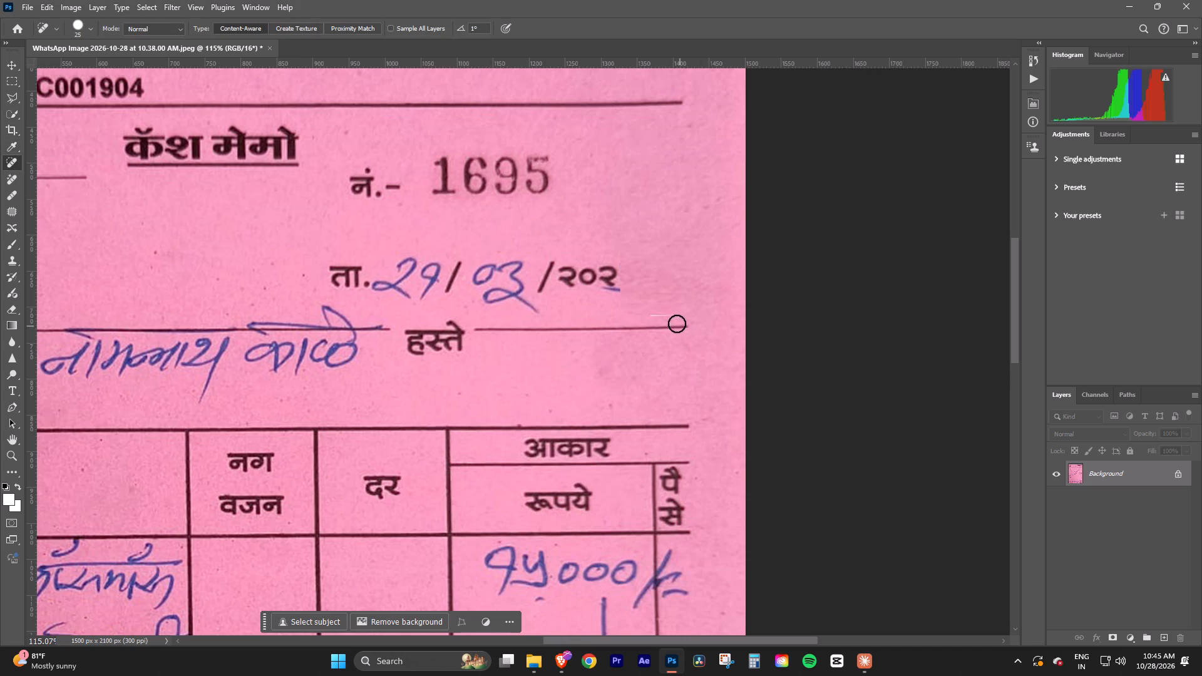
pyautogui.press('[')
pyautogui.press('[')
pyautogui.press('[')
pyautogui.moveTo(649, 313); pyautogui.dragTo(684, 316)
# Heal the leftover blue ink under the last printed digit of the year with a 9 px brush.
pyautogui.press('[')
pyautogui.moveTo(622, 291); pyautogui.dragTo(604, 289)
# Select a blank paper patch about 86 px wide above the handwritten month, stretch it to about 278% height over the digits, and deselect.
pyautogui.press('space')
pyautogui.press('space')
pyautogui.press('space')
pyautogui.press('space')
pyautogui.press('space')
pyautogui.press('space')
pyautogui.press('space')
pyautogui.moveTo(469, 257); pyautogui.dragTo(550, 251)
pyautogui.keyDown('alt'); pyautogui.scroll(-3, 552, 251); pyautogui.keyUp('alt')
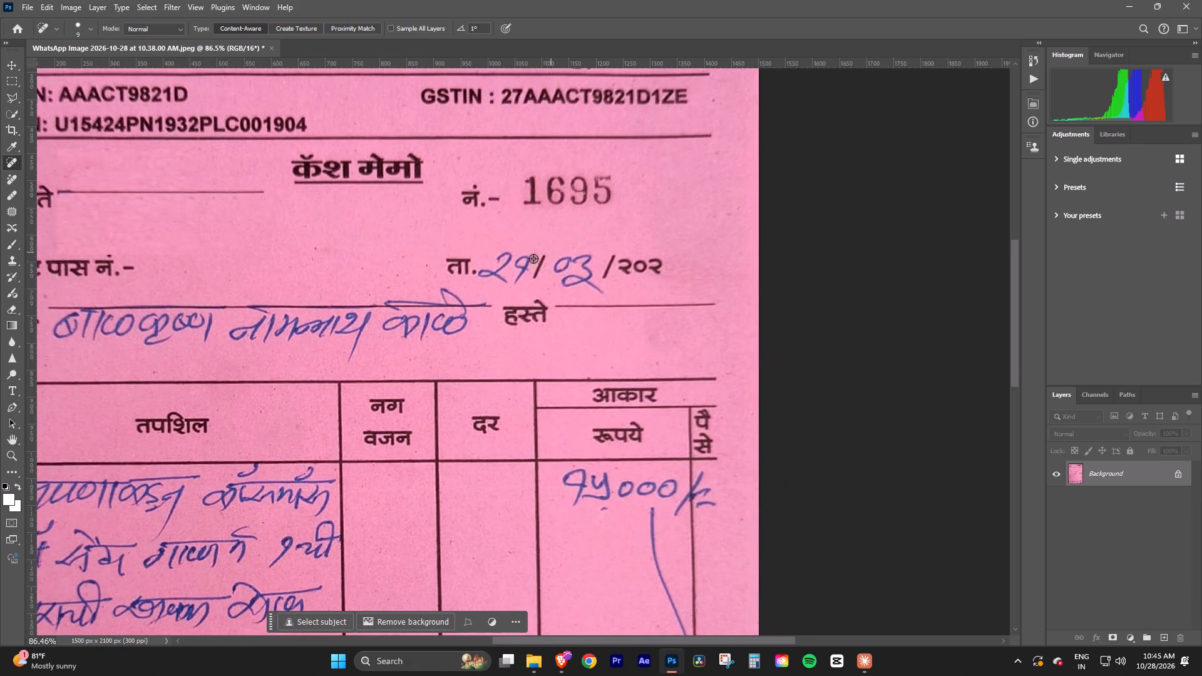
pyautogui.click(8, 80)
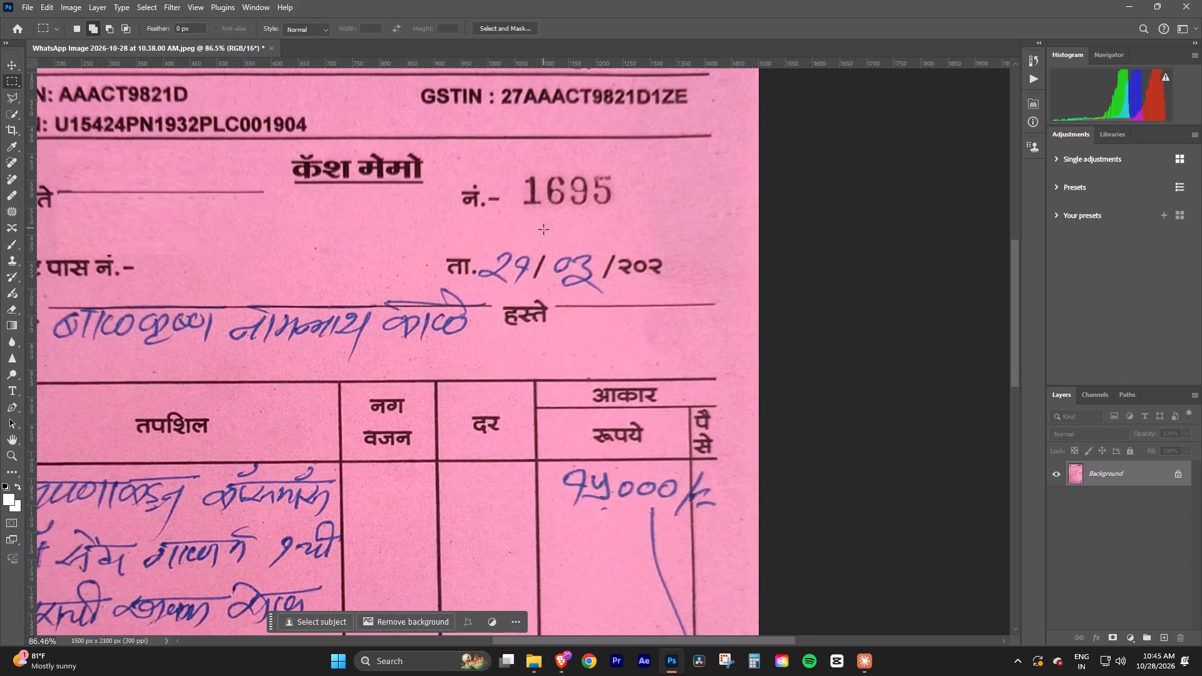
pyautogui.moveTo(554, 224); pyautogui.dragTo(603, 251)
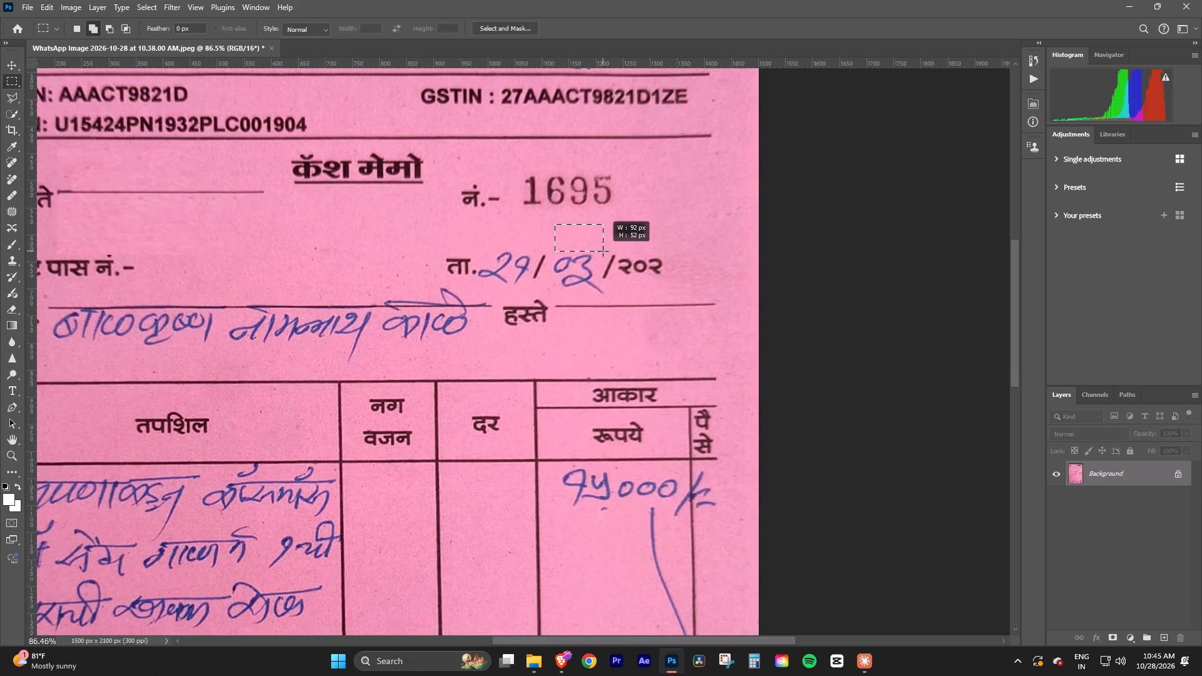
pyautogui.moveTo(603, 251); pyautogui.dragTo(598, 248)
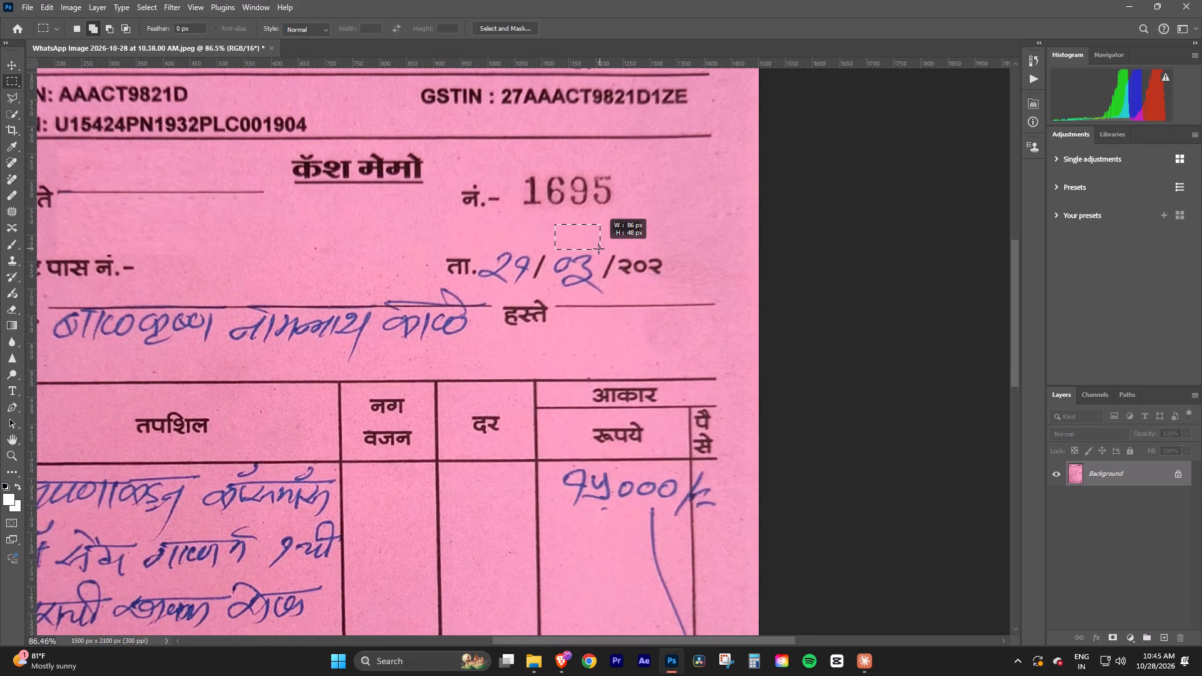
pyautogui.moveTo(598, 248); pyautogui.dragTo(600, 248)
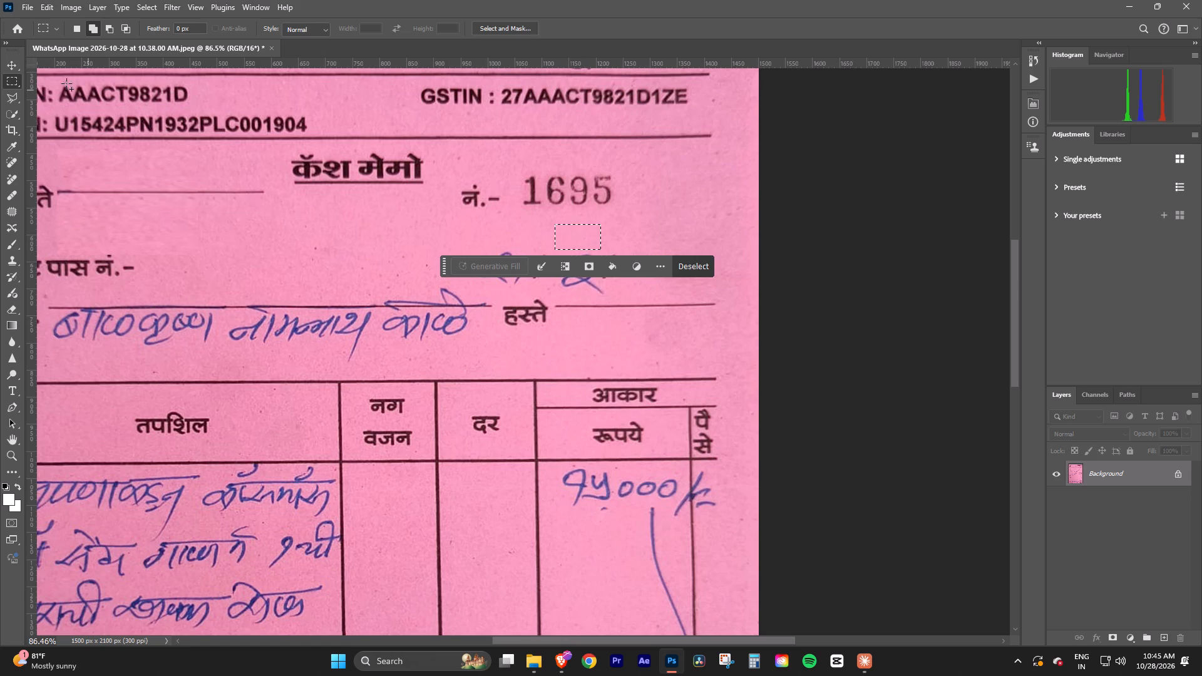
pyautogui.click(10, 63)
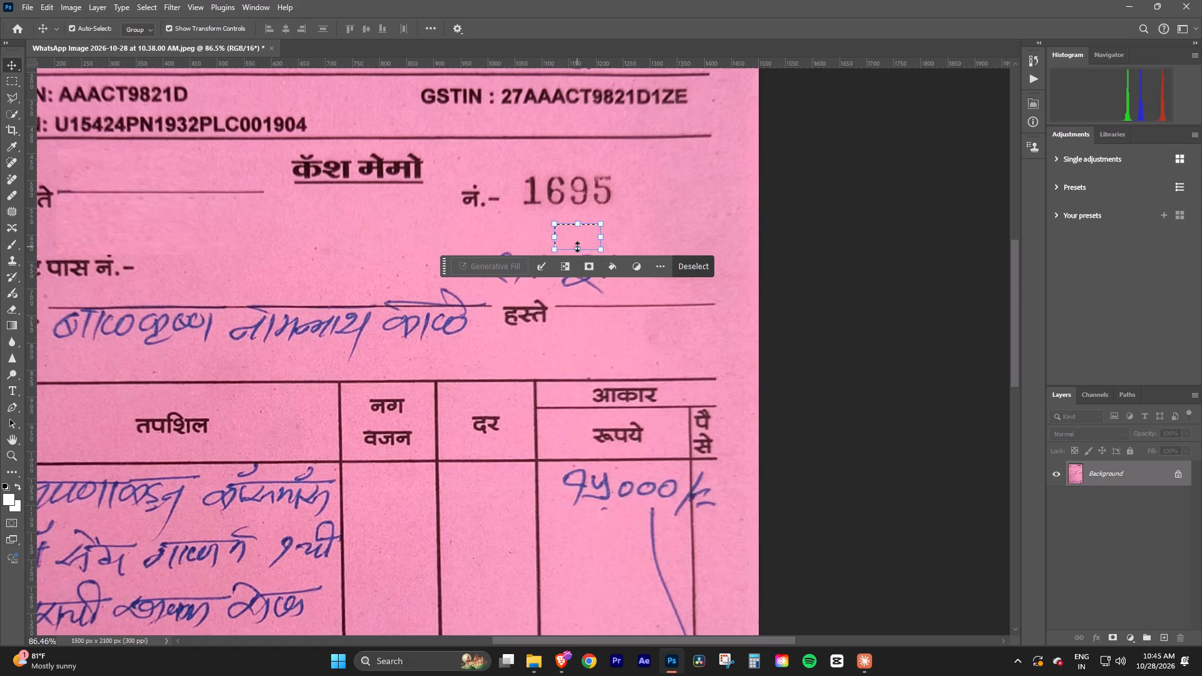
pyautogui.keyDown('ctrl'); pyautogui.moveTo(578, 249); pyautogui.dragTo(578, 280); pyautogui.keyUp('ctrl')
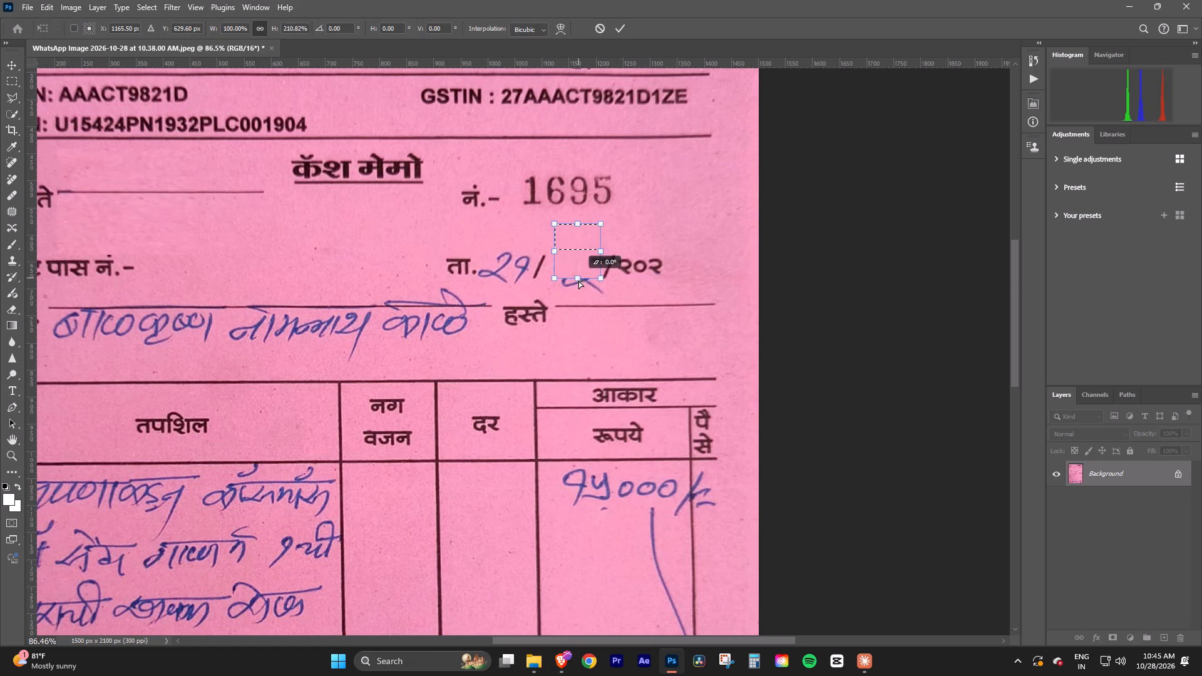
pyautogui.keyDown('ctrl'); pyautogui.moveTo(578, 280); pyautogui.dragTo(578, 295); pyautogui.keyUp('ctrl')
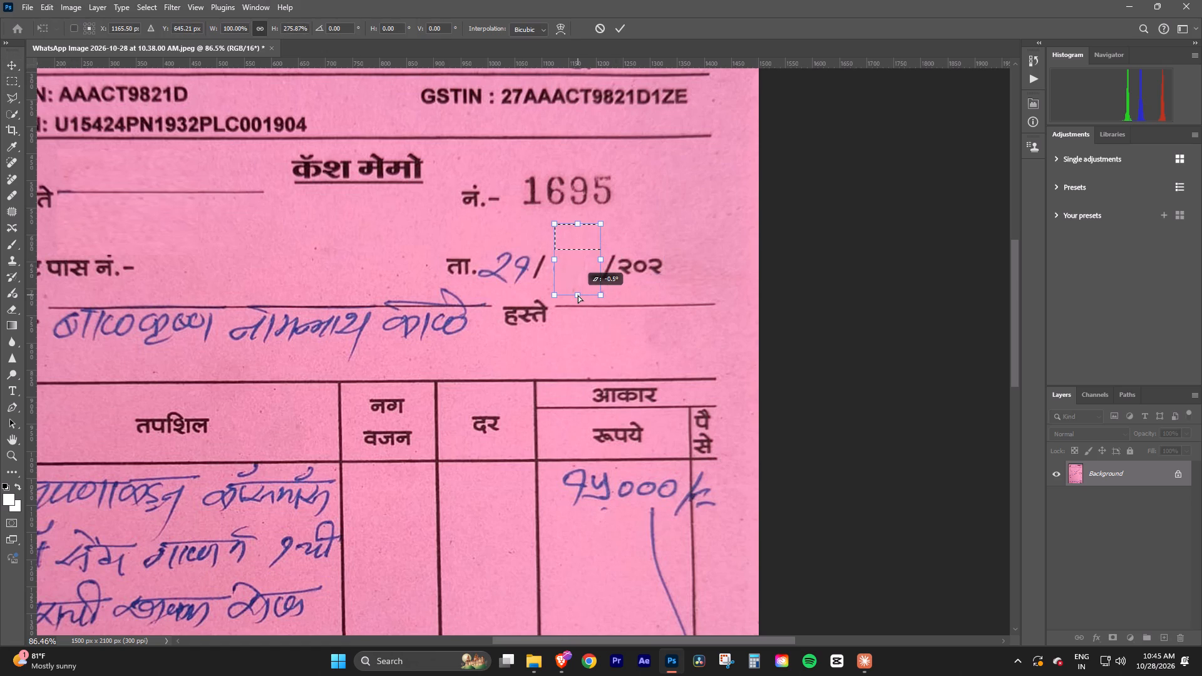
pyautogui.keyDown('ctrl'); pyautogui.moveTo(578, 295); pyautogui.dragTo(578, 295); pyautogui.keyUp('ctrl')
pyautogui.click(623, 29)
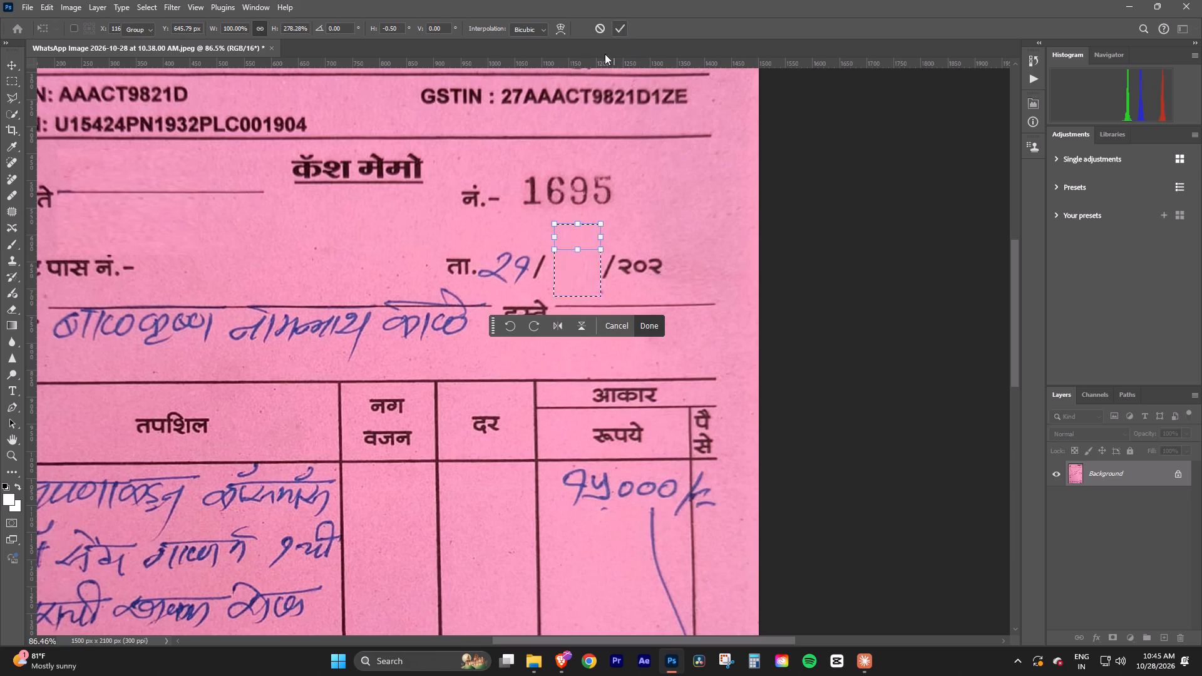
pyautogui.hotkey('ctrl', 'd')
# Heal the patch's visible vertical edge above the date's second slash with the Spot Healing Brush at 9 px.
pyautogui.keyDown('alt'); pyautogui.scroll(2, 574, 257); pyautogui.keyUp('alt')
pyautogui.keyDown('alt'); pyautogui.scroll(-1, 574, 257); pyautogui.keyUp('alt')
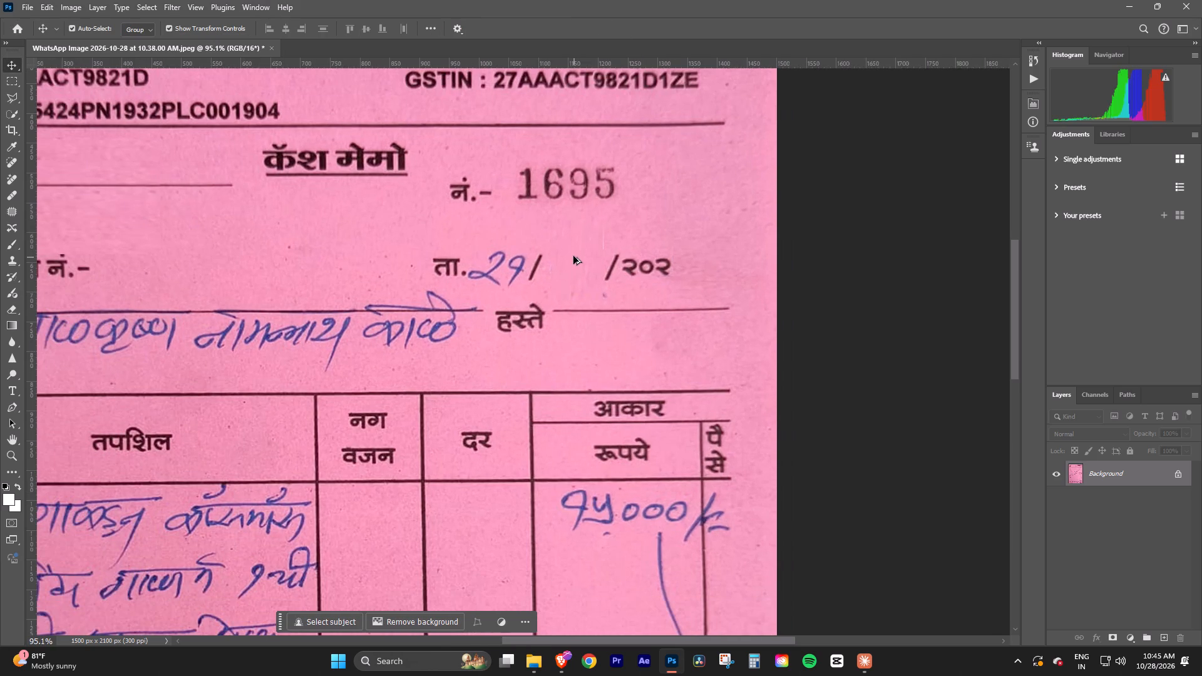
pyautogui.click(9, 165)
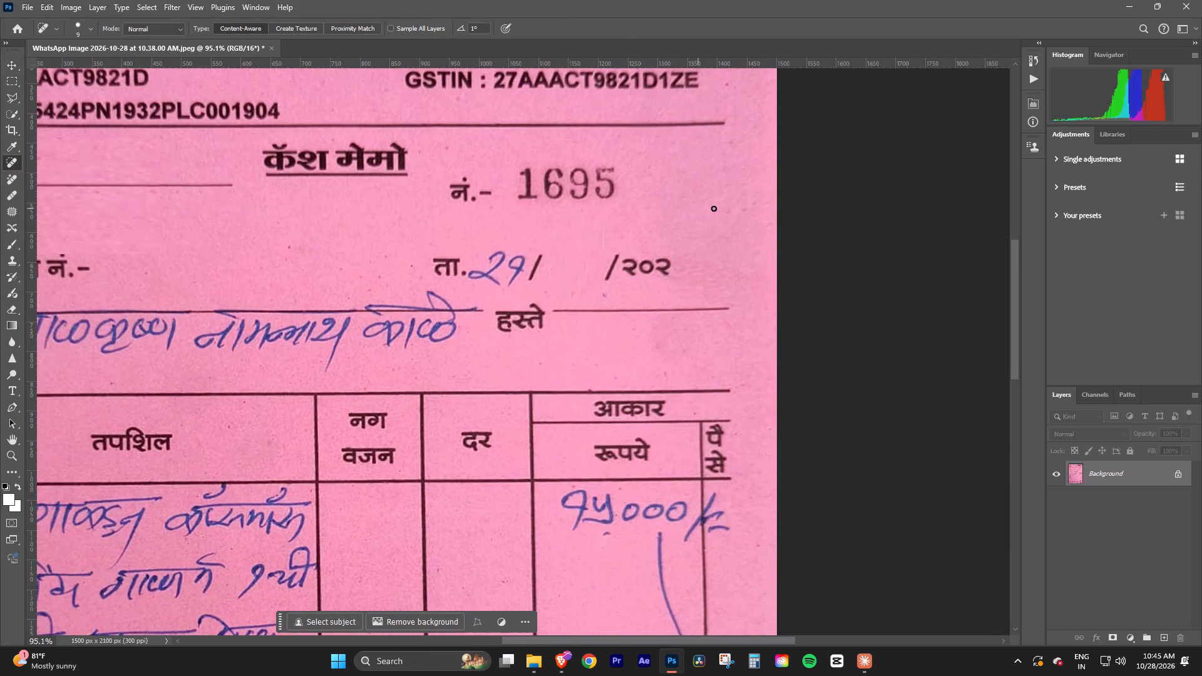
pyautogui.click(605, 230)
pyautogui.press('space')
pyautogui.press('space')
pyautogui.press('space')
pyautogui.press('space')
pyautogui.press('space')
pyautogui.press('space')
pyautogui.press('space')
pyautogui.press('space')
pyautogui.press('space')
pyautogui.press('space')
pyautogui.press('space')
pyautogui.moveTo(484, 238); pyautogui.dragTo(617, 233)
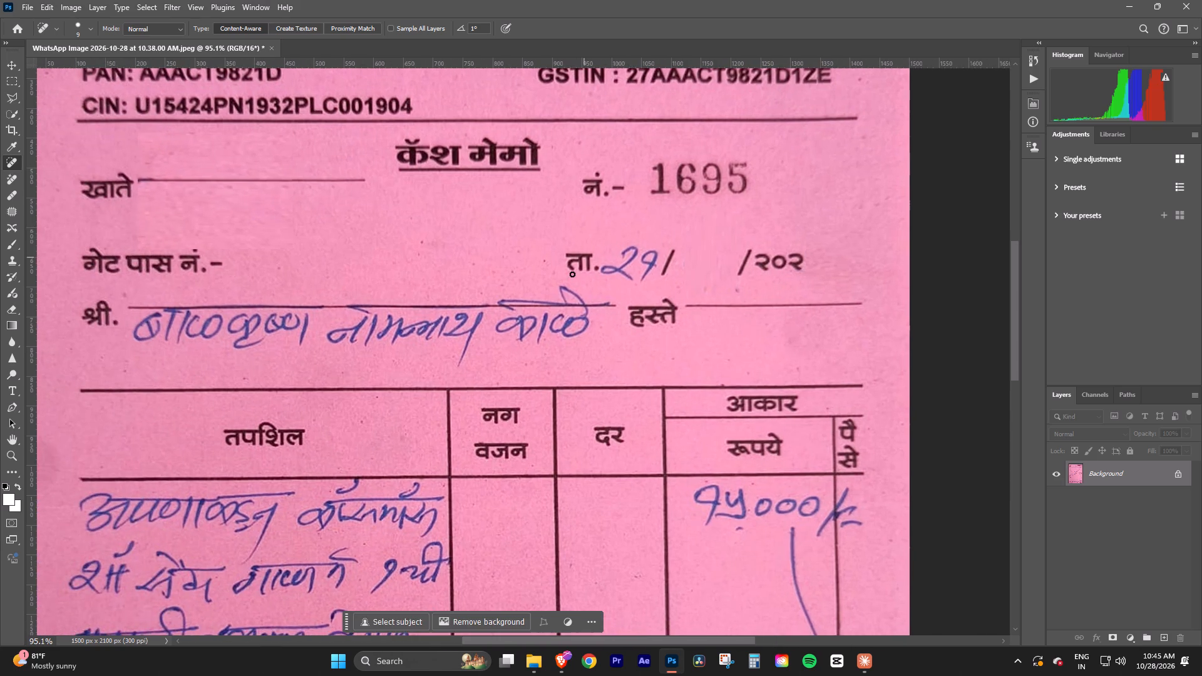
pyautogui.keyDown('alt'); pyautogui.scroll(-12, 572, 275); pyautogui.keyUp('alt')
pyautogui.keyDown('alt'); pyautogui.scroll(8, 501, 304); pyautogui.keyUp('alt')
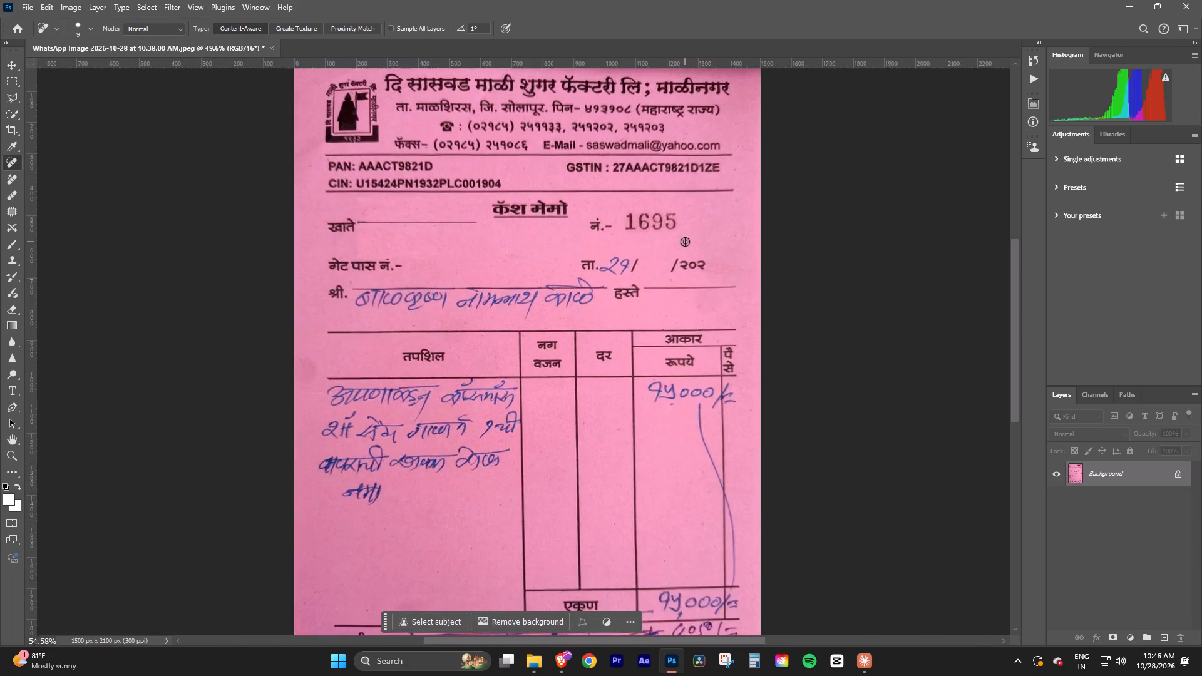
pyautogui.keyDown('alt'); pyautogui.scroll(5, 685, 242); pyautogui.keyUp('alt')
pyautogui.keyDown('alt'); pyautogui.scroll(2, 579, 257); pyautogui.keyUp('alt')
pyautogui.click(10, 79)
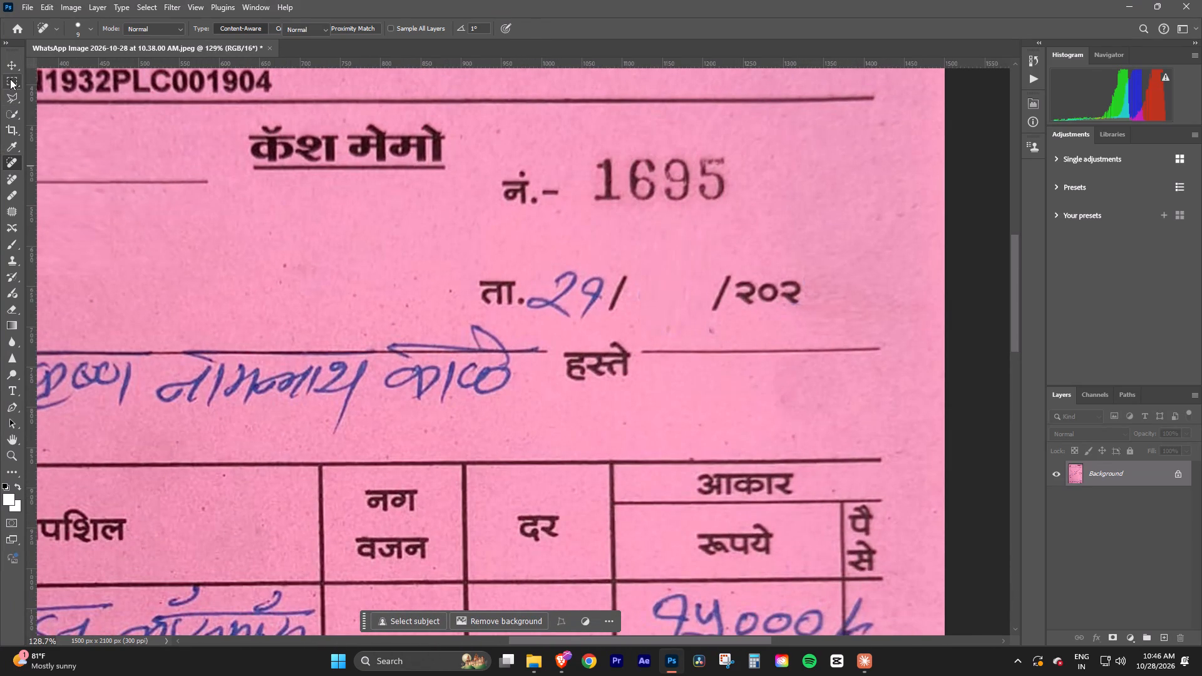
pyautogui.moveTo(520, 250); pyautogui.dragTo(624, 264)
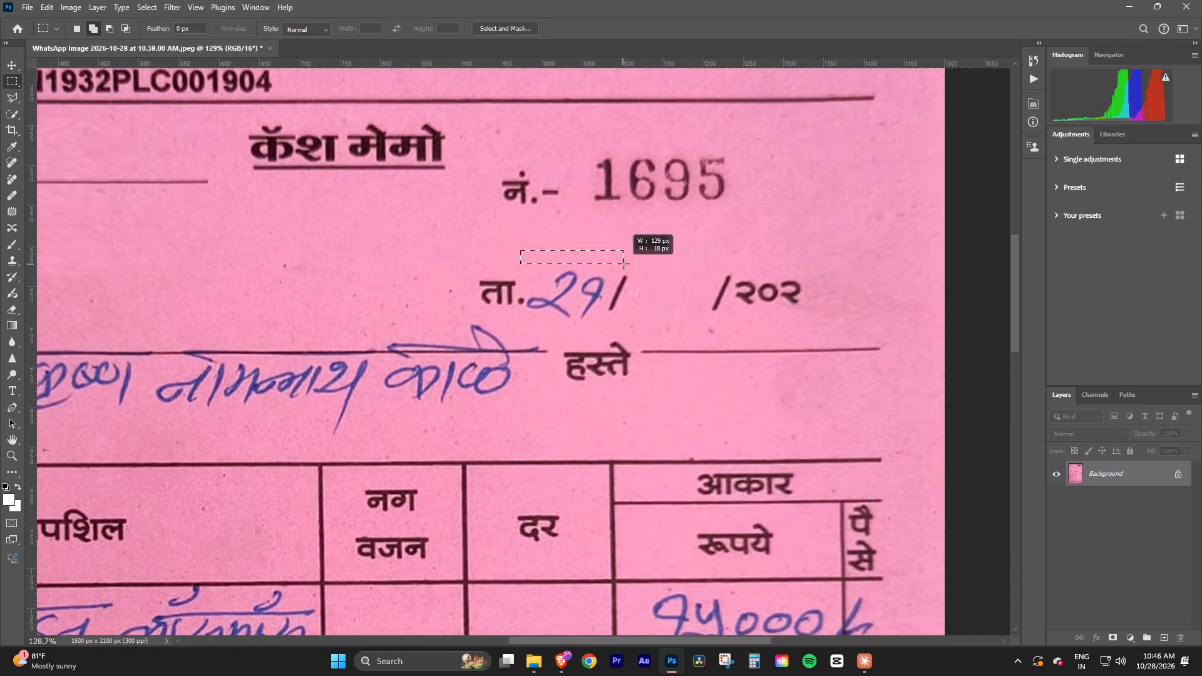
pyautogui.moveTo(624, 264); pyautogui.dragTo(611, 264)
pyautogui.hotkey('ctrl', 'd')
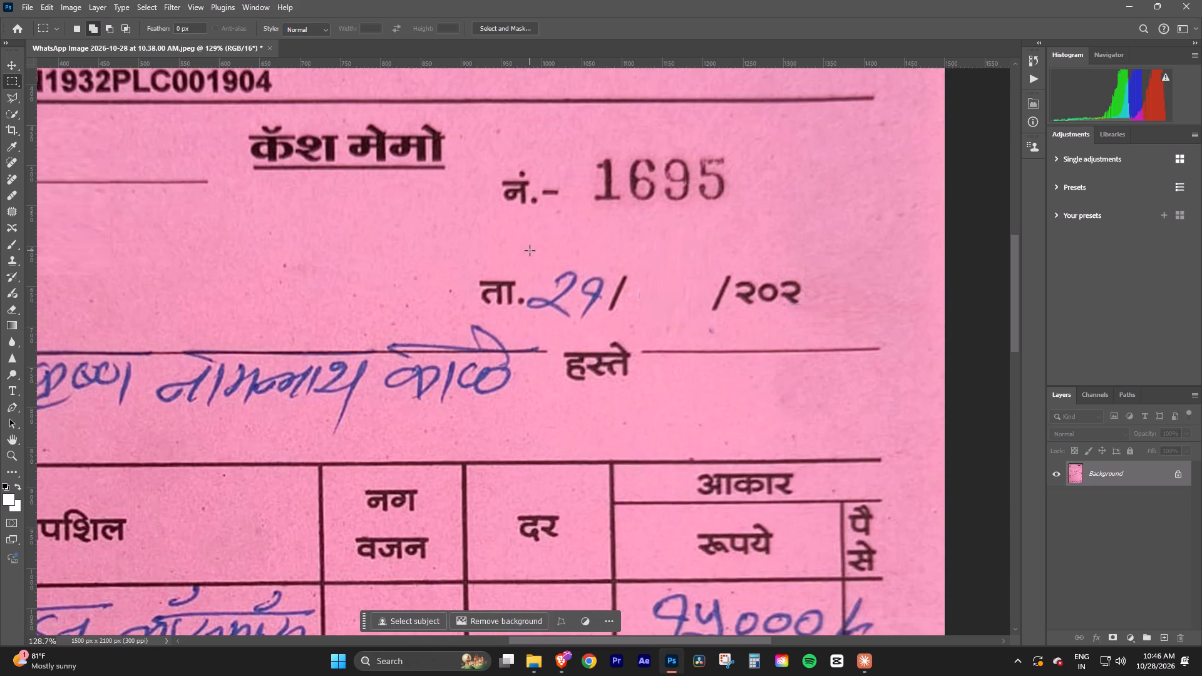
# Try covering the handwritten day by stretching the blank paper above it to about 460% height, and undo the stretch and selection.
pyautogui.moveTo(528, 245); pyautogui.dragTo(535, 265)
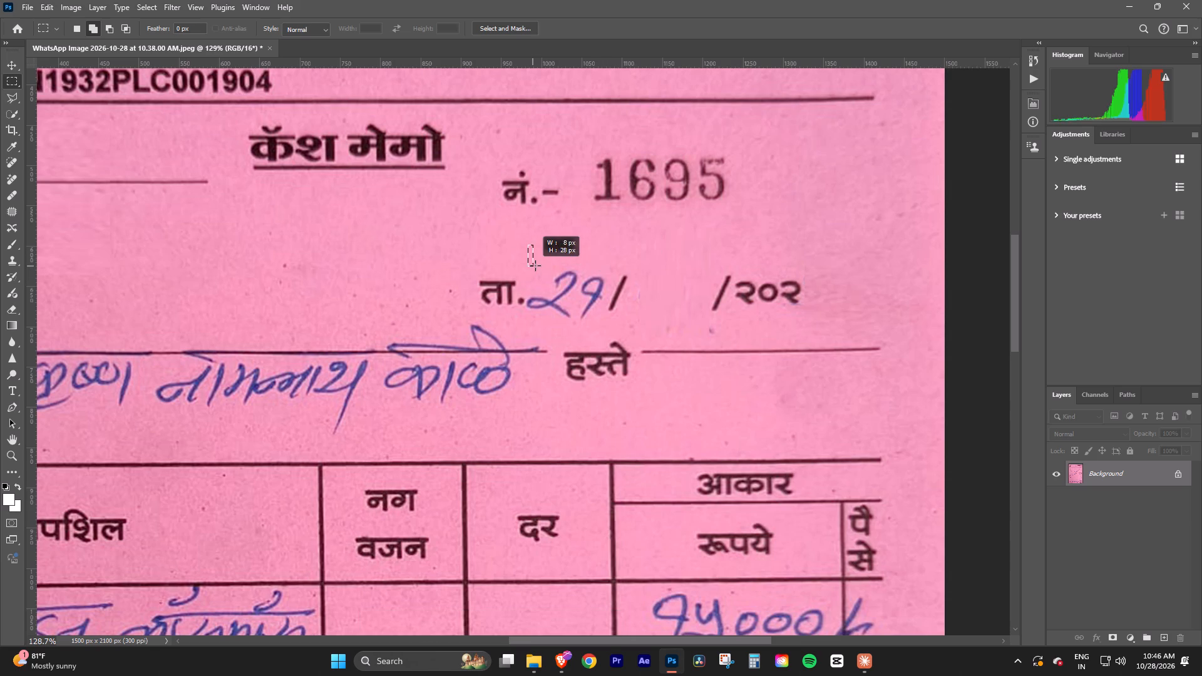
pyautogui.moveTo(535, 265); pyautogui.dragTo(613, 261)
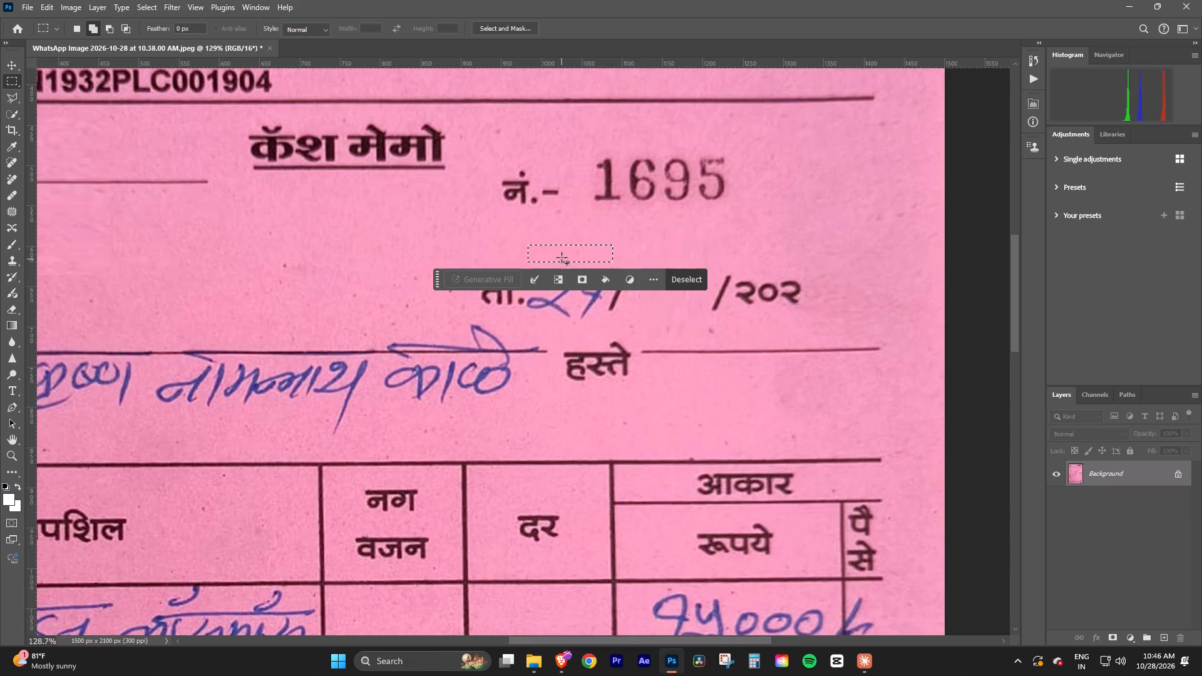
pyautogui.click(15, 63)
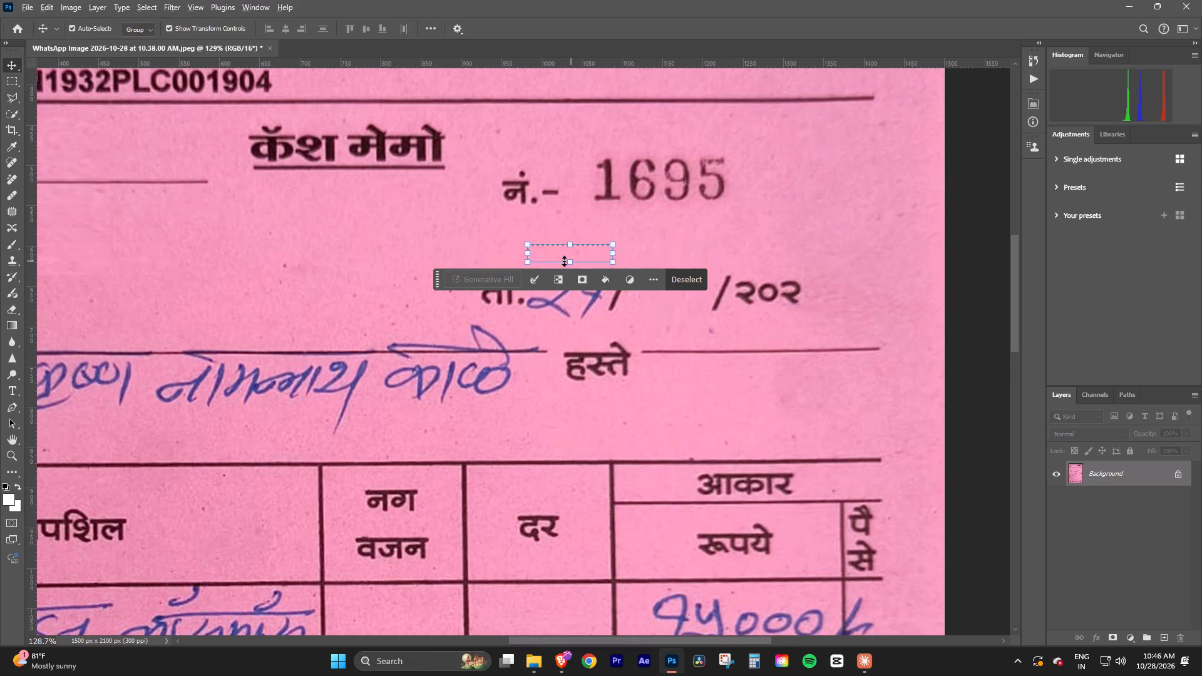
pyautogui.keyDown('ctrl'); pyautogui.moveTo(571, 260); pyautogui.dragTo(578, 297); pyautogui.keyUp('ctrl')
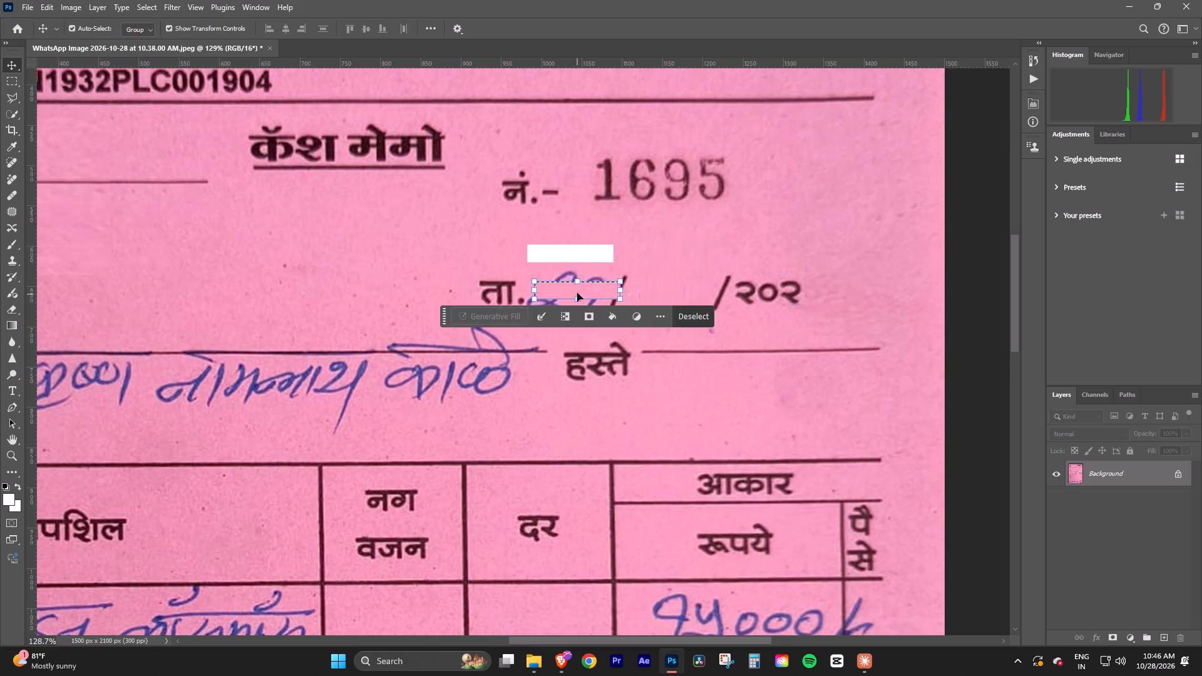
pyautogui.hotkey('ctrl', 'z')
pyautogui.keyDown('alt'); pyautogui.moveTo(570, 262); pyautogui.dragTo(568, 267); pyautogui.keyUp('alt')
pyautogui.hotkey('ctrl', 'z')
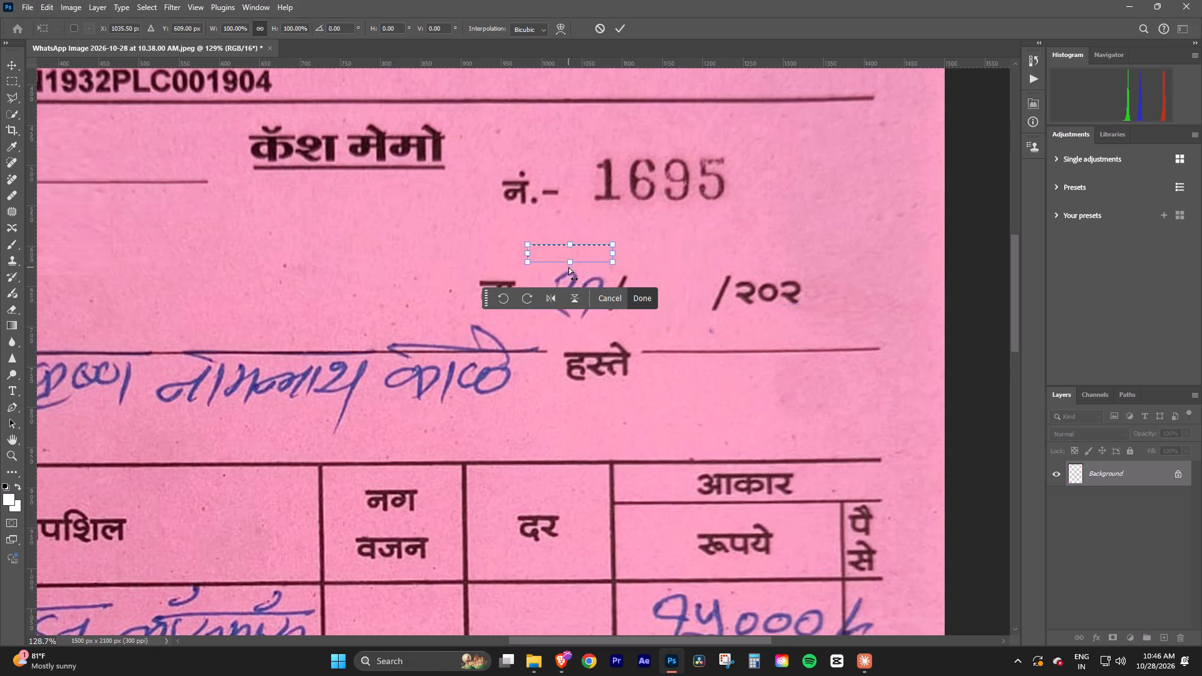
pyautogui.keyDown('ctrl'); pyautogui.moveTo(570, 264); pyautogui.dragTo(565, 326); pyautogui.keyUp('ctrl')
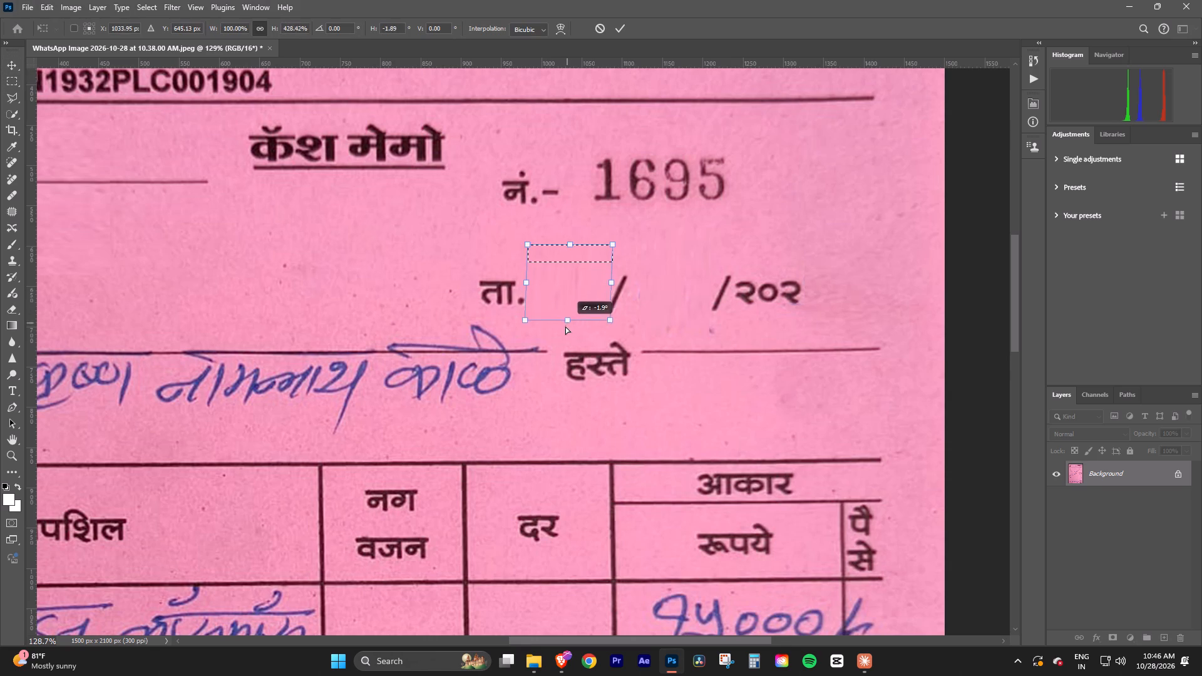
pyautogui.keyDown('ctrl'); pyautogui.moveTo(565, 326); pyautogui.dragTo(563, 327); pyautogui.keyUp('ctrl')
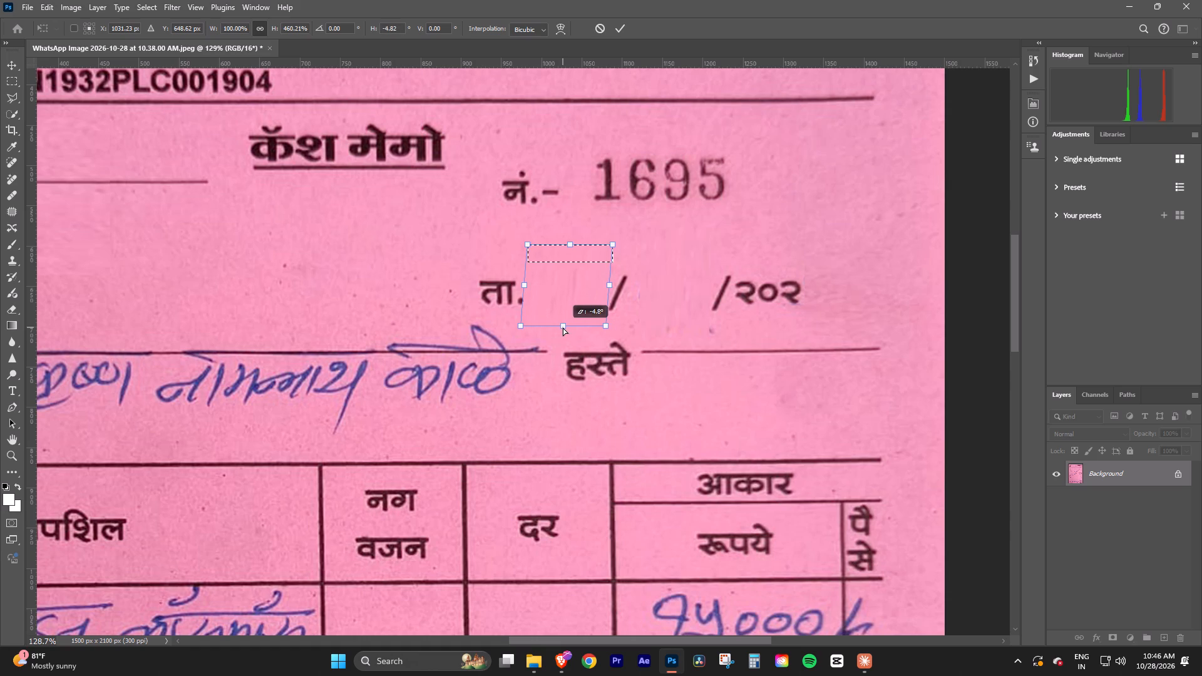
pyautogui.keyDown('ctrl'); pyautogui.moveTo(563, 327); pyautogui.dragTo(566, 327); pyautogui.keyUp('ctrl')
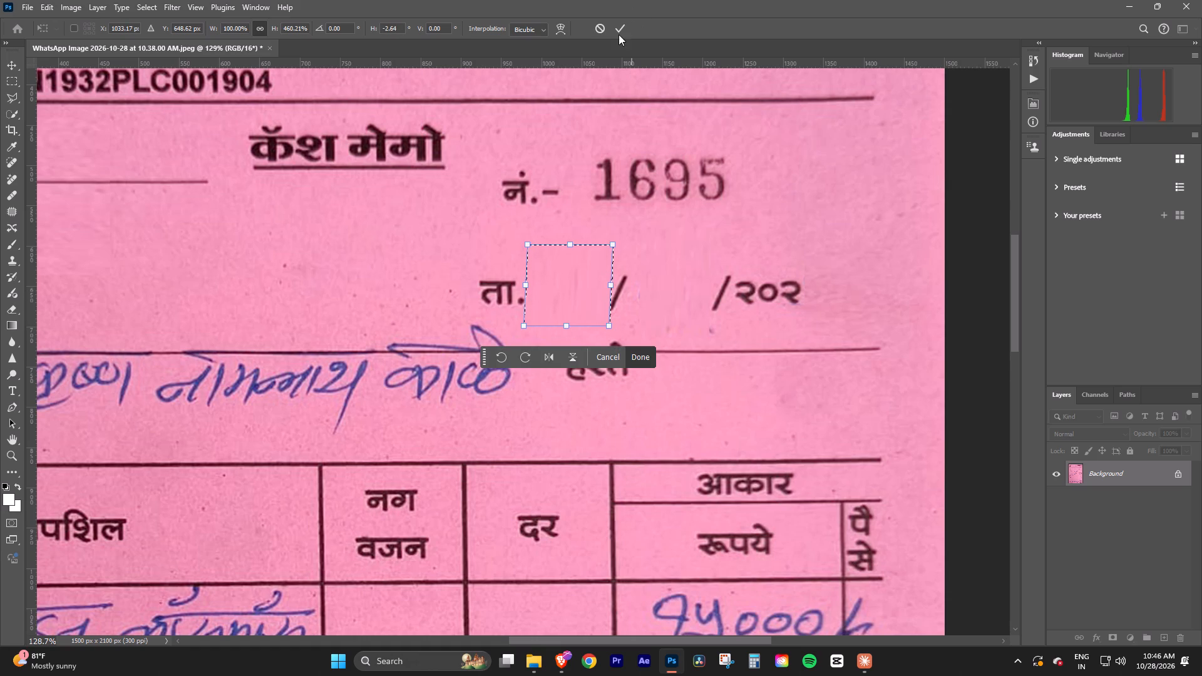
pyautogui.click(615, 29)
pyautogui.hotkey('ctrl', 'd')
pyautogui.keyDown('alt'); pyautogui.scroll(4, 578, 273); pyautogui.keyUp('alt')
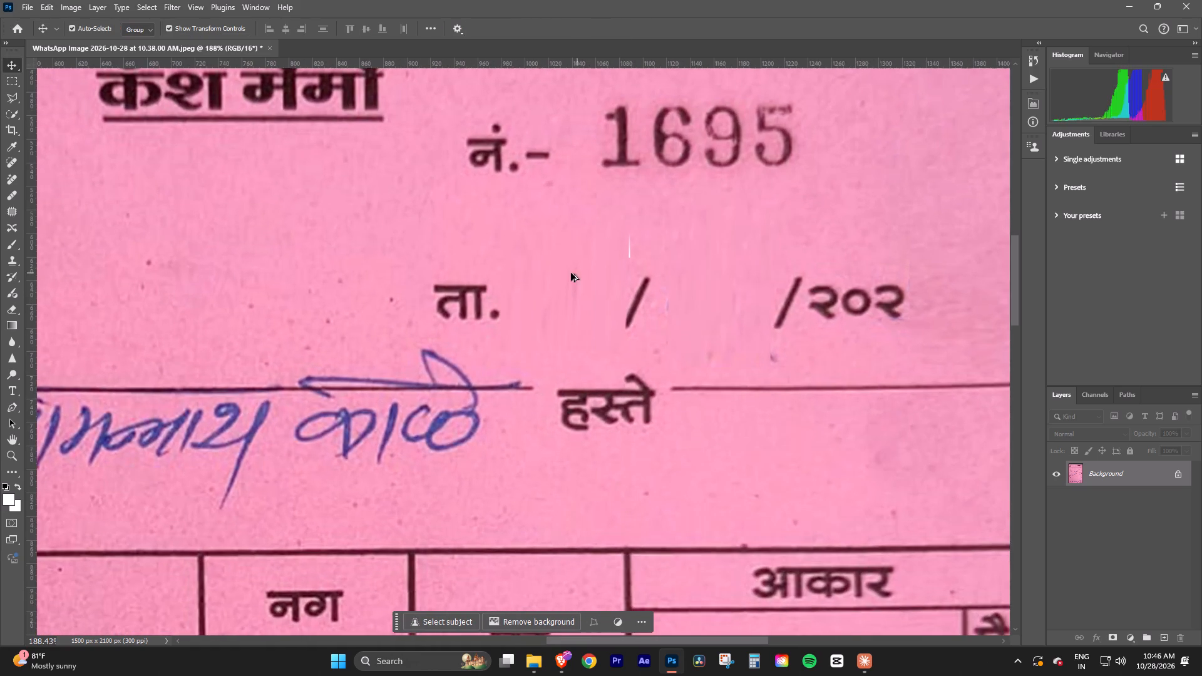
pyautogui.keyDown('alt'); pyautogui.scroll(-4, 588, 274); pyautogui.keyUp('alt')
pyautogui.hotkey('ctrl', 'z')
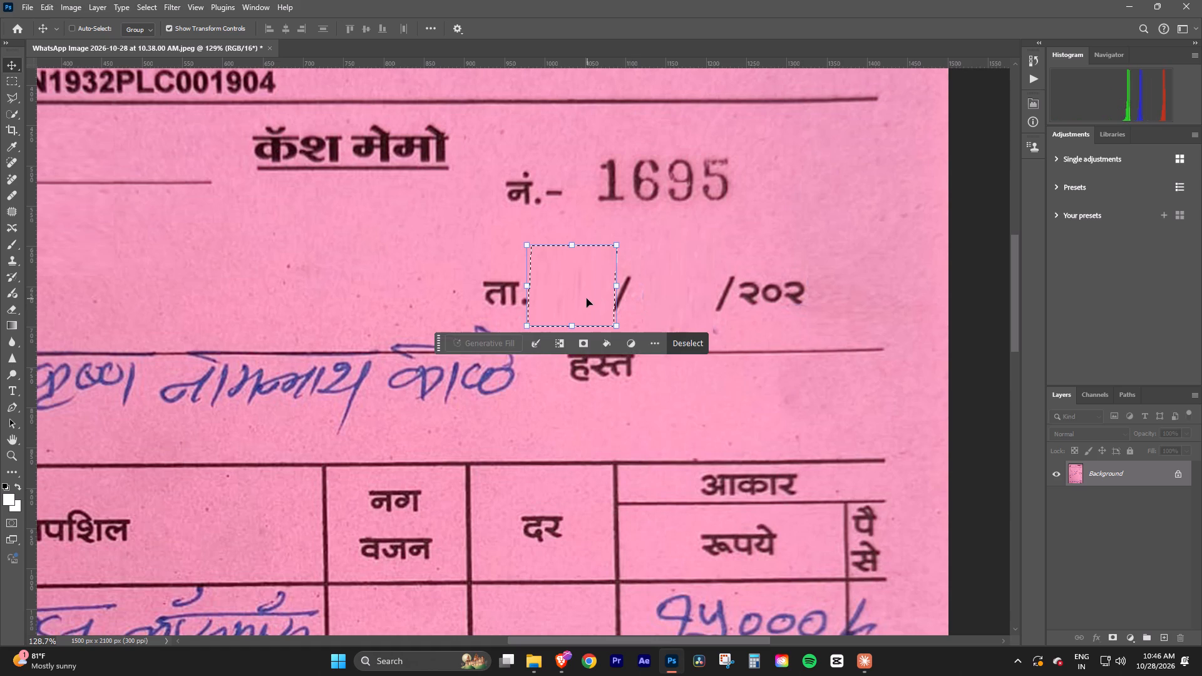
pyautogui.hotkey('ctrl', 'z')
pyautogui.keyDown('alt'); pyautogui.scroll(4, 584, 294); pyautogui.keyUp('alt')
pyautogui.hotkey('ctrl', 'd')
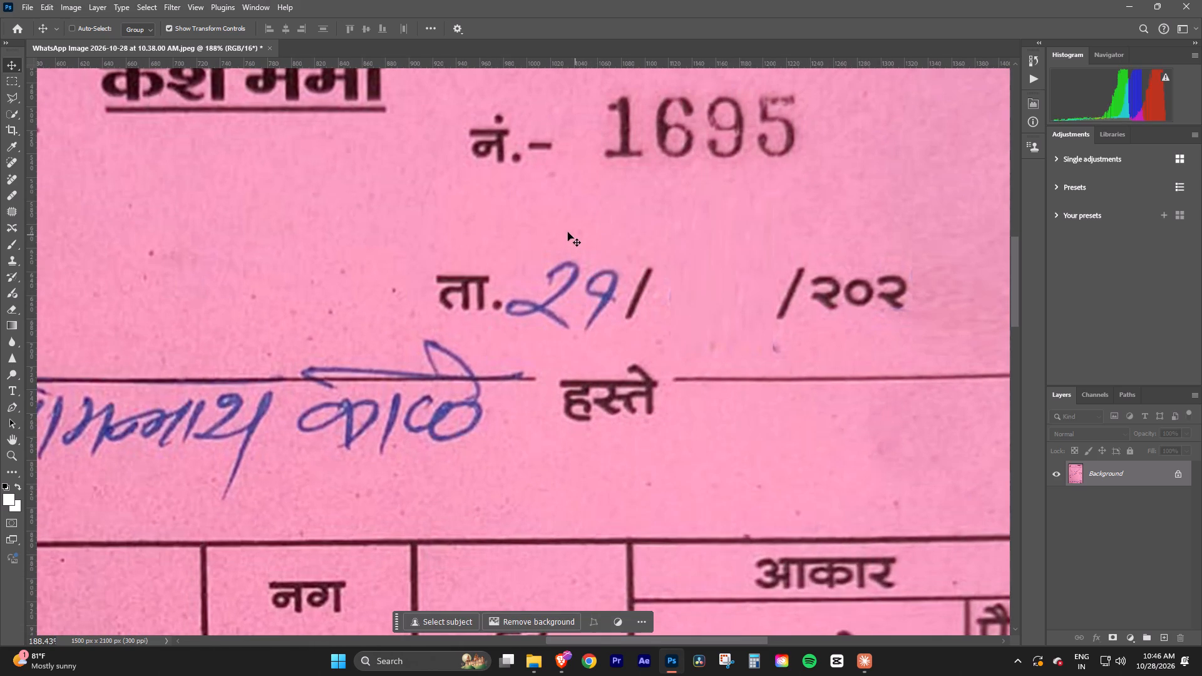
# Outline the handwritten day between the printed "ता." and the first date slash with a Polygonal Lasso selection.
pyautogui.keyDown('alt'); pyautogui.scroll(-3, 598, 277); pyautogui.keyUp('alt')
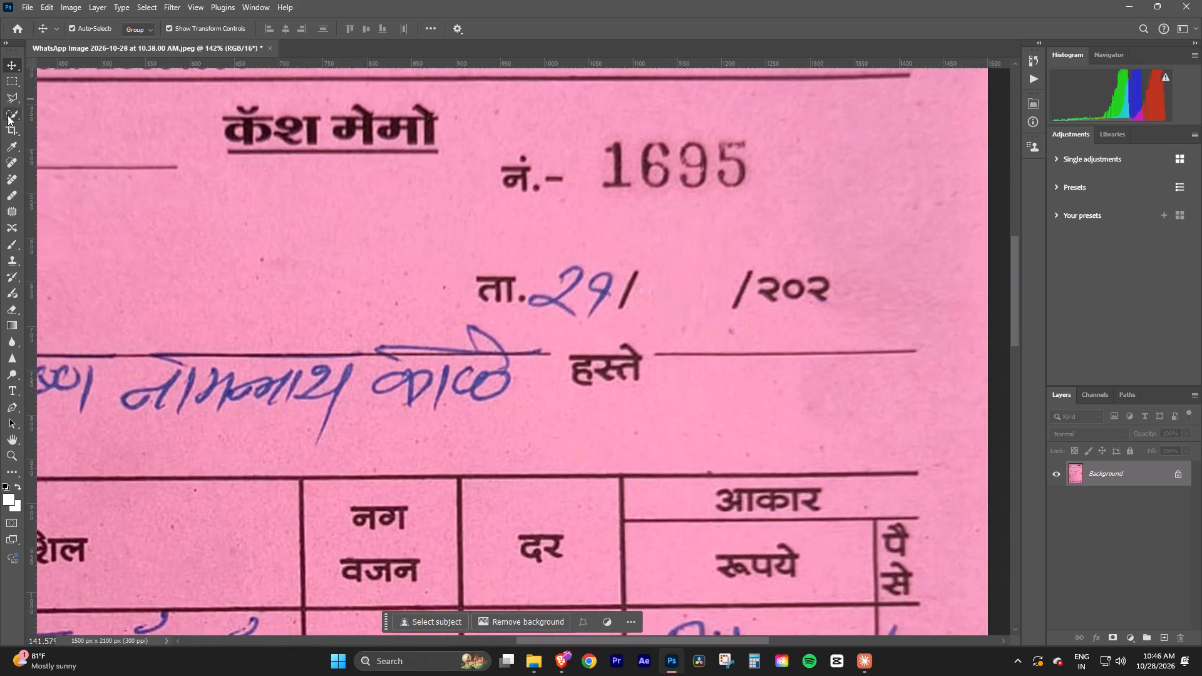
pyautogui.click(9, 97)
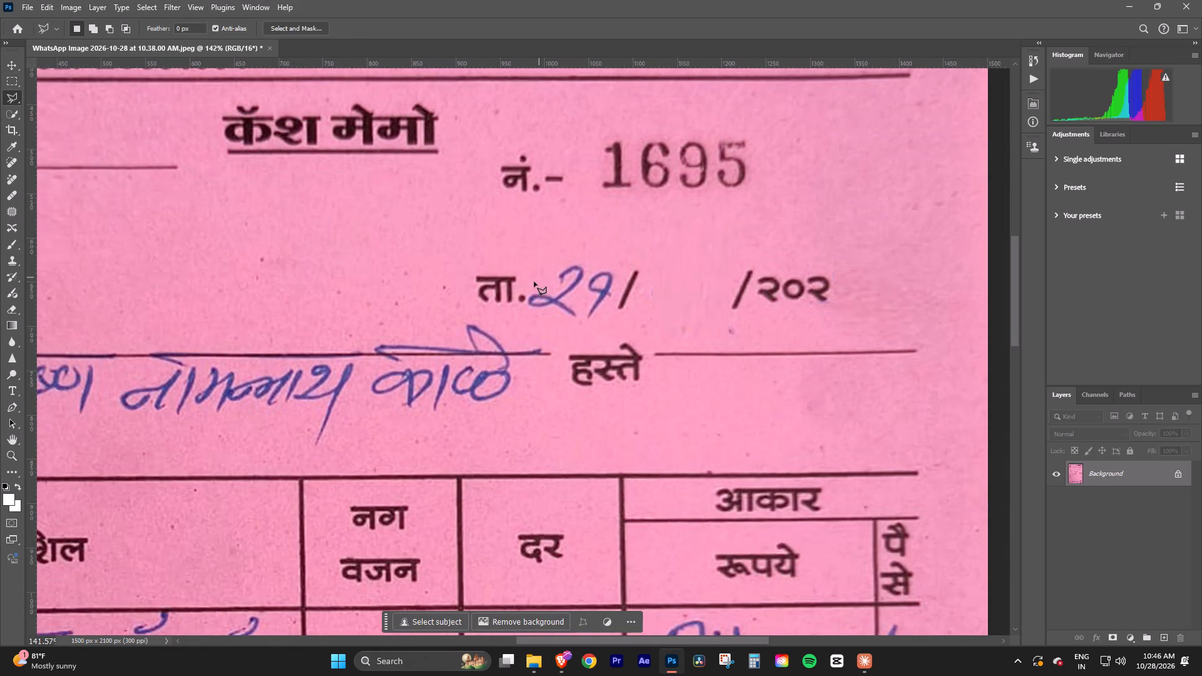
pyautogui.click(536, 278)
pyautogui.click(527, 294)
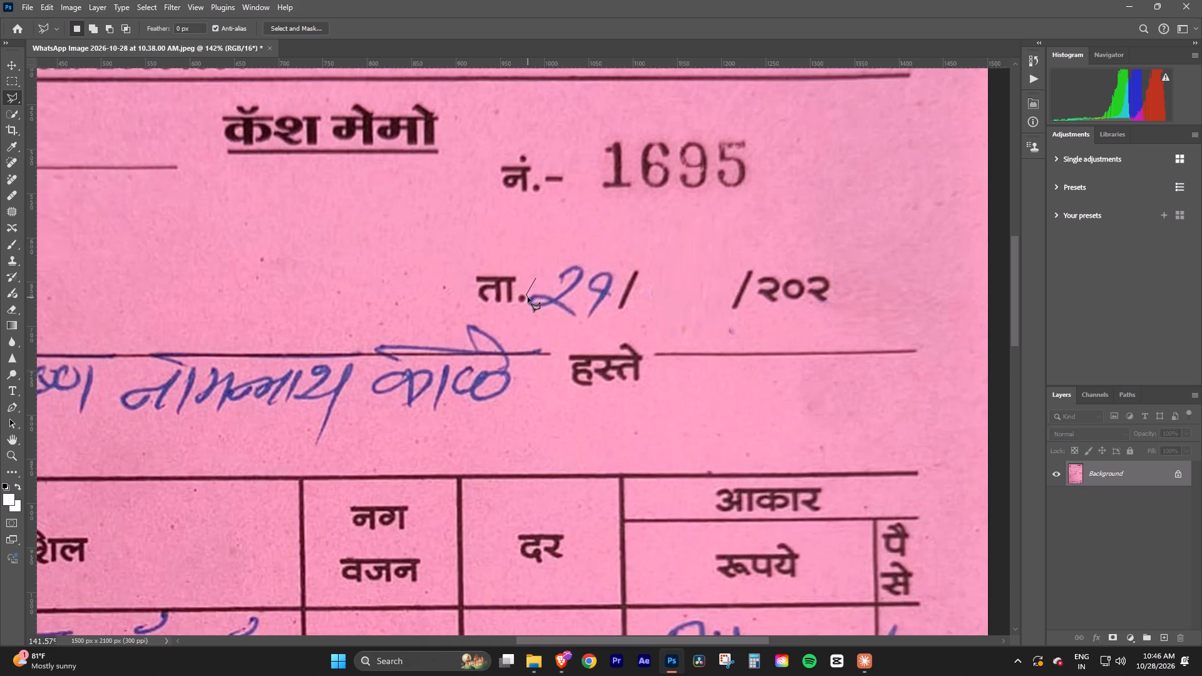
pyautogui.click(529, 297)
pyautogui.press('BackSpace')
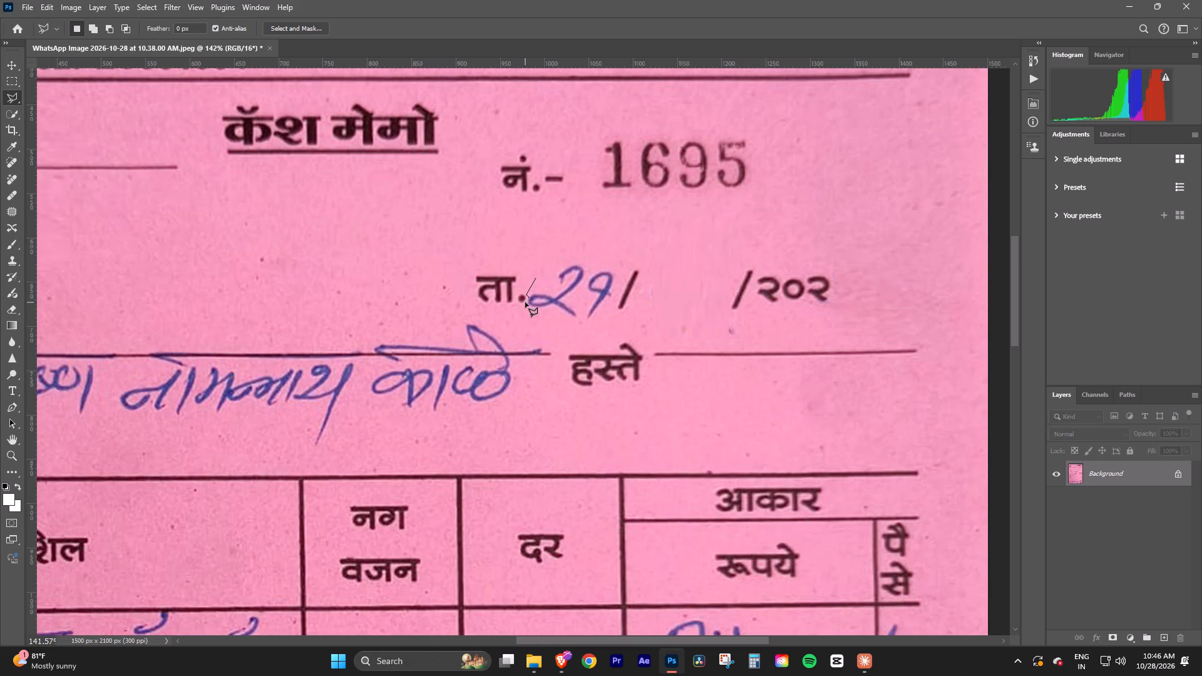
pyautogui.click(527, 302)
pyautogui.click(527, 313)
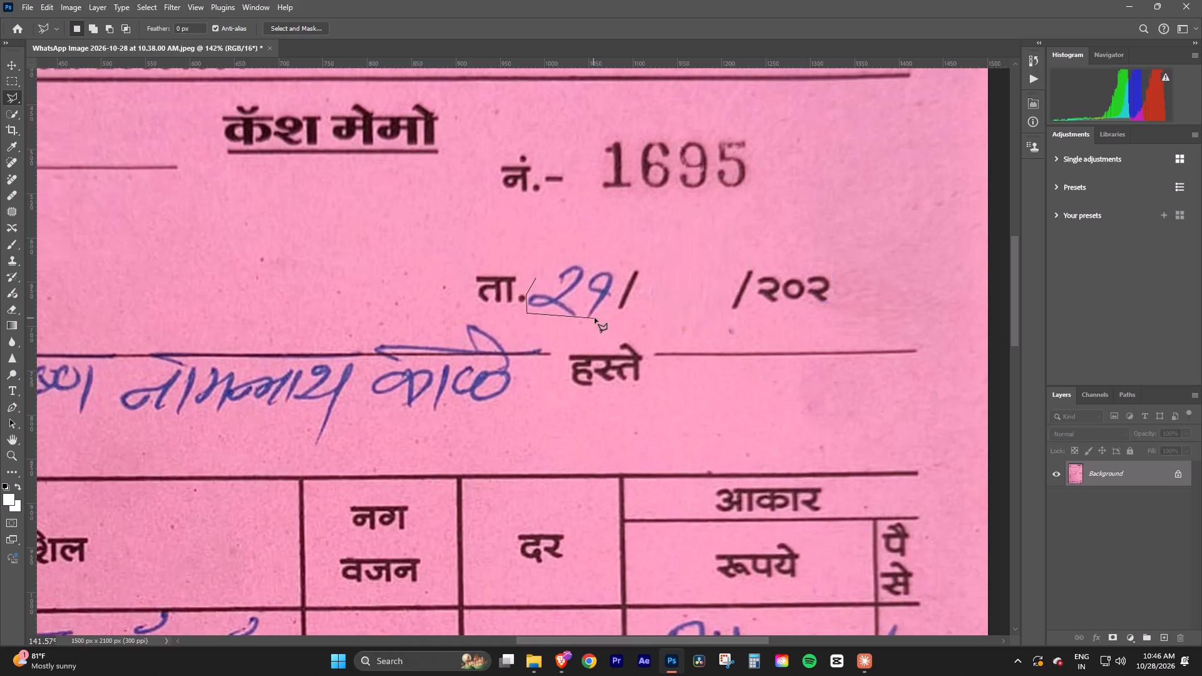
pyautogui.click(595, 318)
pyautogui.press('BackSpace')
pyautogui.click(543, 322)
pyautogui.click(588, 322)
pyautogui.click(603, 322)
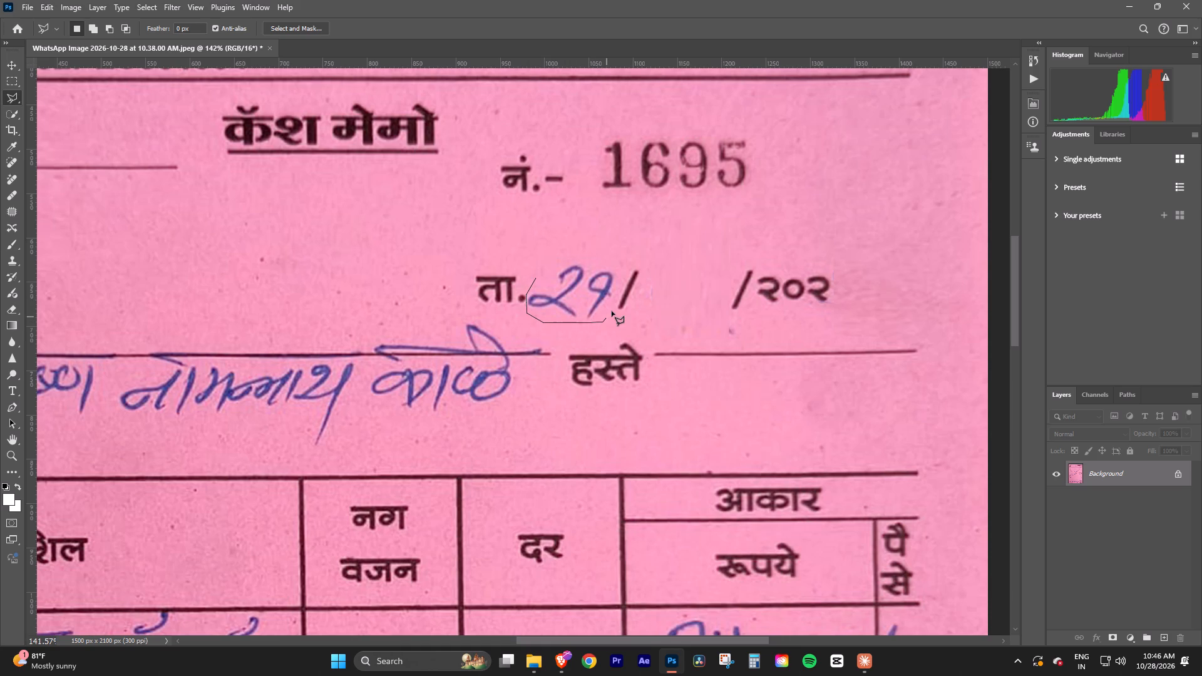
pyautogui.click(616, 305)
pyautogui.click(622, 267)
pyautogui.moveTo(621, 245); pyautogui.dragTo(609, 248)
pyautogui.click(531, 262)
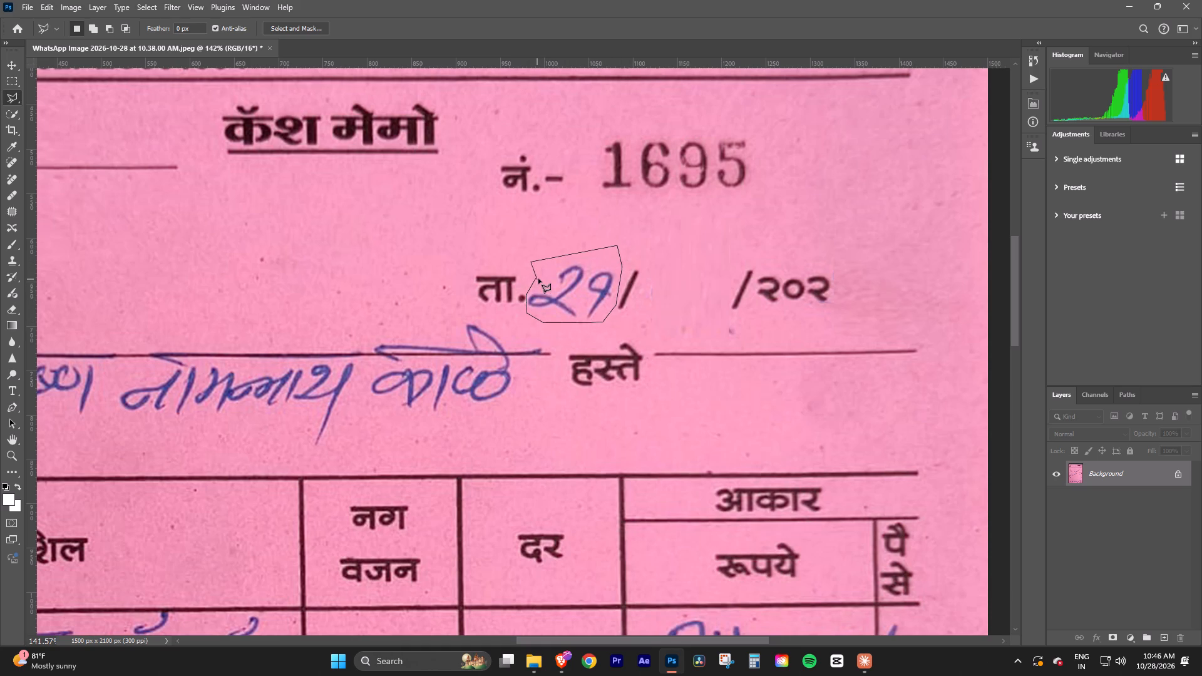
pyautogui.click(535, 279)
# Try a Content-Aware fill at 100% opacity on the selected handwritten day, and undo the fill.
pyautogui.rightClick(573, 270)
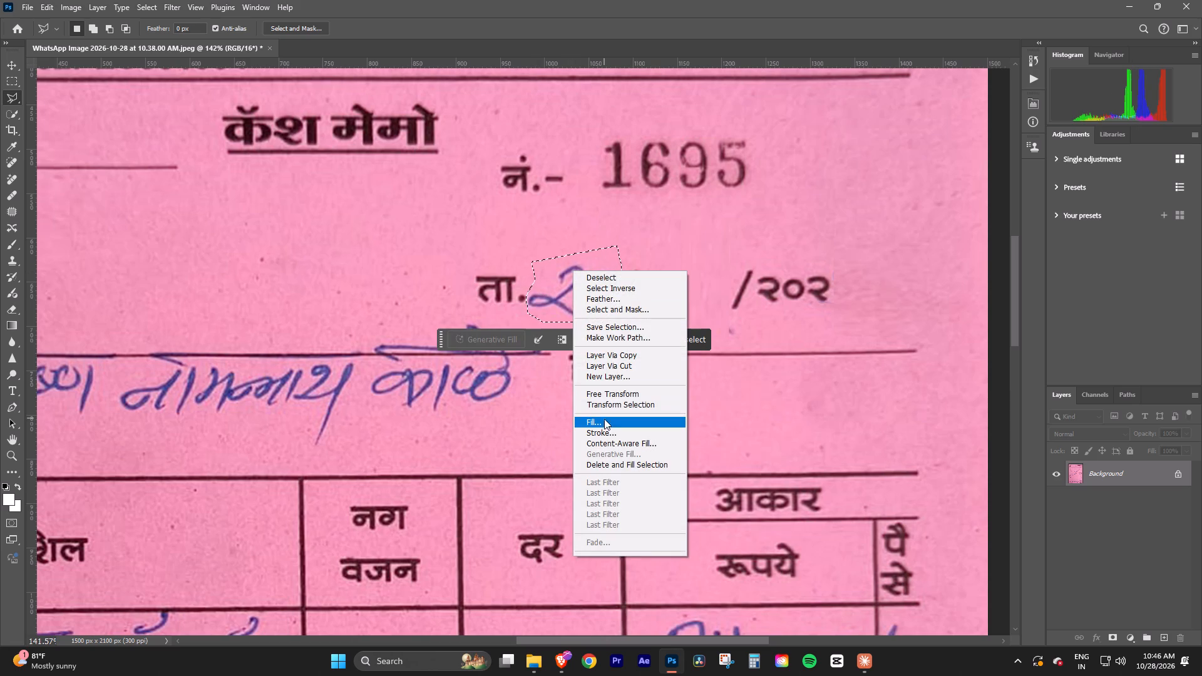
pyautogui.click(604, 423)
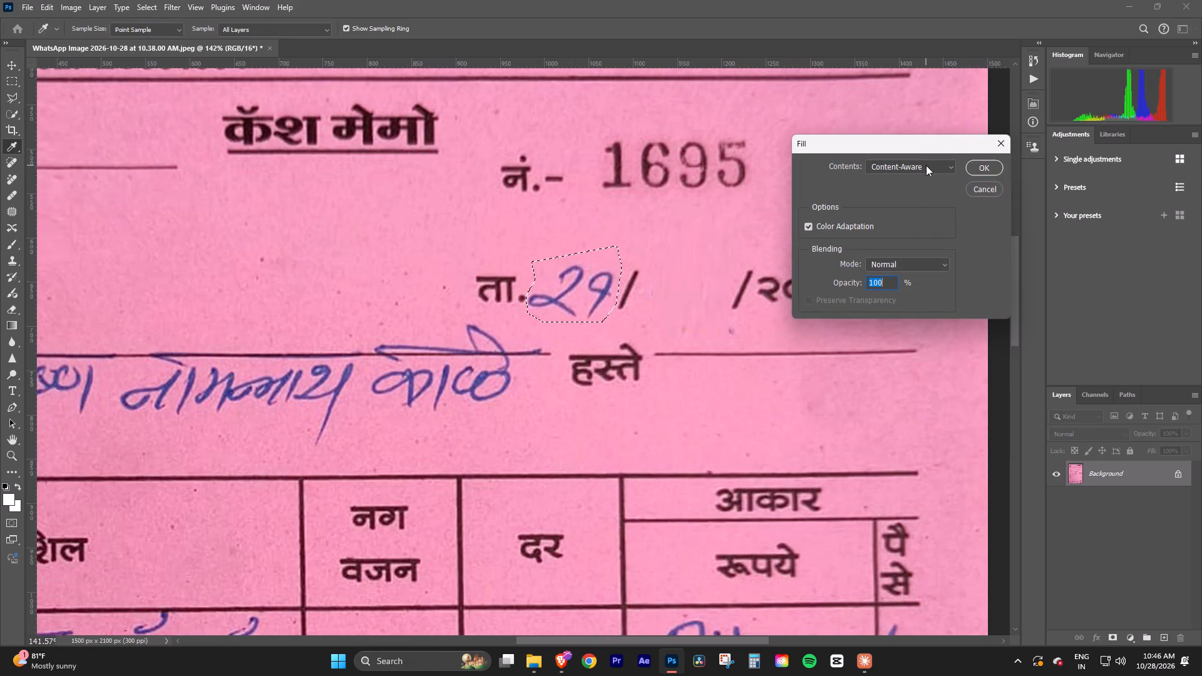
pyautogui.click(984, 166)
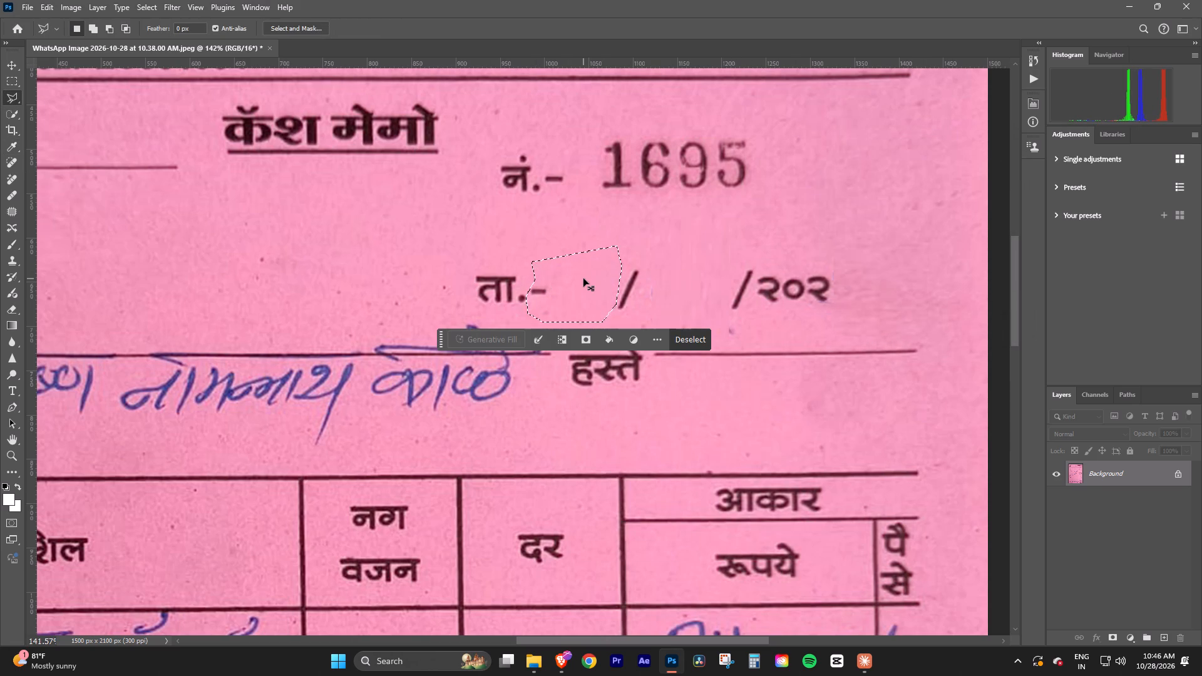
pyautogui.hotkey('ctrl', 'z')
# Fill the selected handwritten day with a solid pink sampled from the blank paper above "ता.", Normal mode at 100% opacity, and deselect.
pyautogui.rightClick(583, 279)
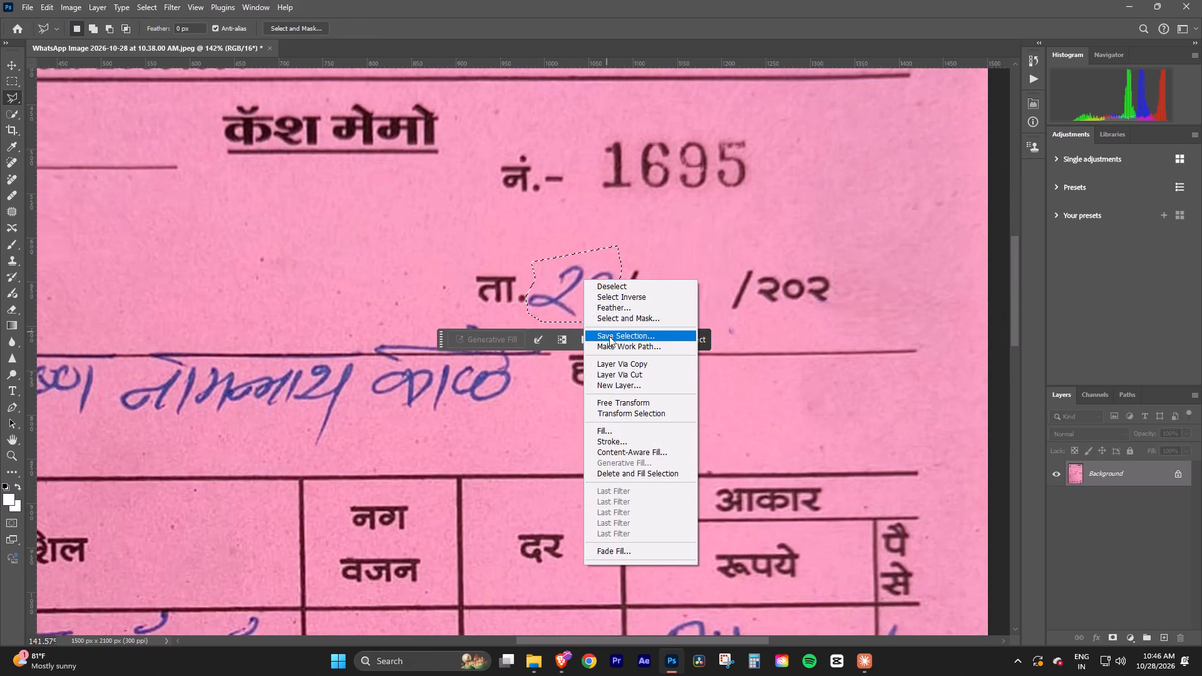
pyautogui.click(609, 430)
pyautogui.click(930, 172)
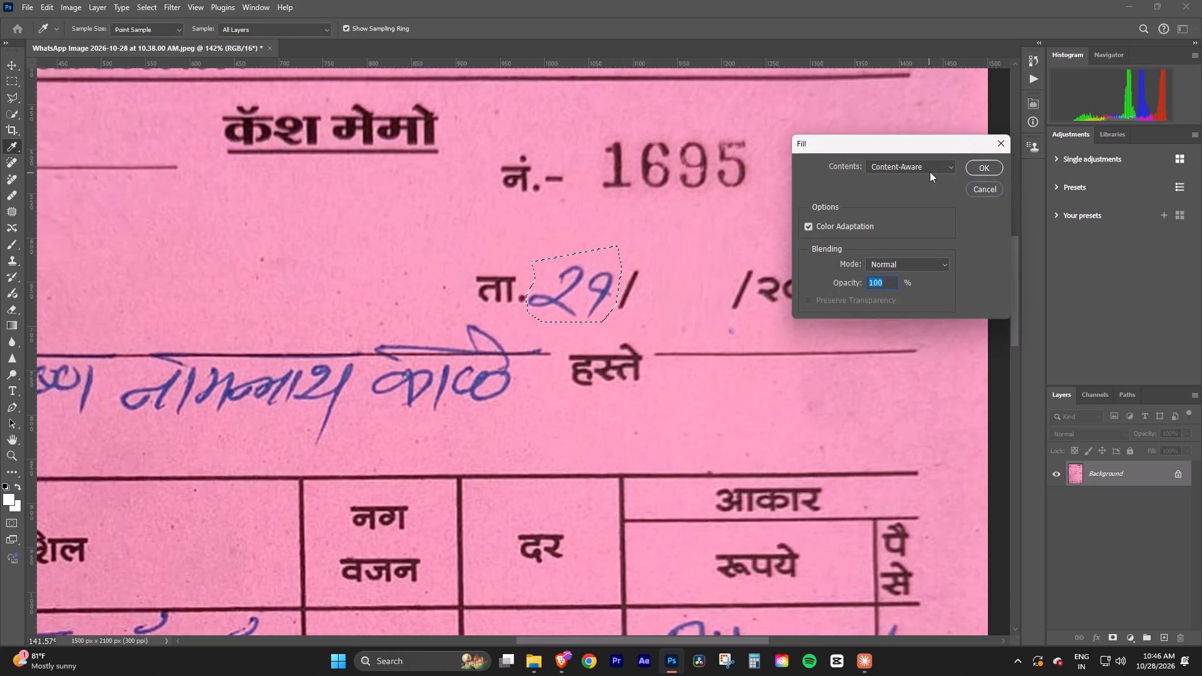
pyautogui.click(887, 203)
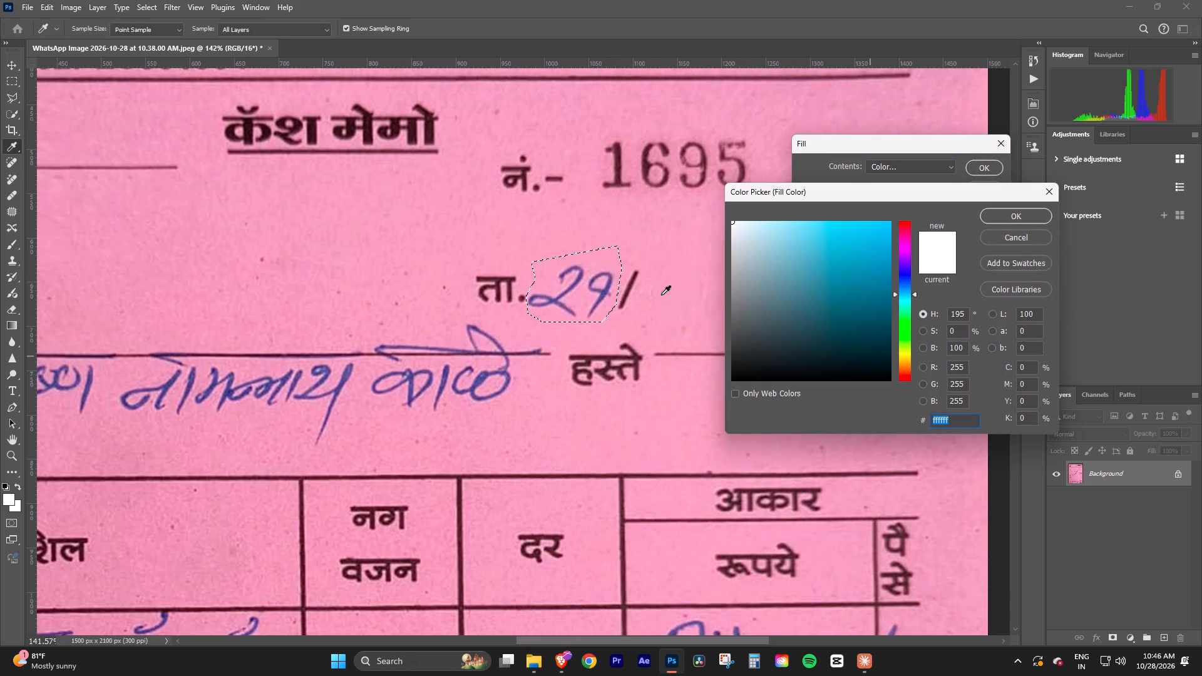
pyautogui.click(465, 252)
pyautogui.click(1027, 216)
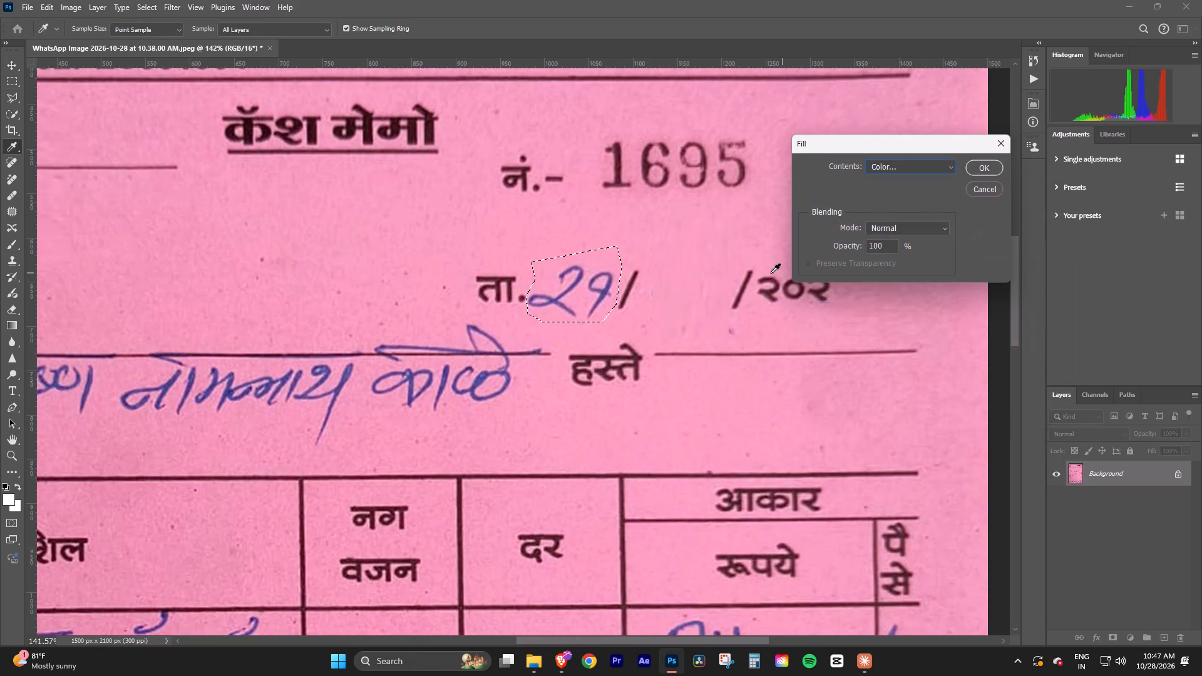
pyautogui.click(984, 169)
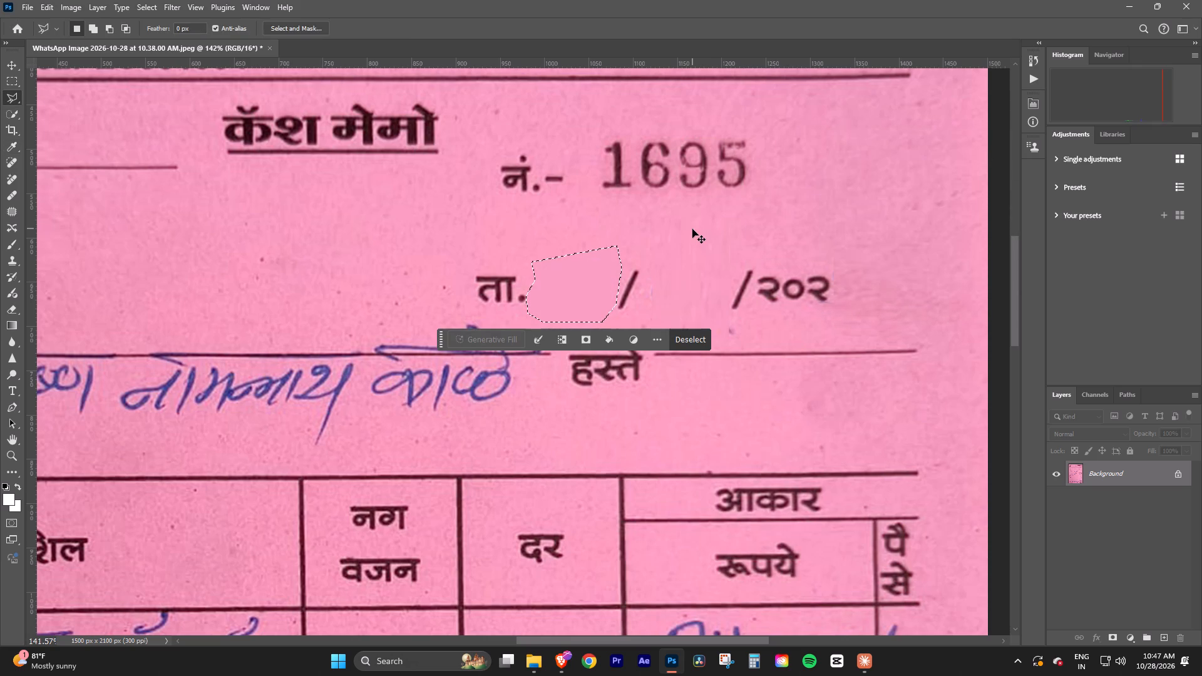
pyautogui.hotkey('ctrl', 'd')
# Outline the handwritten name beside "श्री." with a Polygonal Lasso selection running just under the printed line and closing below the writing.
pyautogui.keyDown('alt'); pyautogui.scroll(-13, 692, 229); pyautogui.keyUp('alt')
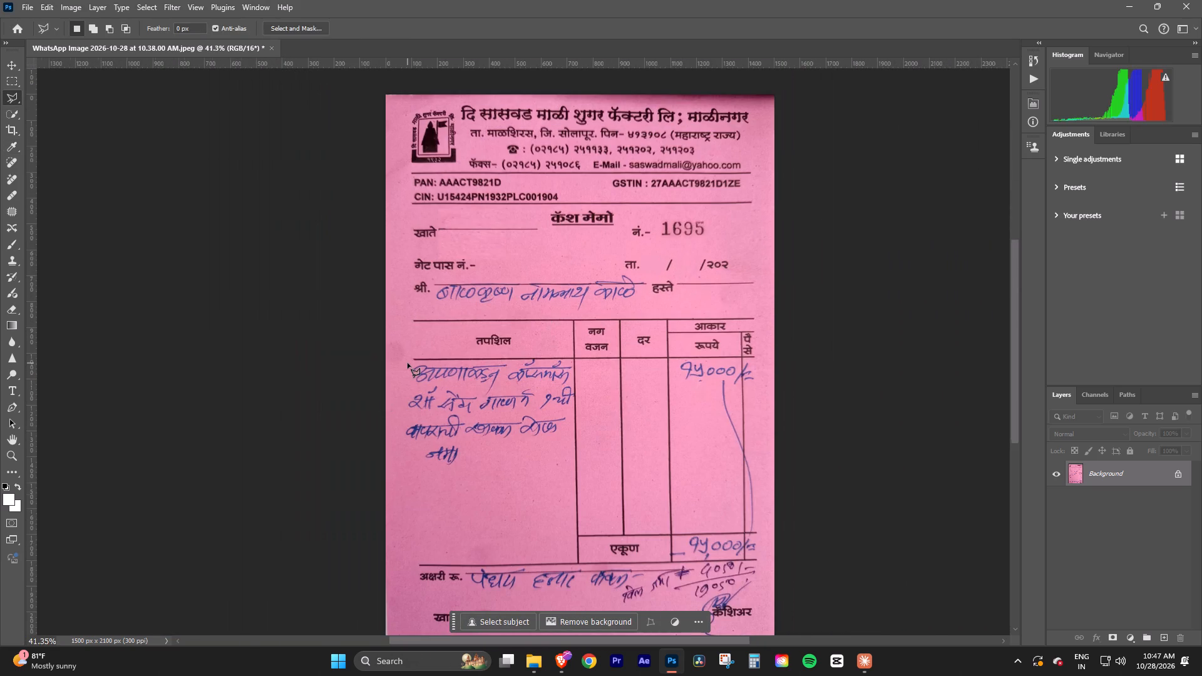
pyautogui.keyDown('alt'); pyautogui.scroll(4, 408, 363); pyautogui.keyUp('alt')
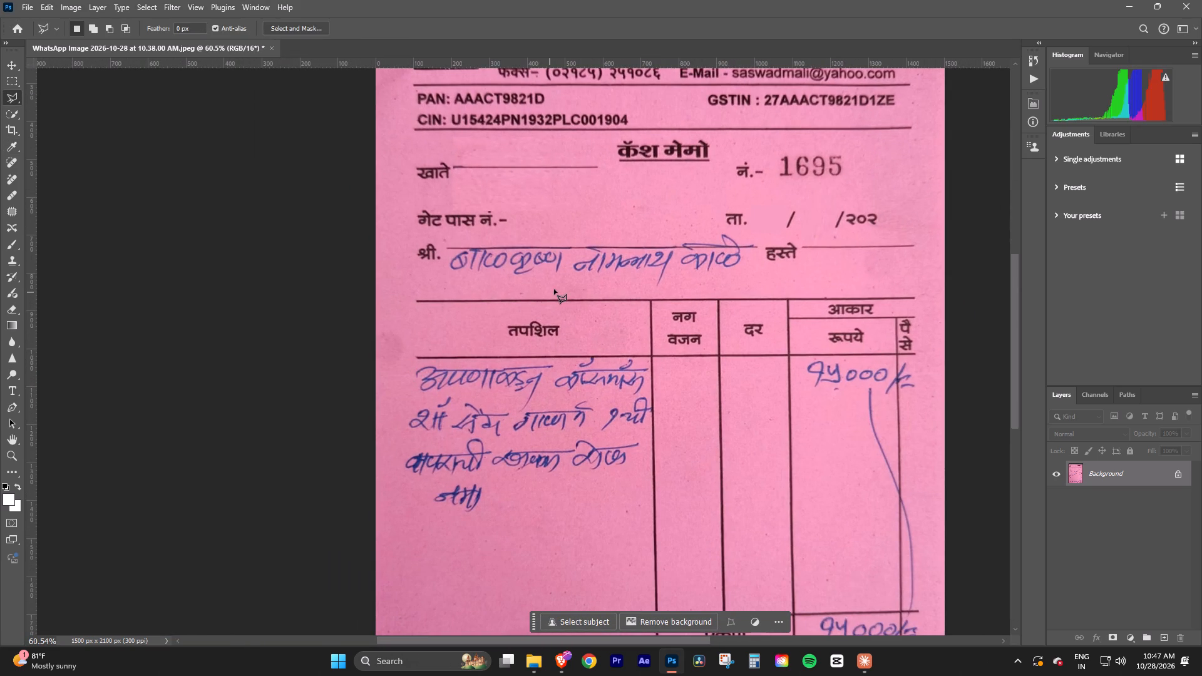
pyautogui.keyDown('alt'); pyautogui.scroll(2, 621, 275); pyautogui.keyUp('alt')
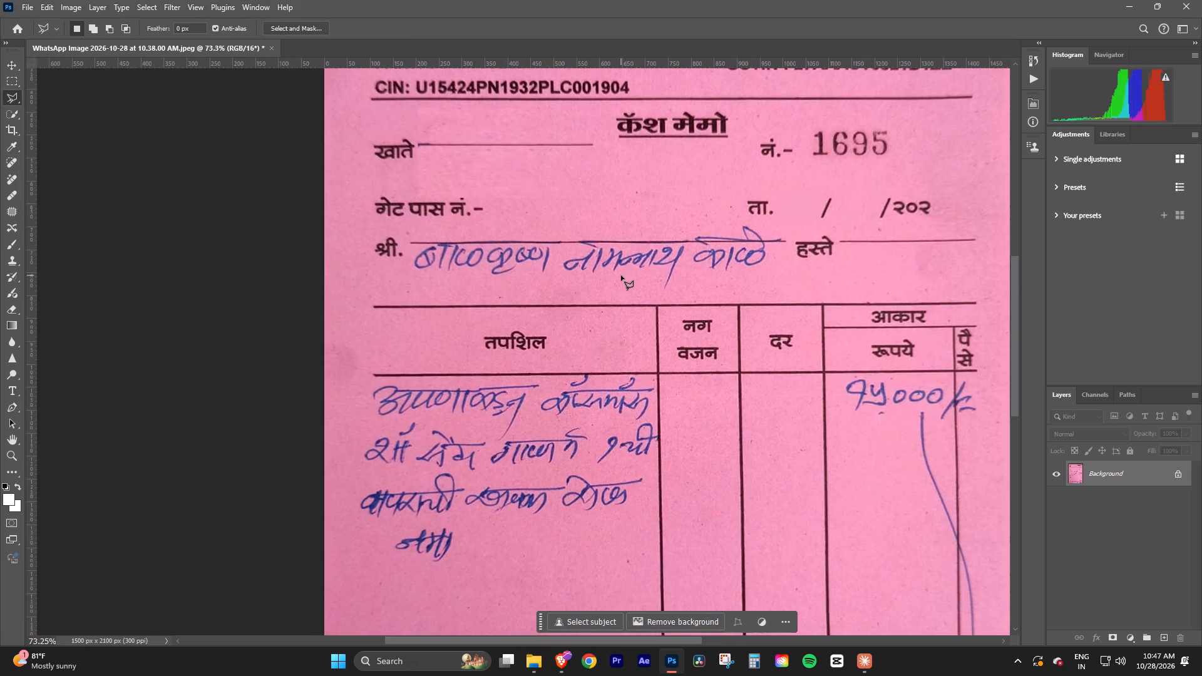
pyautogui.keyDown('alt'); pyautogui.scroll(-1, 621, 275); pyautogui.keyUp('alt')
pyautogui.keyDown('alt'); pyautogui.scroll(2, 621, 275); pyautogui.keyUp('alt')
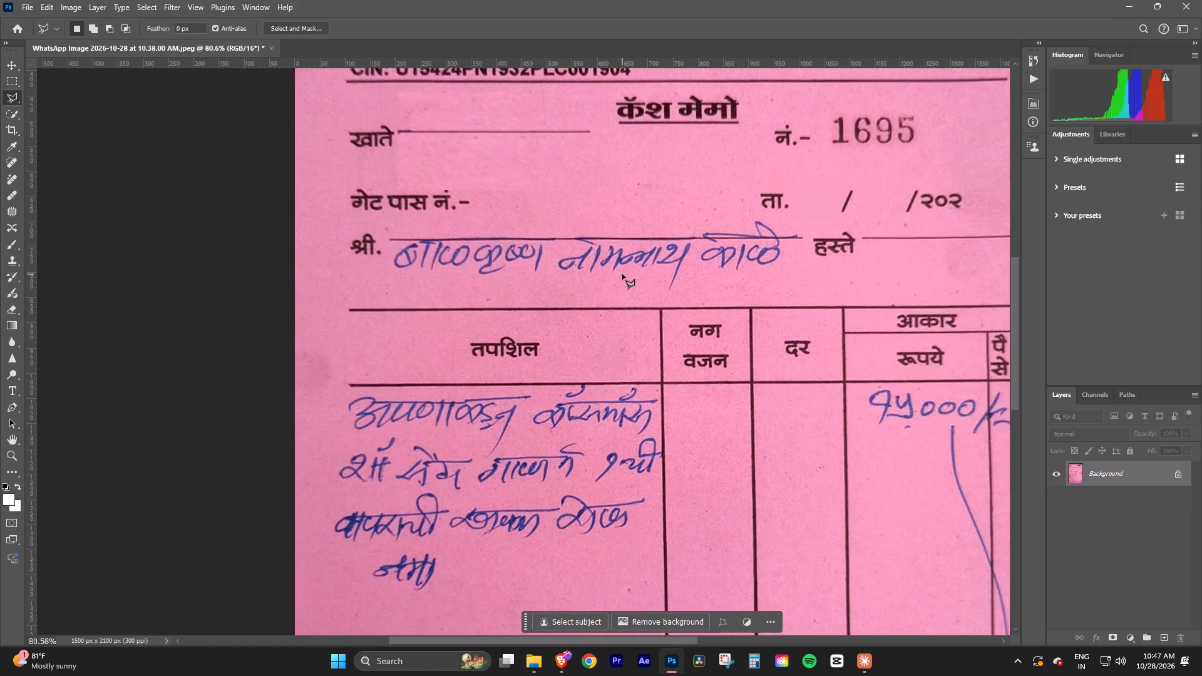
pyautogui.keyDown('alt'); pyautogui.scroll(-2, 622, 273); pyautogui.keyUp('alt')
pyautogui.keyDown('alt'); pyautogui.scroll(2, 641, 261); pyautogui.keyUp('alt')
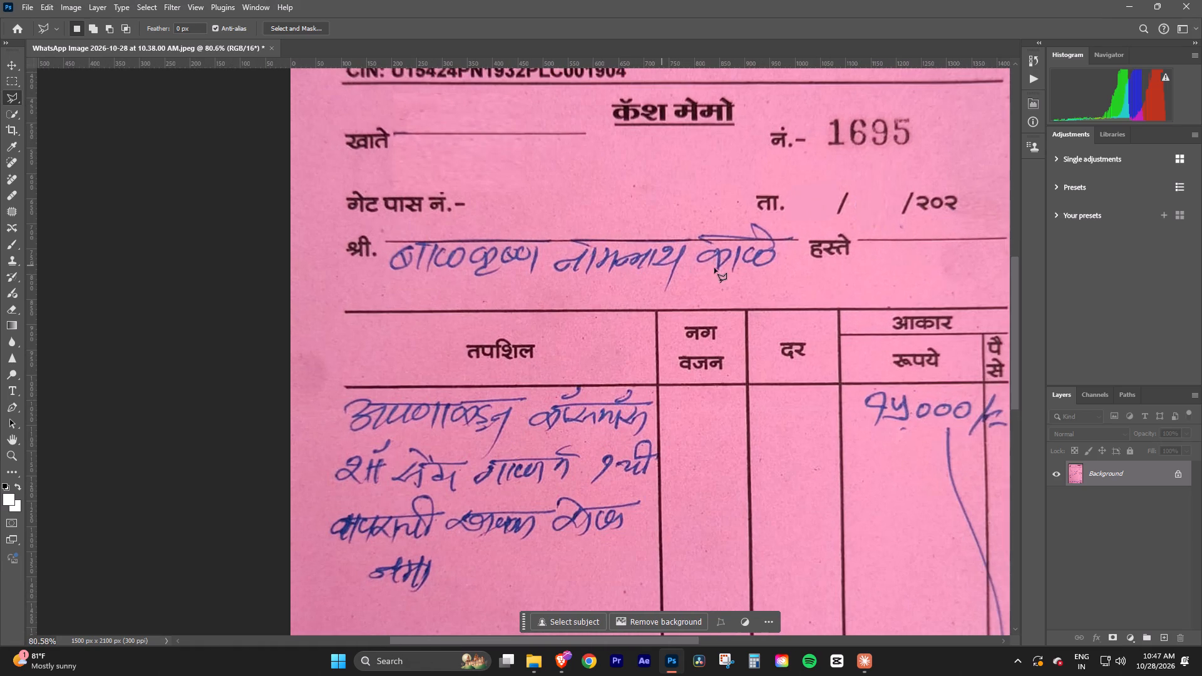
pyautogui.press('space')
pyautogui.press('space')
pyautogui.press('space')
pyautogui.press('space')
pyautogui.press('space')
pyautogui.press('space')
pyautogui.press('space')
pyautogui.press('space')
pyautogui.press('space')
pyautogui.press('space')
pyautogui.press('space')
pyautogui.press('space')
pyautogui.press('space')
pyautogui.press('space')
pyautogui.moveTo(729, 268); pyautogui.dragTo(655, 278)
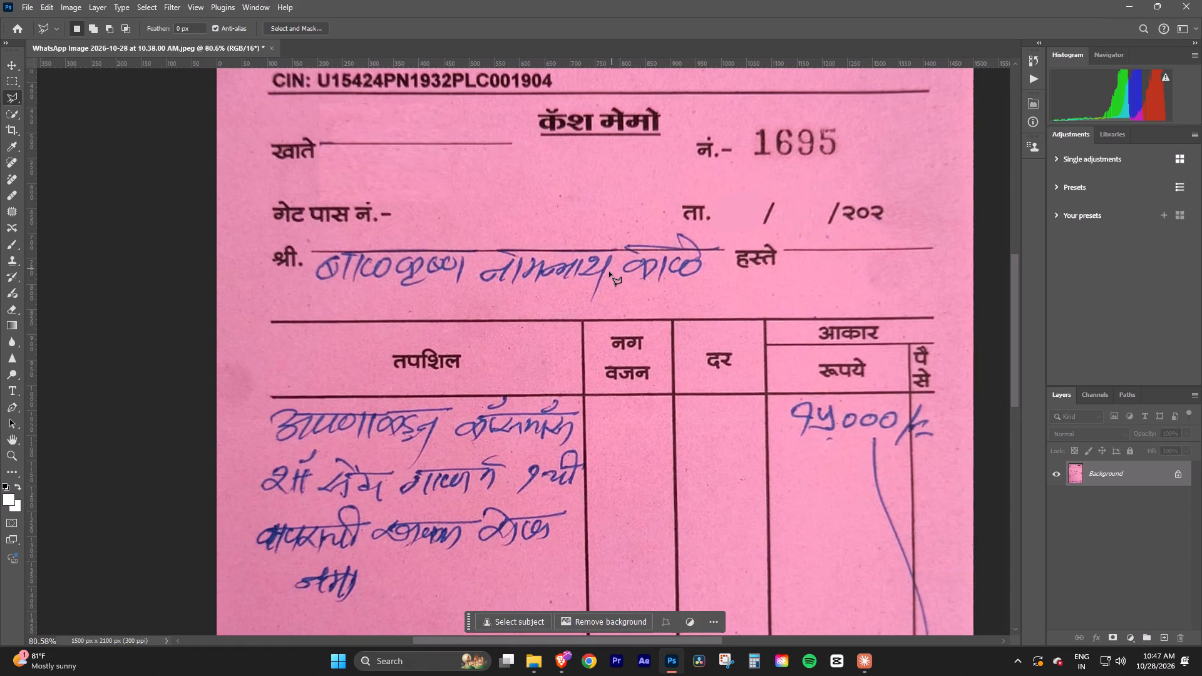
pyautogui.keyDown('alt'); pyautogui.scroll(-1, 607, 273); pyautogui.keyUp('alt')
pyautogui.keyDown('alt'); pyautogui.scroll(2, 607, 273); pyautogui.keyUp('alt')
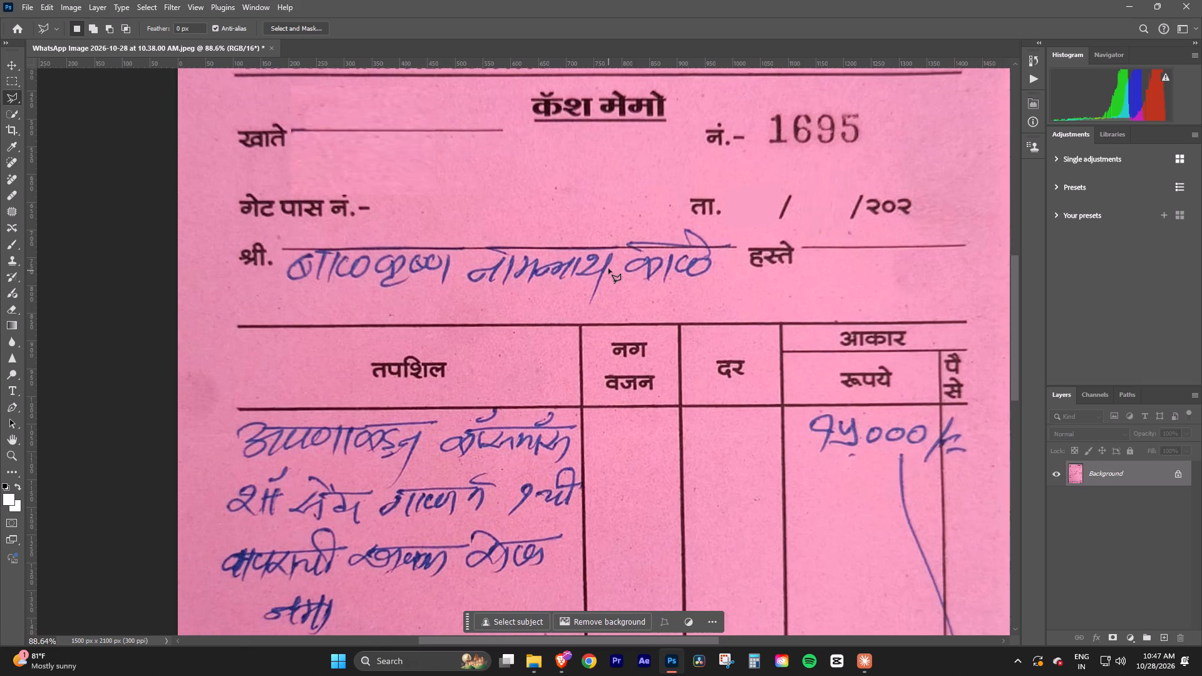
pyautogui.keyDown('alt'); pyautogui.scroll(-2, 609, 269); pyautogui.keyUp('alt')
pyautogui.click(13, 96)
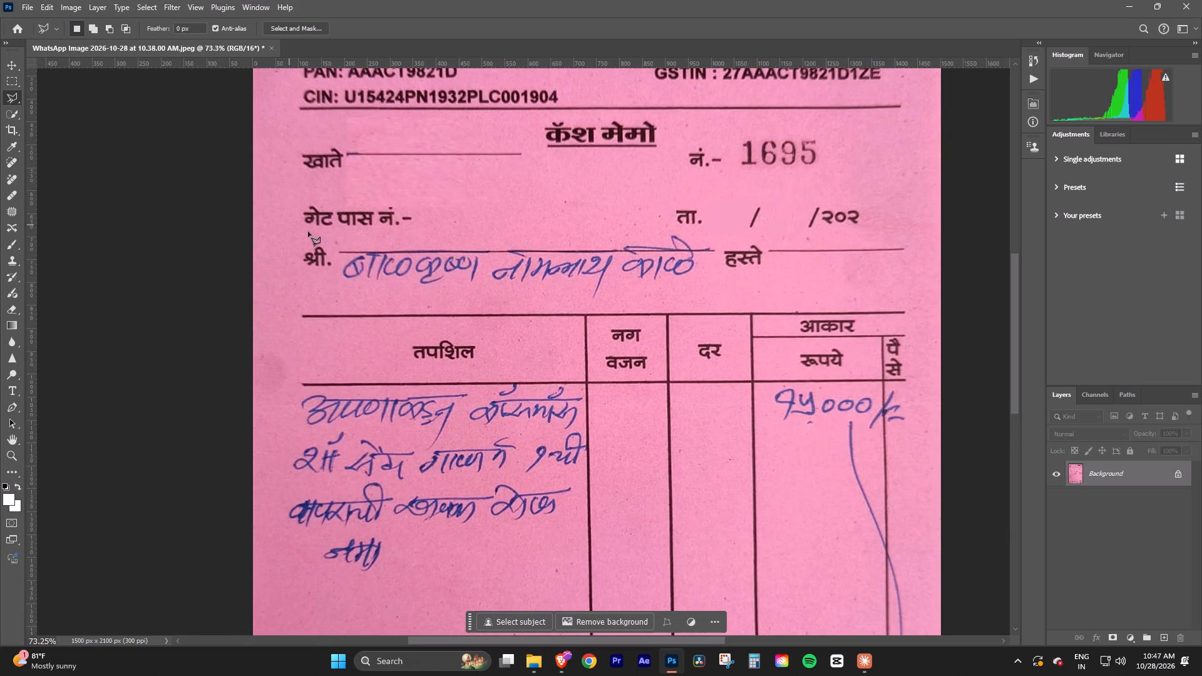
pyautogui.click(335, 253)
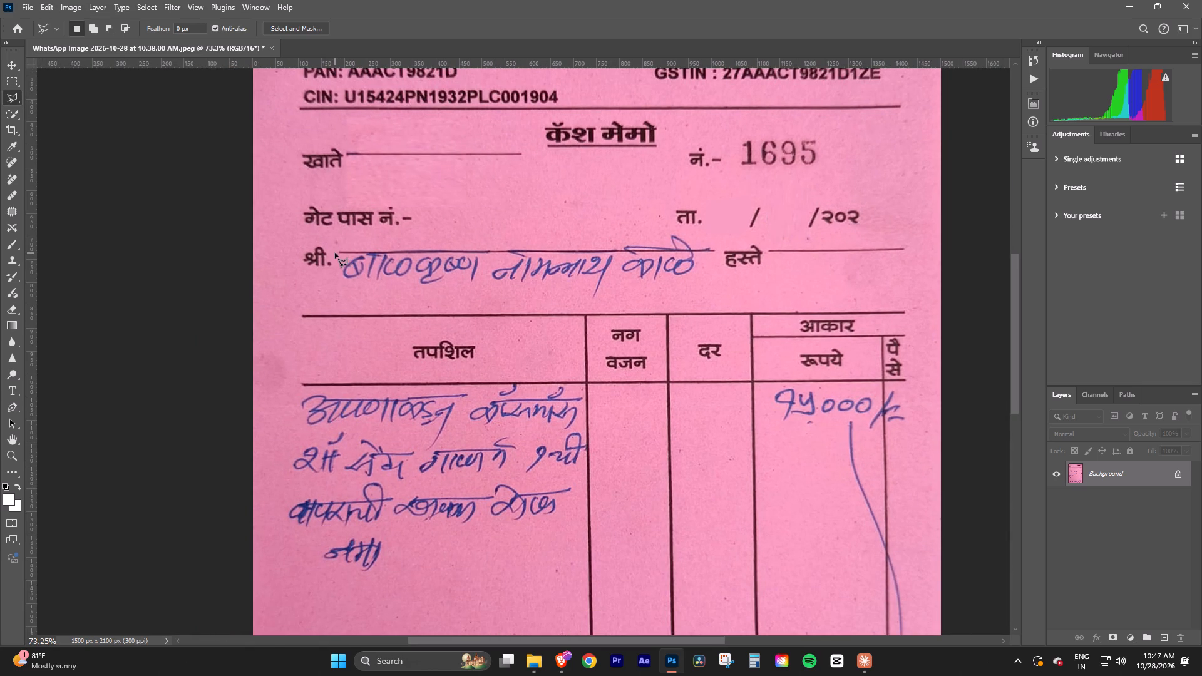
pyautogui.click(717, 252)
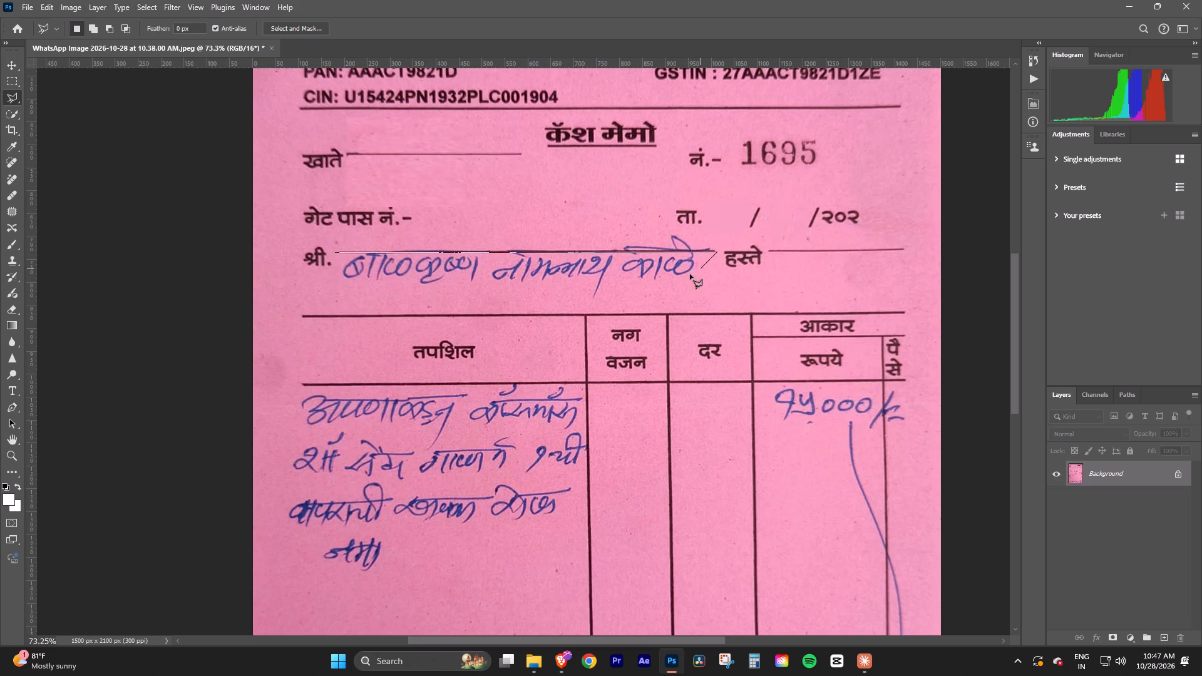
pyautogui.click(684, 286)
pyautogui.click(594, 303)
pyautogui.click(352, 291)
pyautogui.click(329, 287)
pyautogui.click(336, 253)
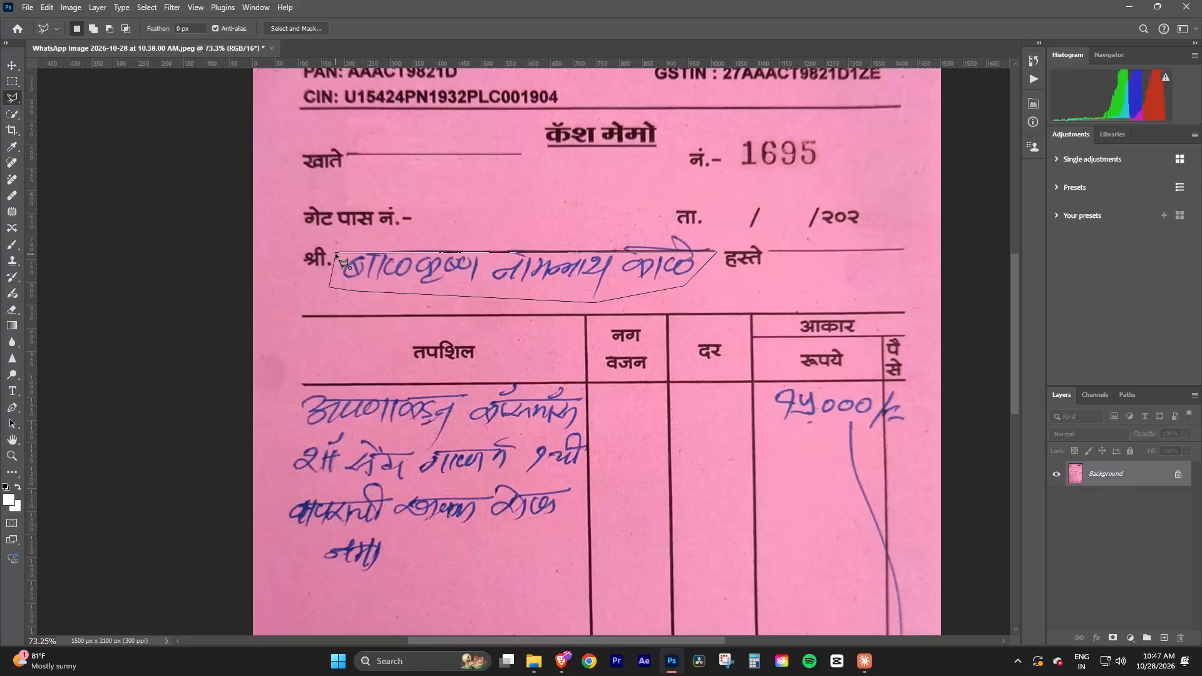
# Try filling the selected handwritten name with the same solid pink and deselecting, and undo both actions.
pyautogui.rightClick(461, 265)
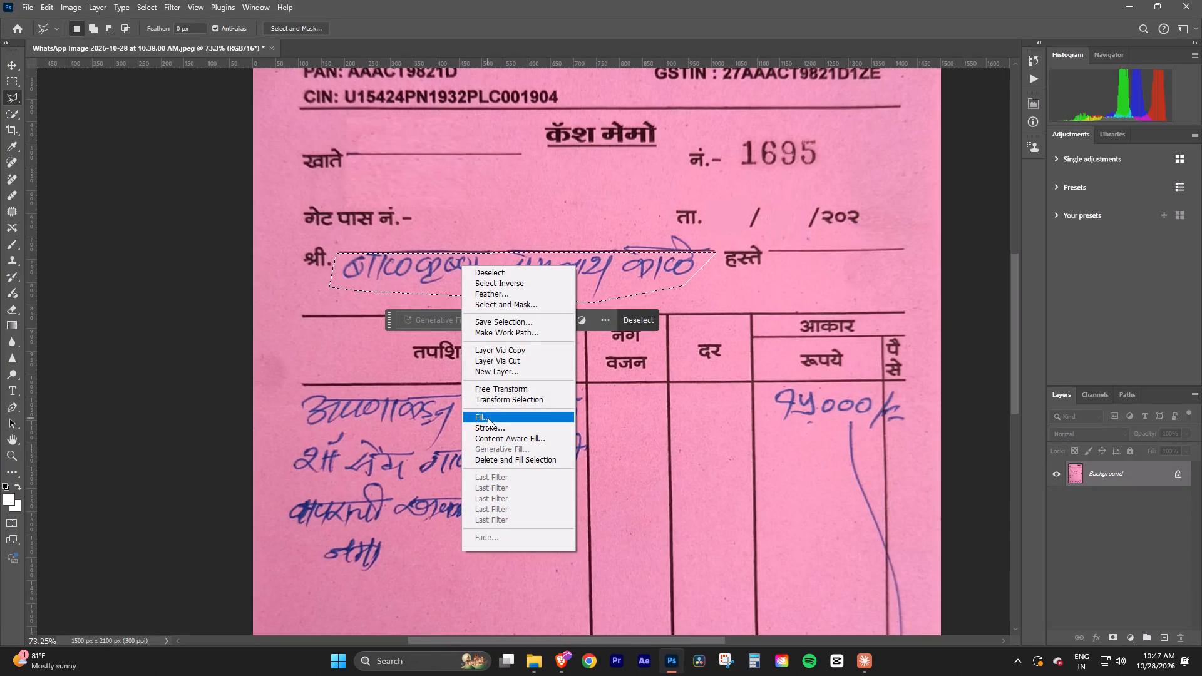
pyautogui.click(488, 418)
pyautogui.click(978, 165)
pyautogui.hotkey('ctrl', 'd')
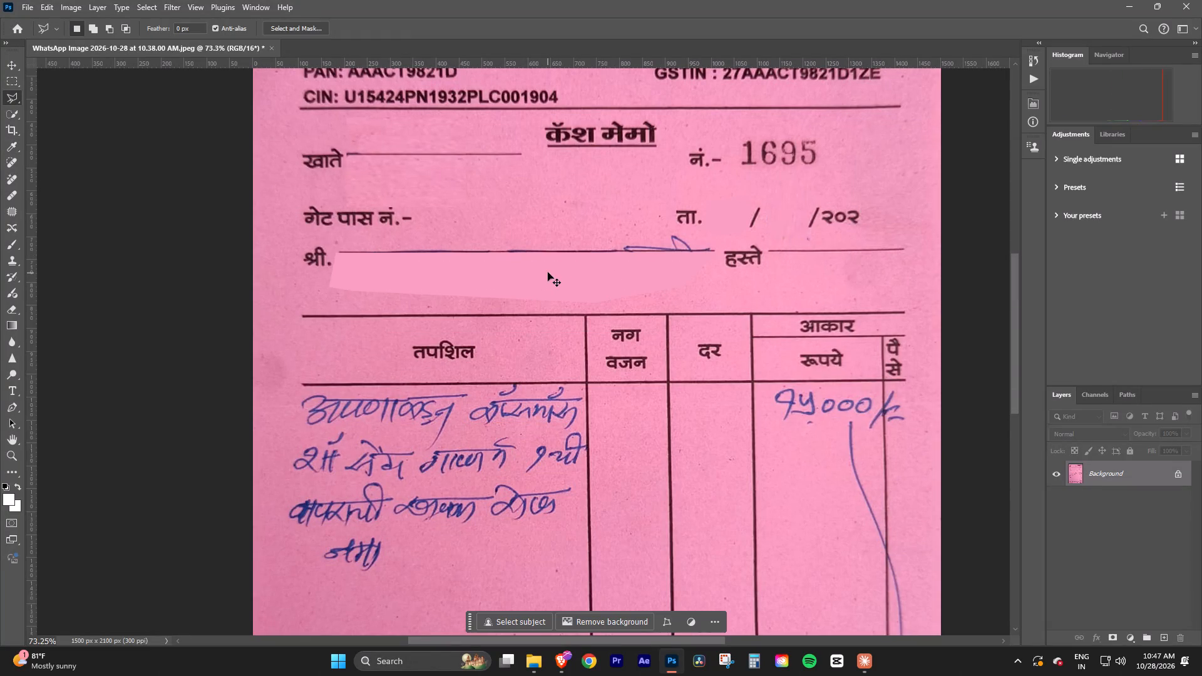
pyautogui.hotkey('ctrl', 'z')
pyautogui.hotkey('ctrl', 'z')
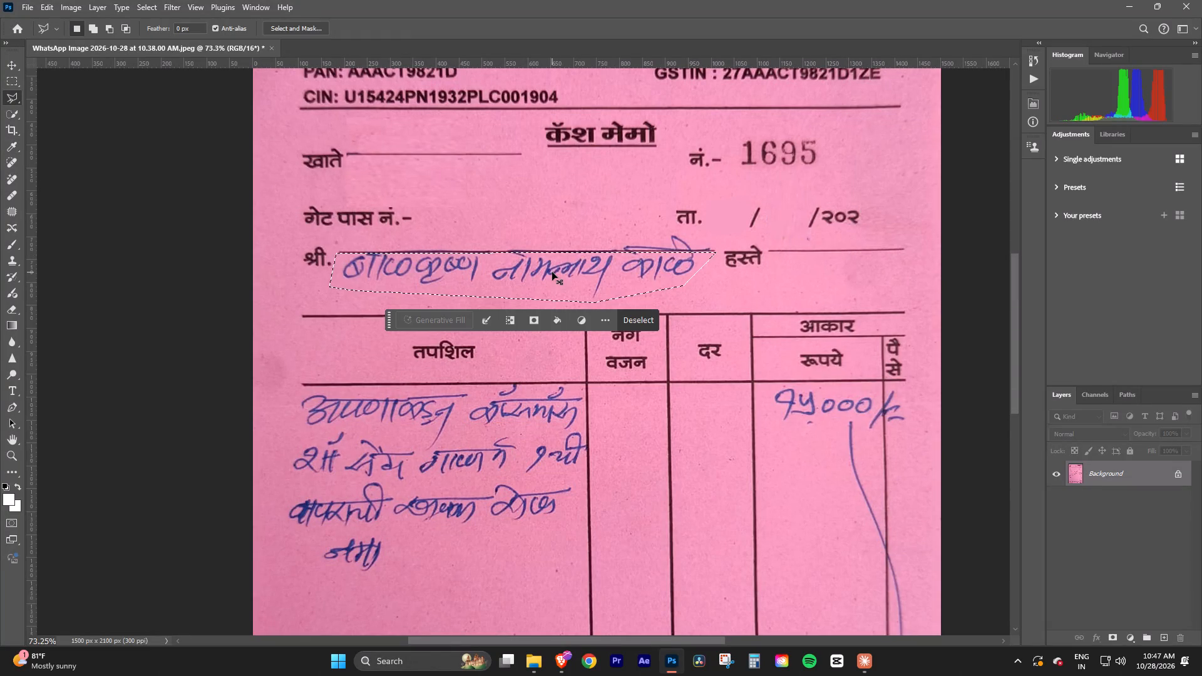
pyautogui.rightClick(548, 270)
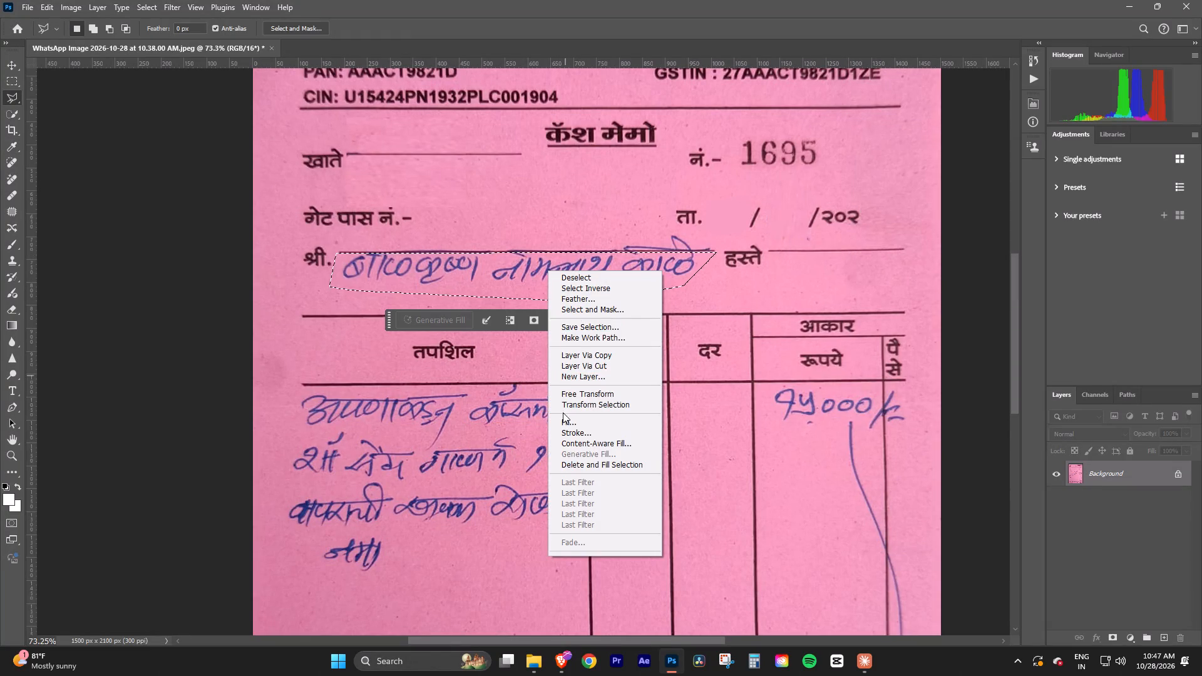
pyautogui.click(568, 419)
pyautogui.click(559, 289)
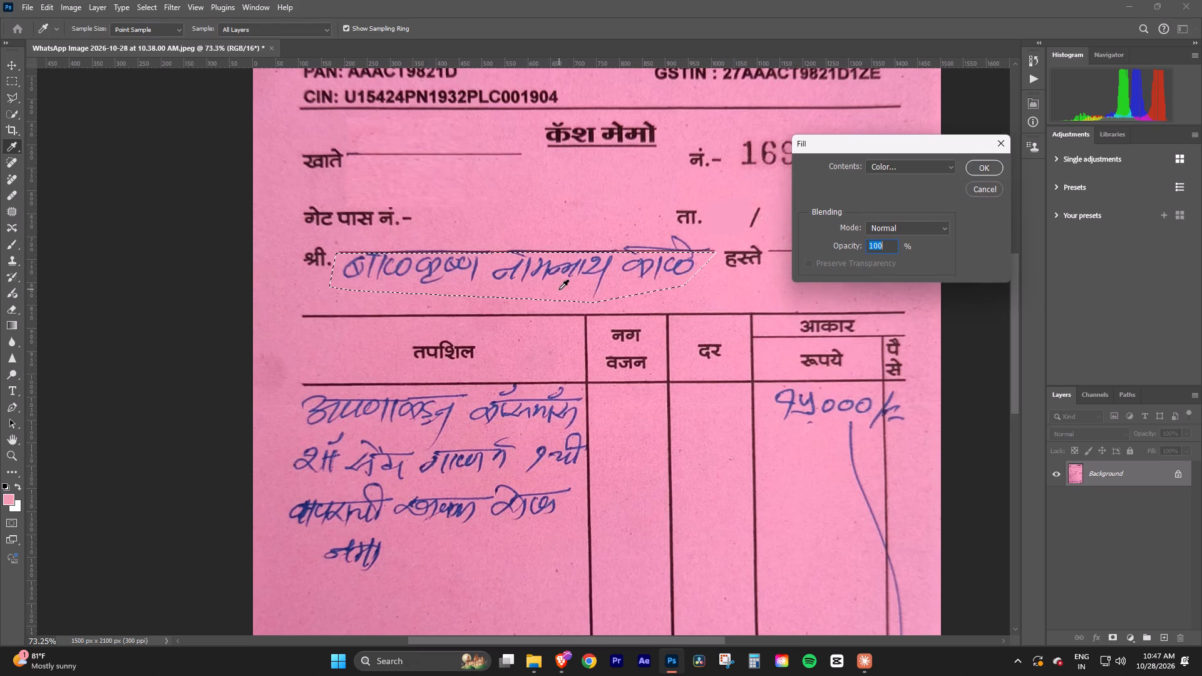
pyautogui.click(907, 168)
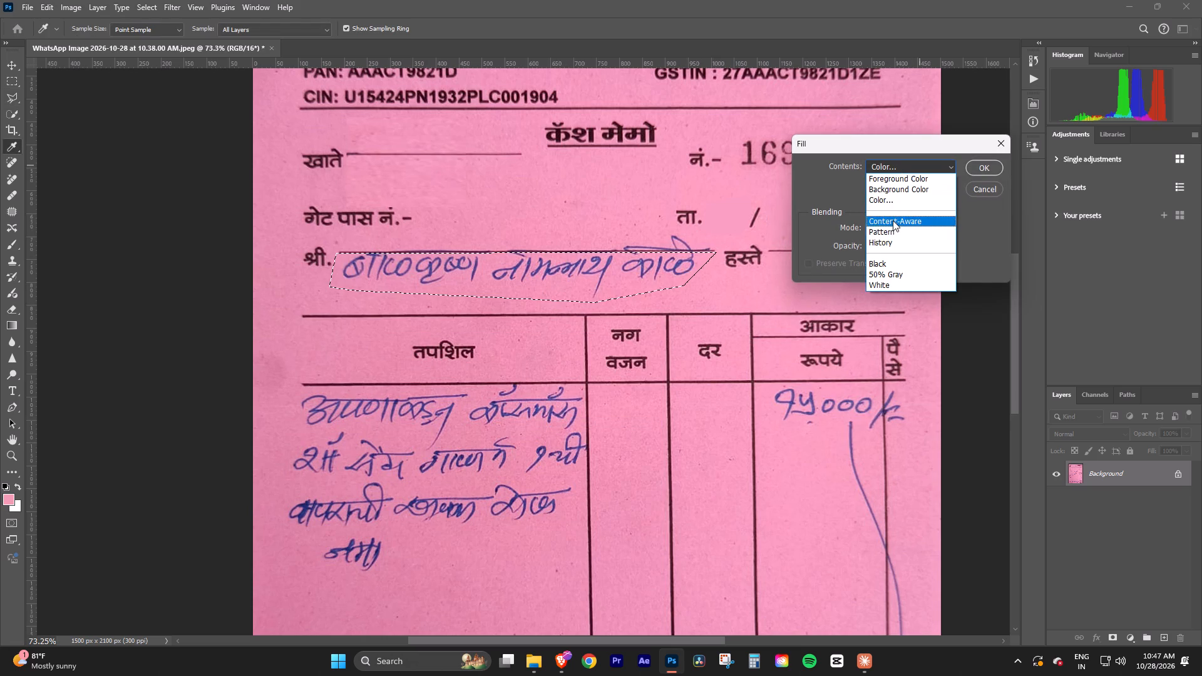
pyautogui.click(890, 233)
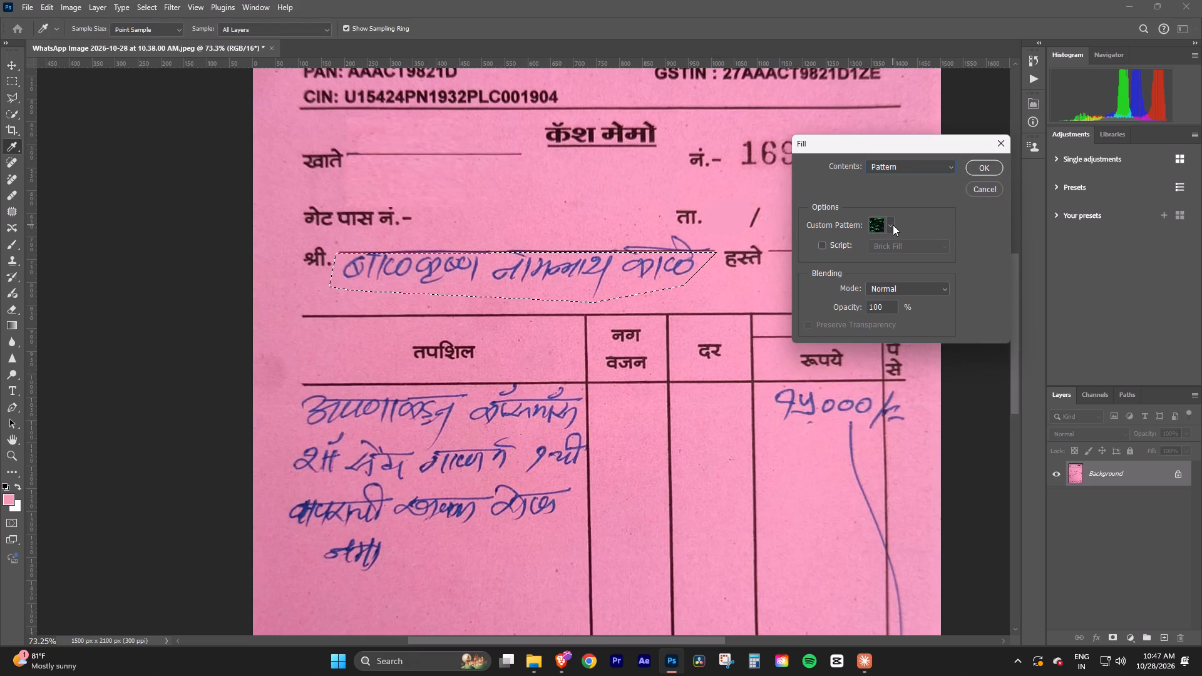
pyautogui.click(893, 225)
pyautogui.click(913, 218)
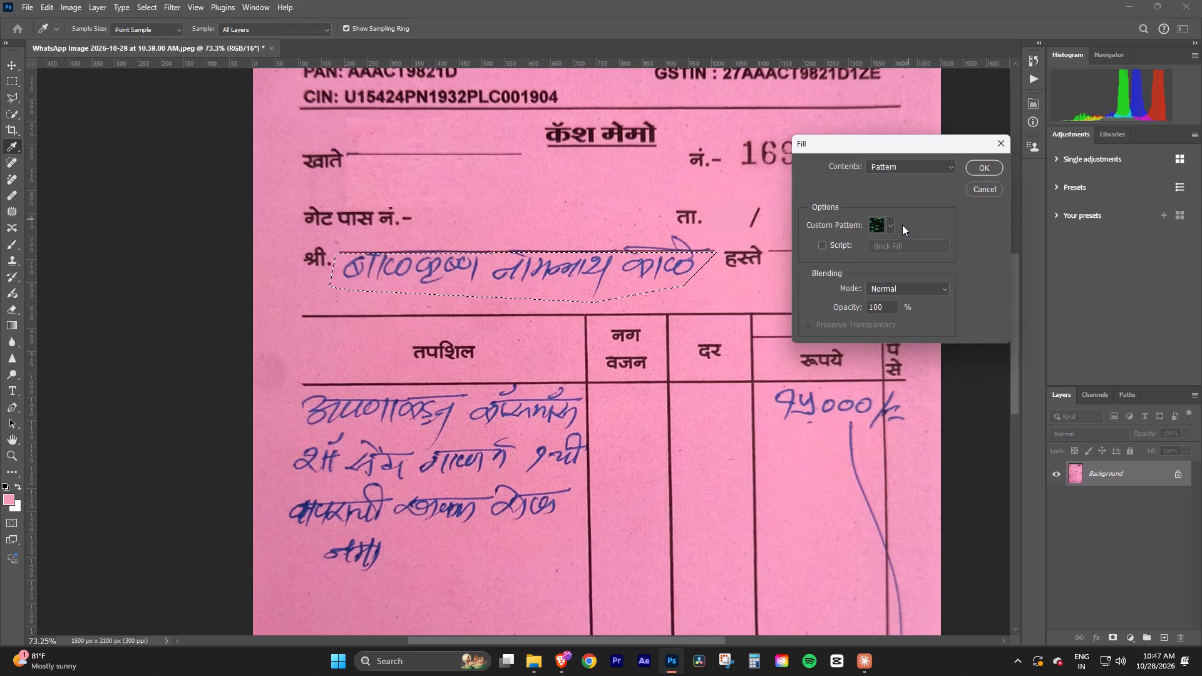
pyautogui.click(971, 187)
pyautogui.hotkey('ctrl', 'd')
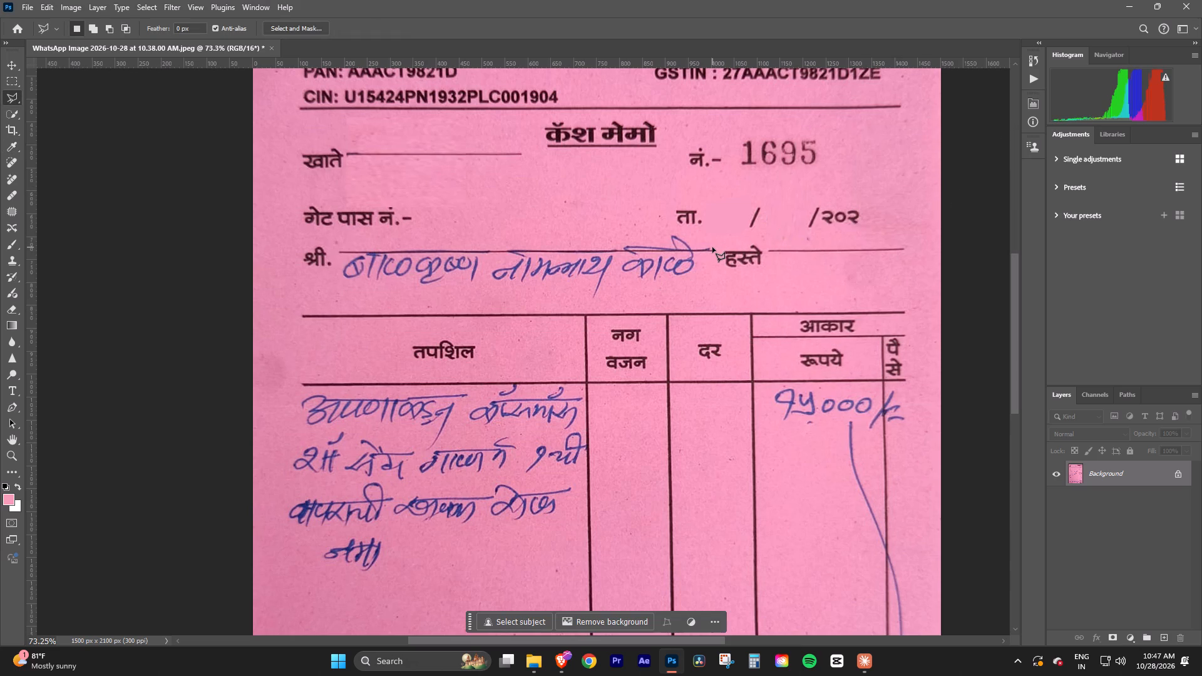
# Look over the remaining handwriting in the memo's table, total row and signature area.
pyautogui.press('space')
pyautogui.press('space')
pyautogui.press('space')
pyautogui.press('space')
pyautogui.press('space')
pyautogui.press('space')
pyautogui.press('space')
pyautogui.press('space')
pyautogui.press('space')
pyautogui.press('space')
pyautogui.press('space')
pyautogui.press('space')
pyautogui.press('space')
pyautogui.press('space')
pyautogui.press('space')
pyautogui.press('space')
pyautogui.press('space')
pyautogui.press('space')
pyautogui.press('space')
pyautogui.press('space')
pyautogui.moveTo(803, 497); pyautogui.dragTo(789, 126)
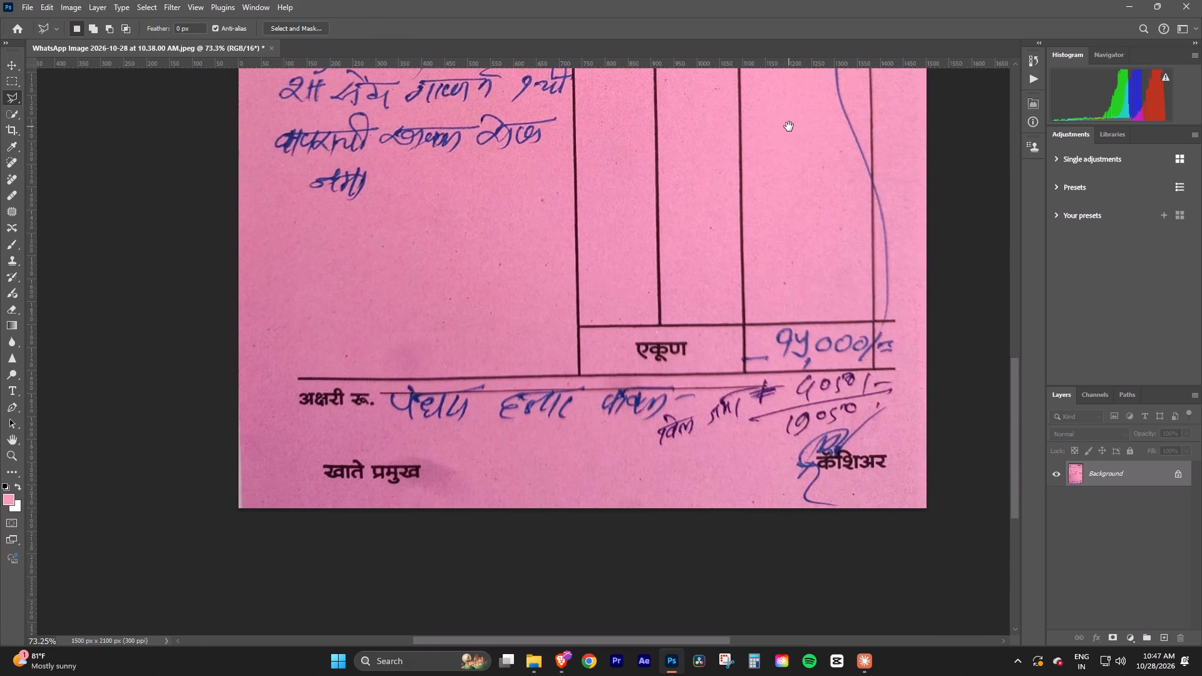
pyautogui.moveTo(789, 126); pyautogui.dragTo(782, 146)
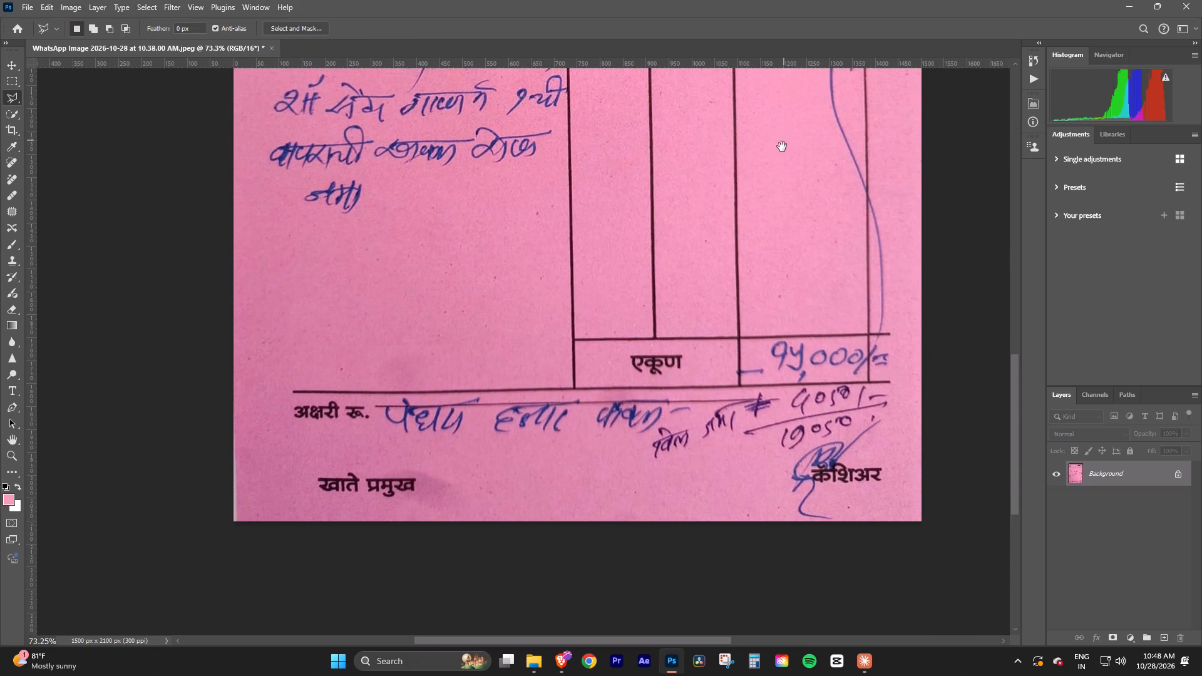
pyautogui.moveTo(782, 146); pyautogui.dragTo(800, 491)
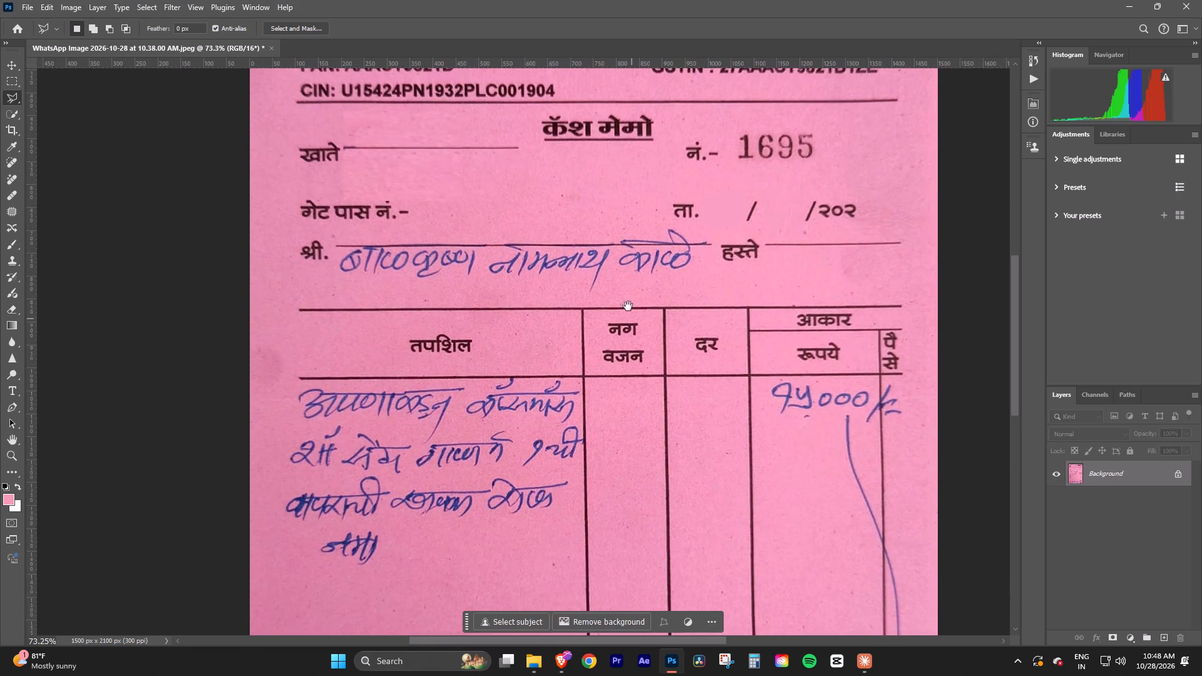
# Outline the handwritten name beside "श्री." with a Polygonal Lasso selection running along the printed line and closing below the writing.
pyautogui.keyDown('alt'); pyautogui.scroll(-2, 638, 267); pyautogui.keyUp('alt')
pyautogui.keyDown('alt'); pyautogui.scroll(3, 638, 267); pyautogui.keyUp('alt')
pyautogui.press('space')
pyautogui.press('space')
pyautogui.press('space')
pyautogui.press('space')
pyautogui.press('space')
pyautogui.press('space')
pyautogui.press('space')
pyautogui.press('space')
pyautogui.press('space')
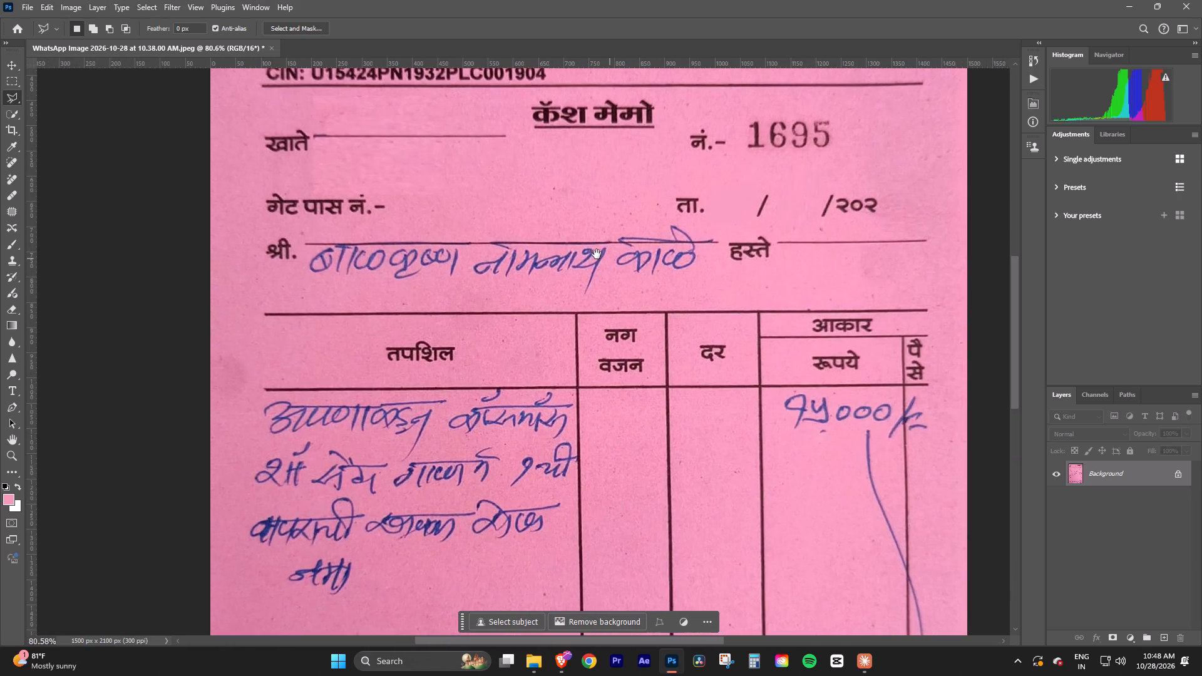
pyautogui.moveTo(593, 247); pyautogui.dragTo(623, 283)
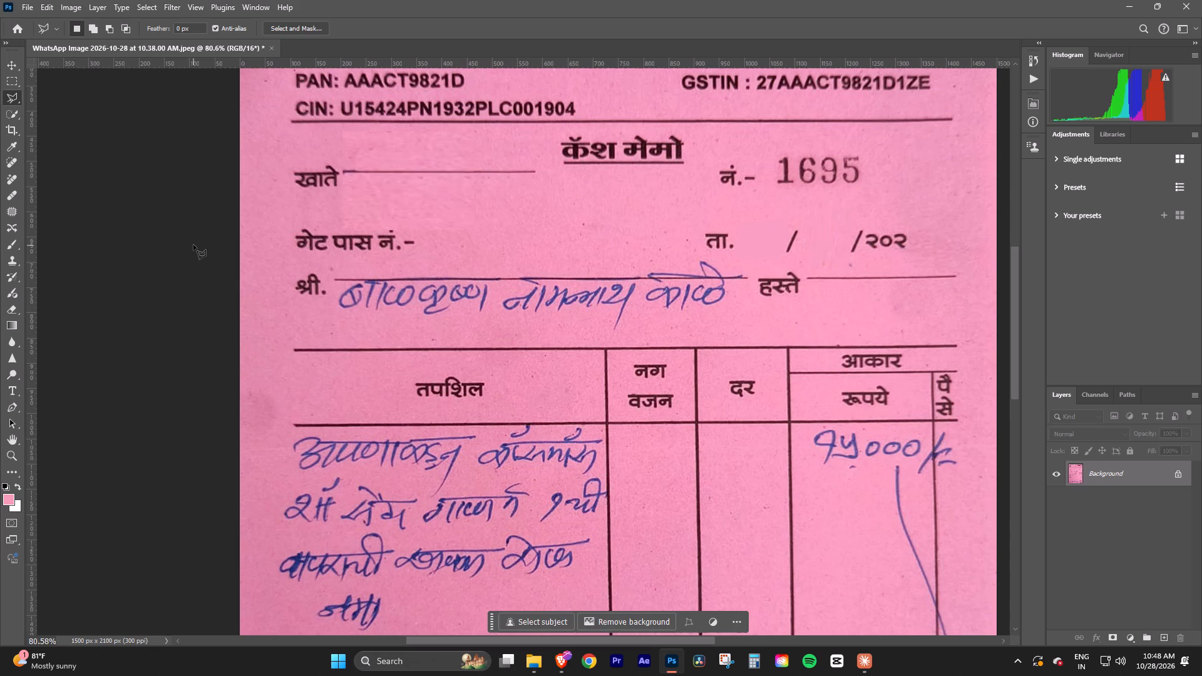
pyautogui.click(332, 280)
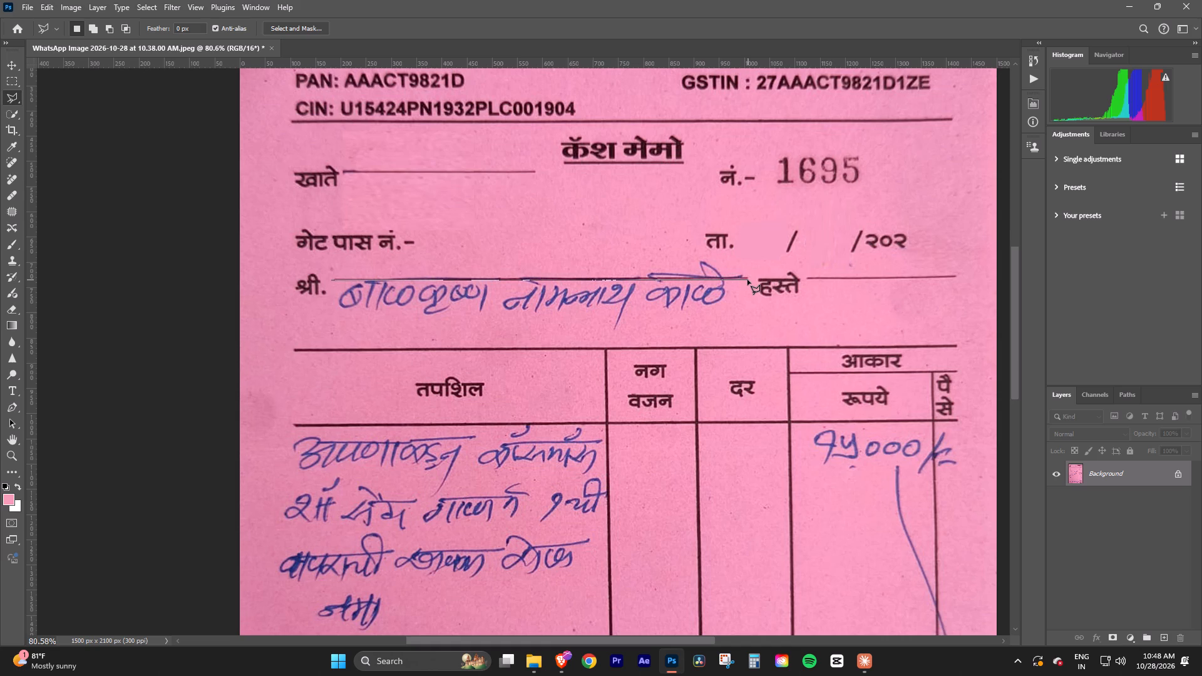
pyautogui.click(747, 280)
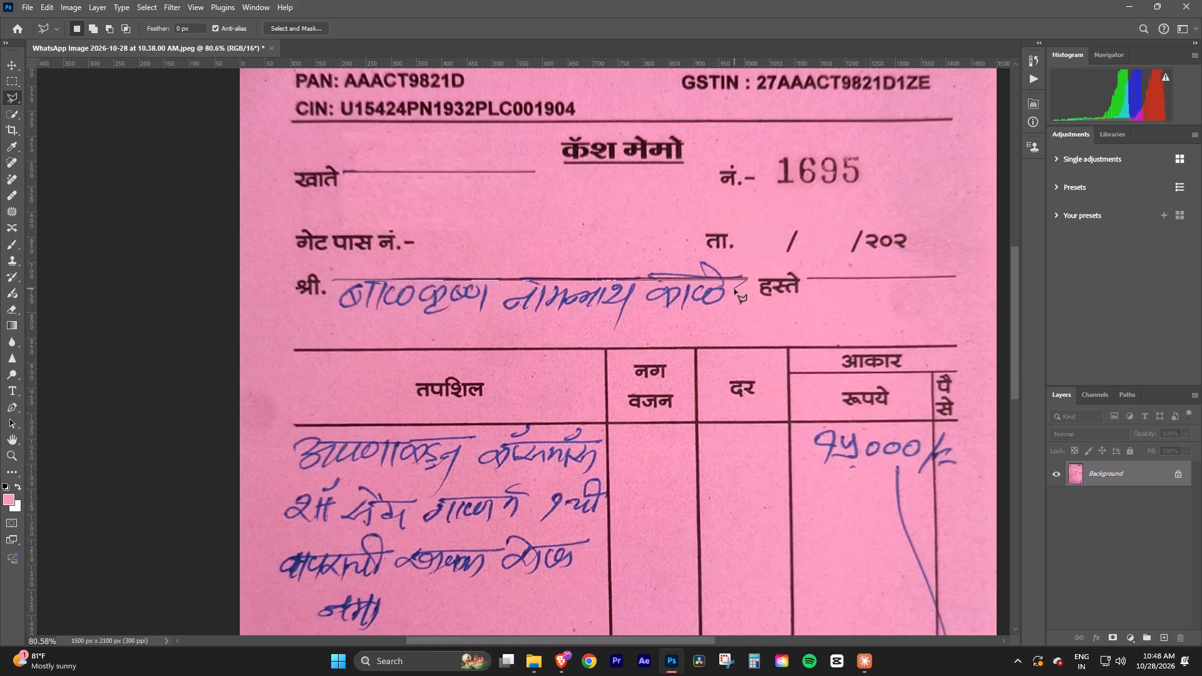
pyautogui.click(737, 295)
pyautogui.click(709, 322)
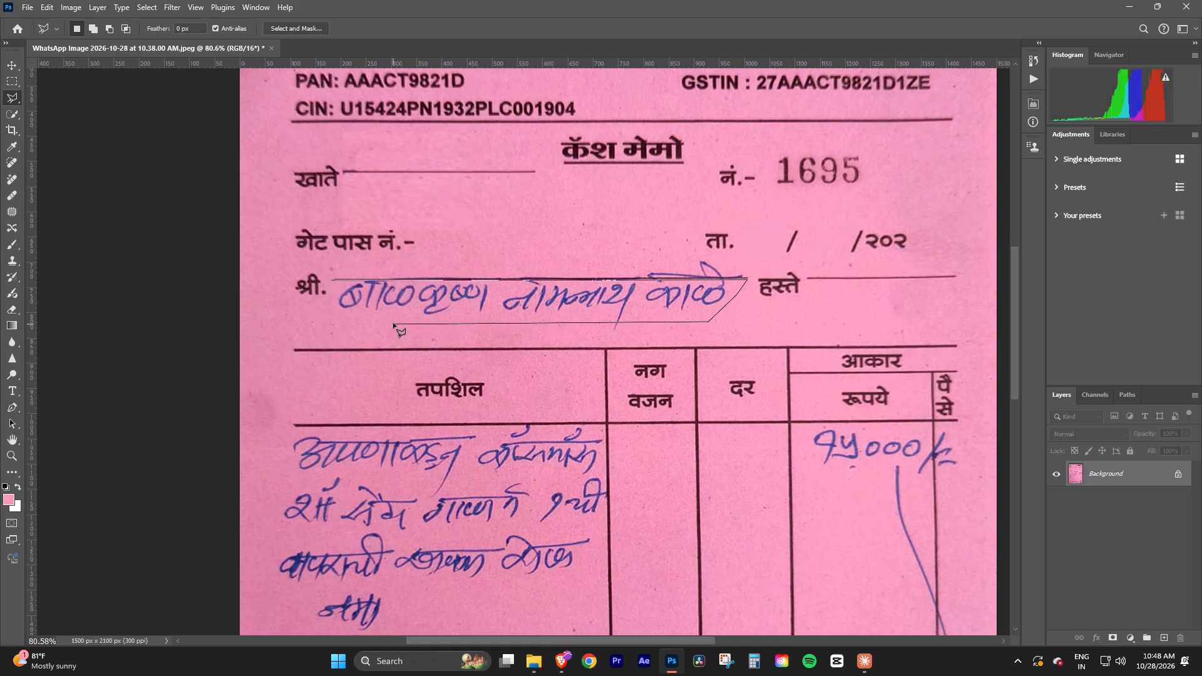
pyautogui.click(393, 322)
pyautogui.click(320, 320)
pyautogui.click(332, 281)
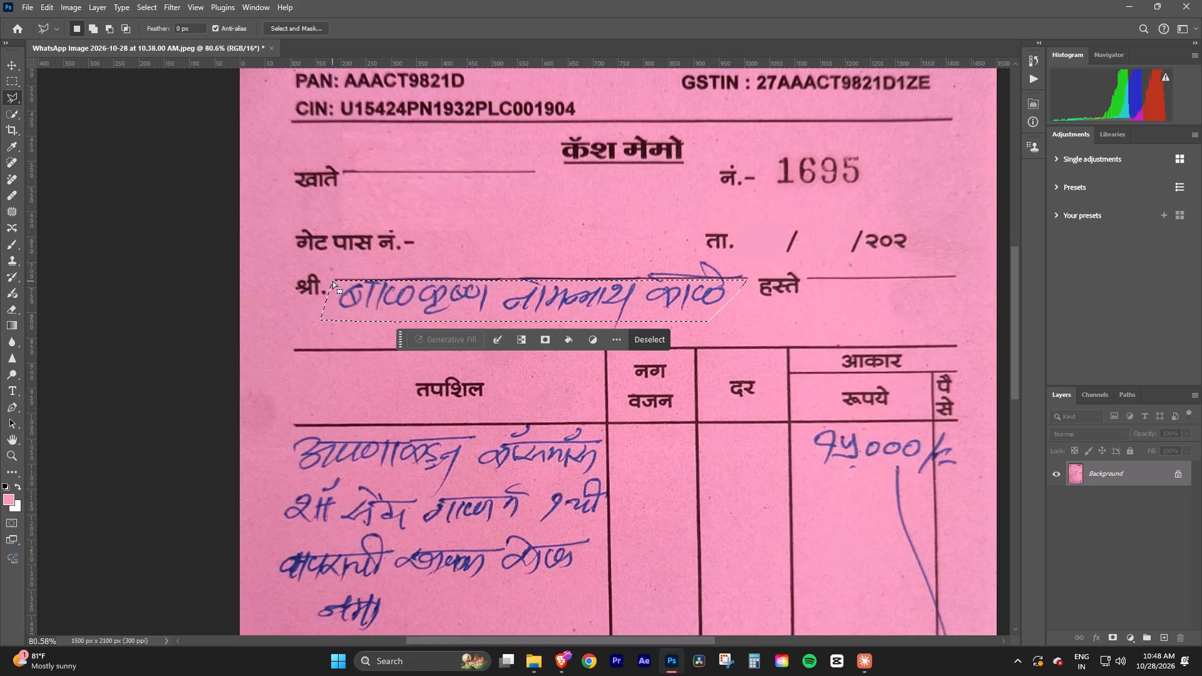
# Examine the Trees, Grass and Water pattern groups and pattern options available for filling the selected handwritten name.
pyautogui.rightClick(429, 300)
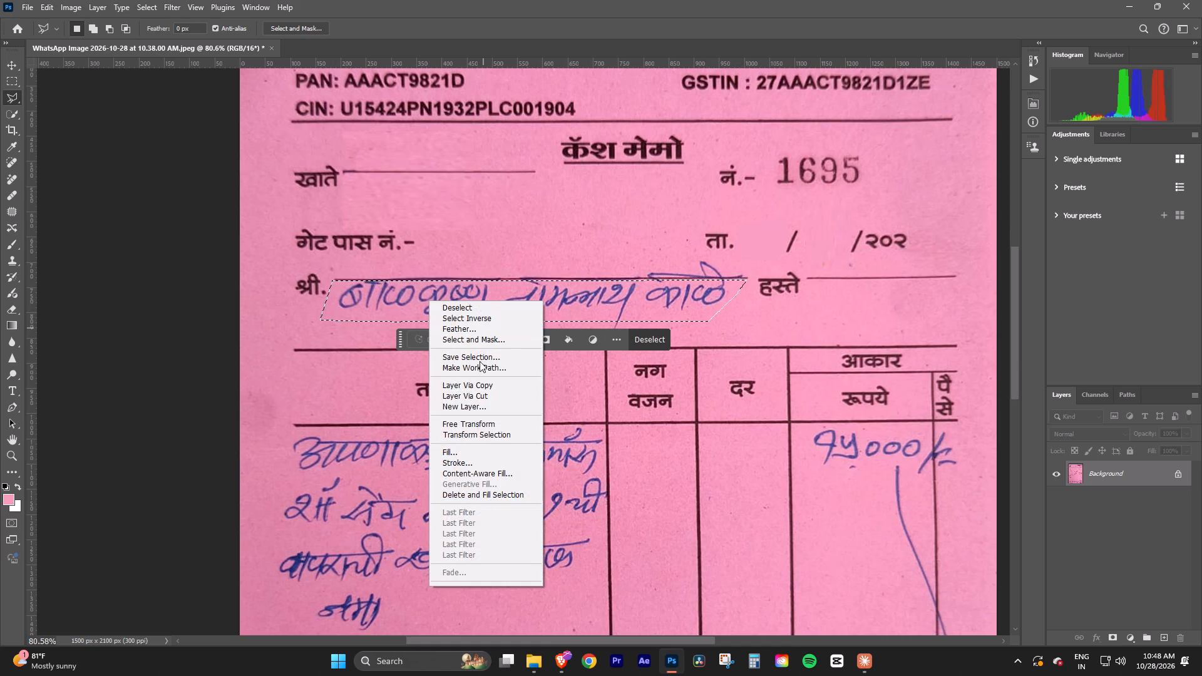
pyautogui.click(468, 453)
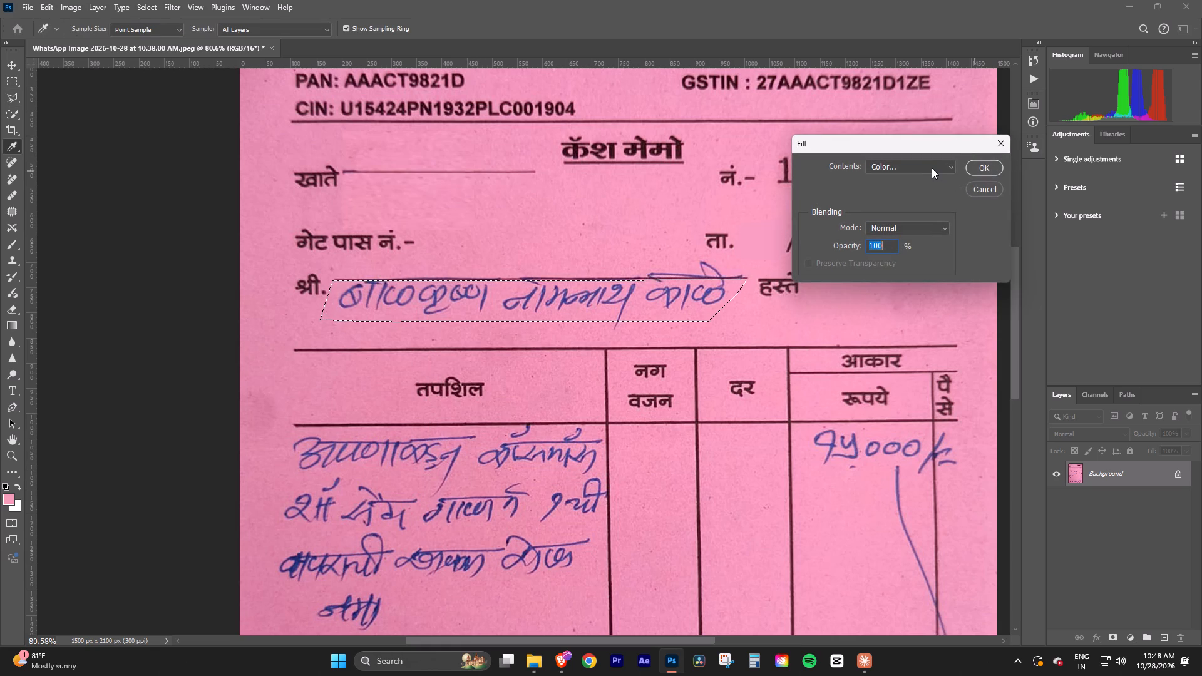
pyautogui.click(932, 166)
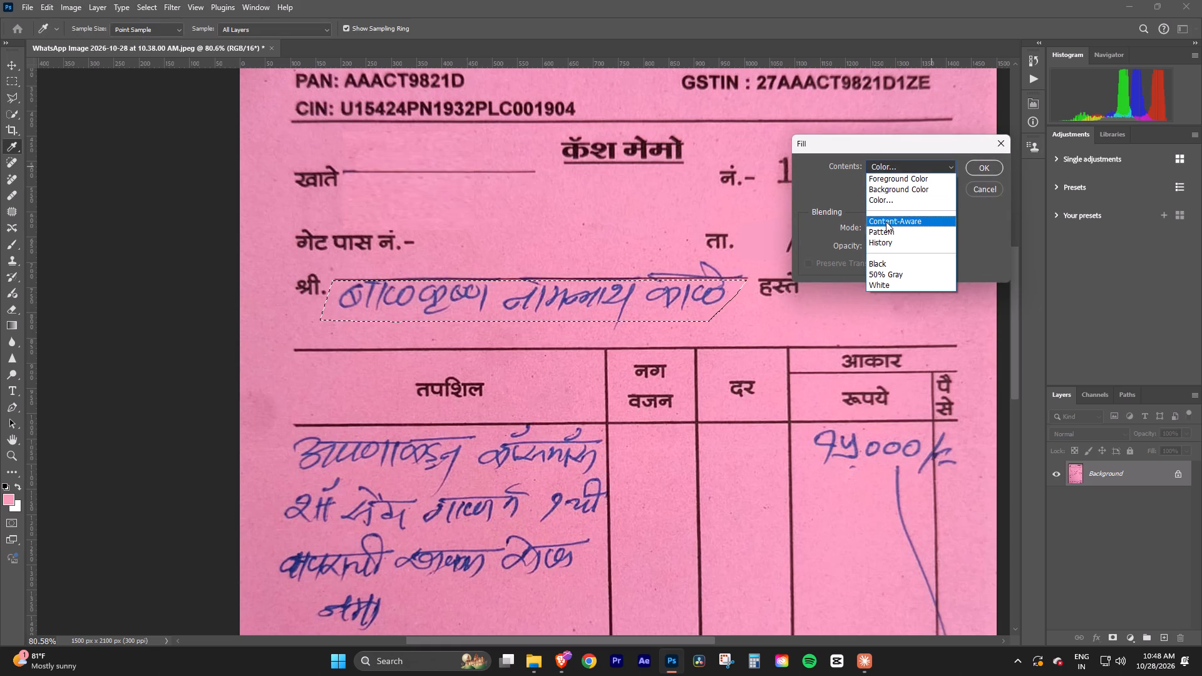
pyautogui.click(883, 233)
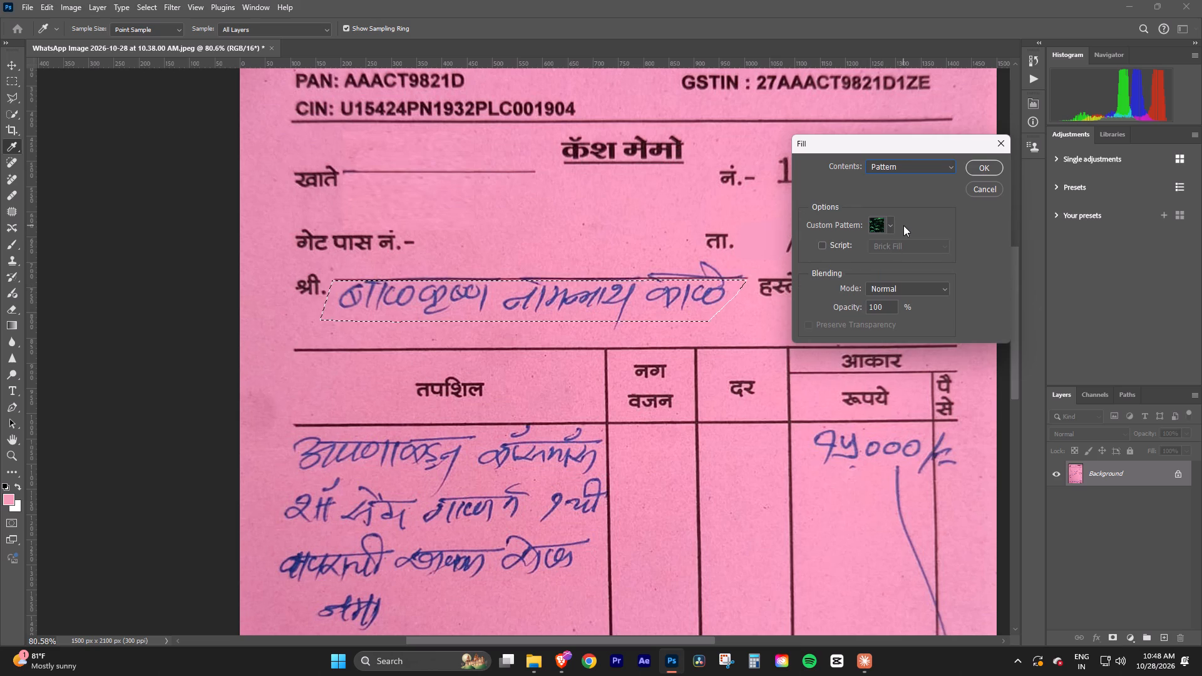
pyautogui.click(890, 227)
pyautogui.click(811, 266)
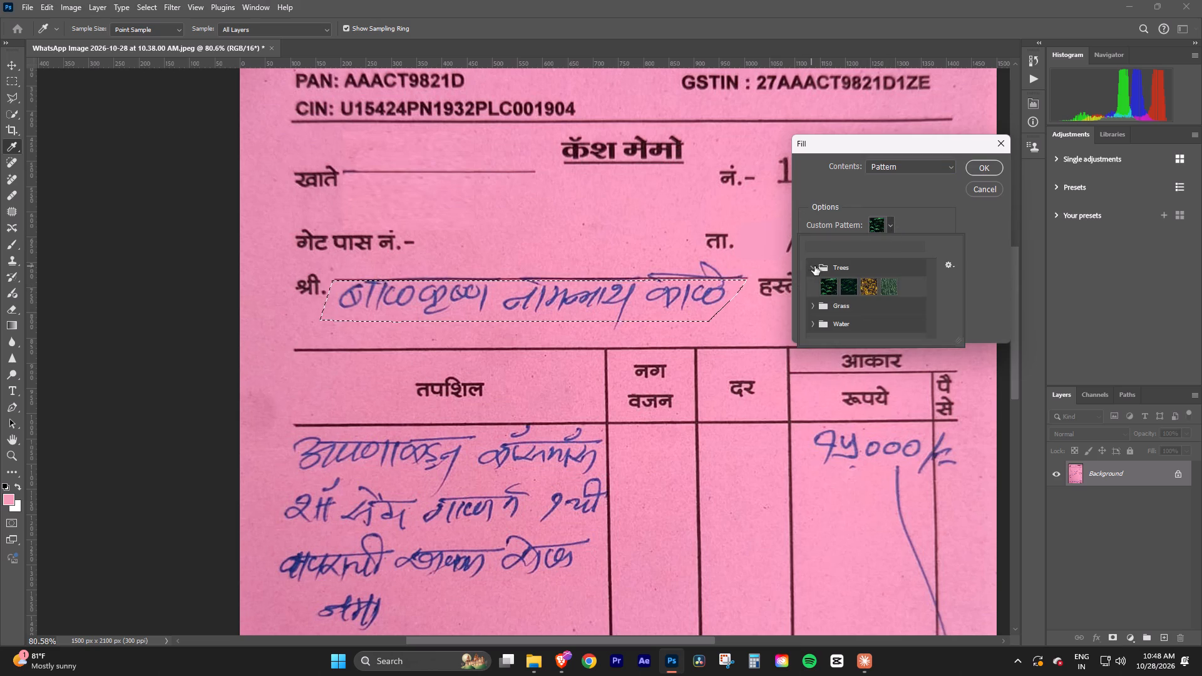
pyautogui.click(811, 265)
pyautogui.click(953, 264)
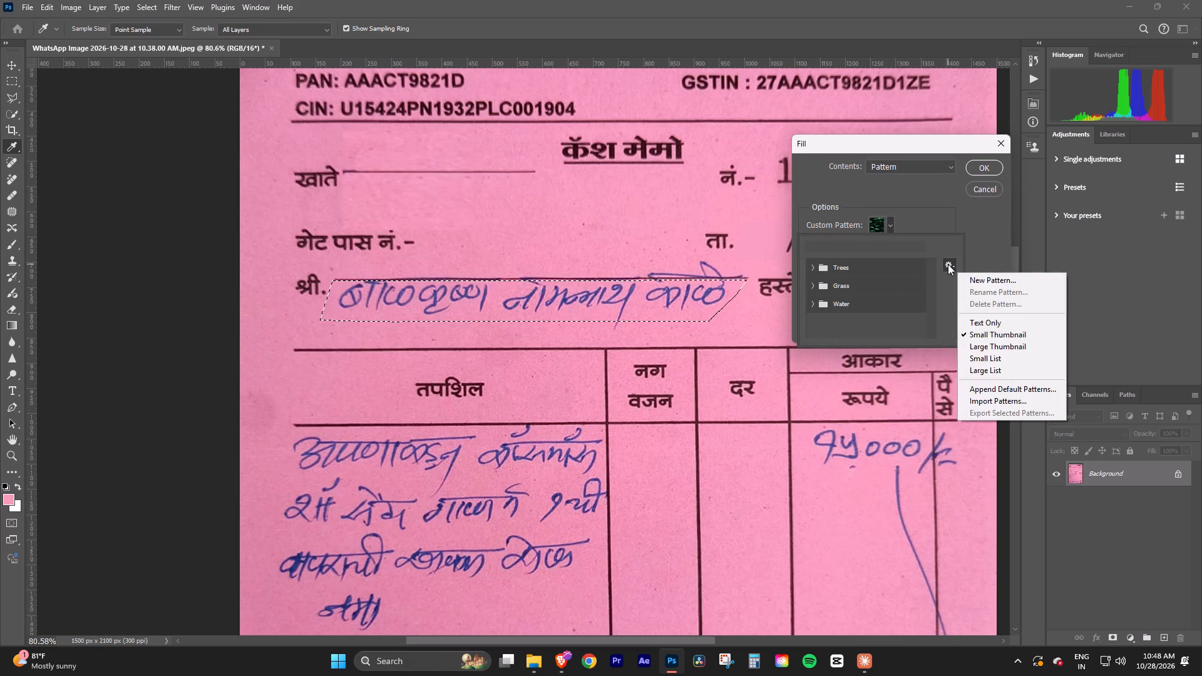
pyautogui.click(985, 283)
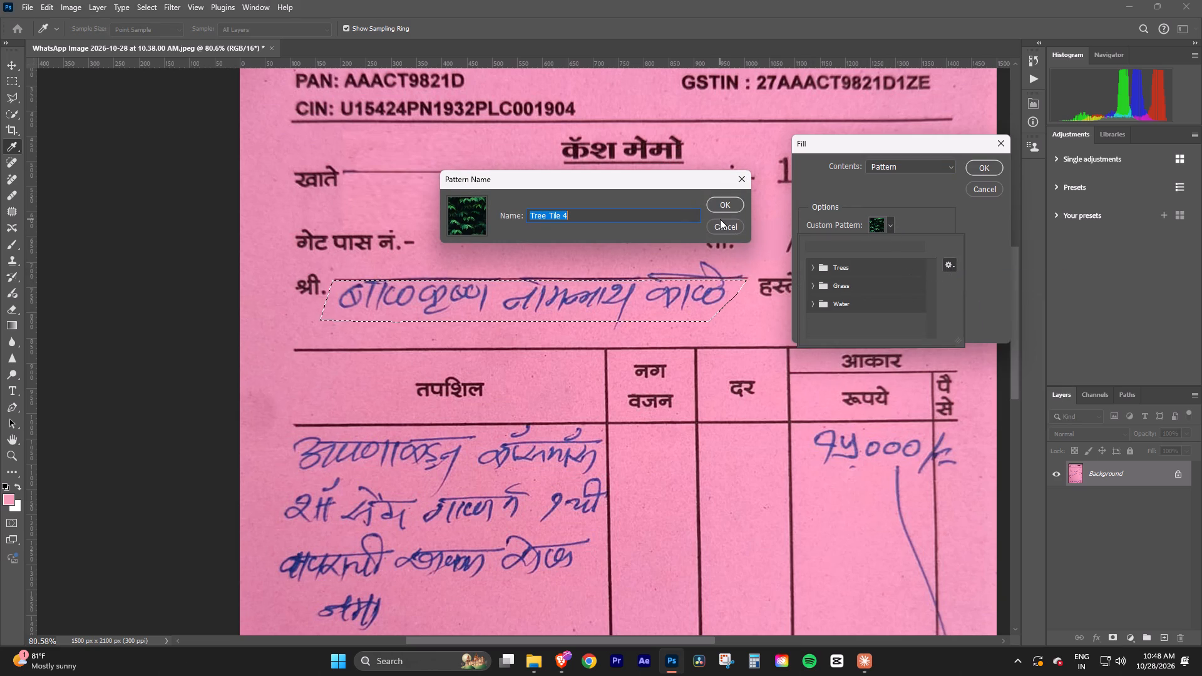
pyautogui.click(737, 225)
pyautogui.click(952, 267)
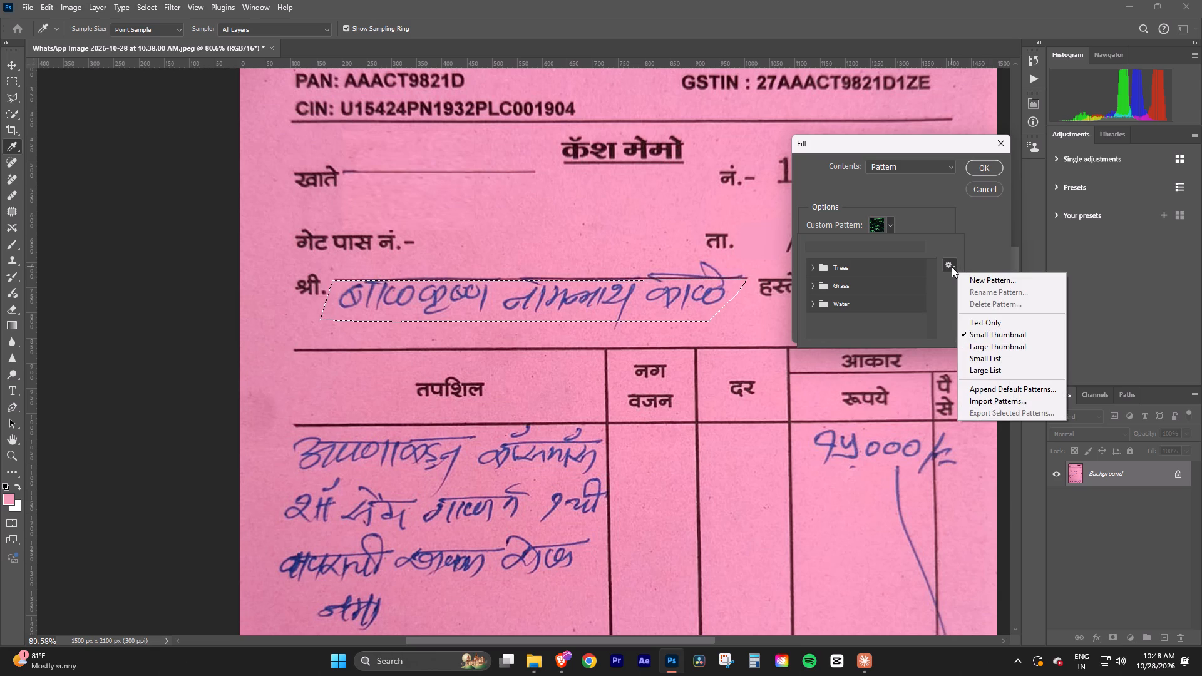
pyautogui.click(952, 267)
pyautogui.click(814, 304)
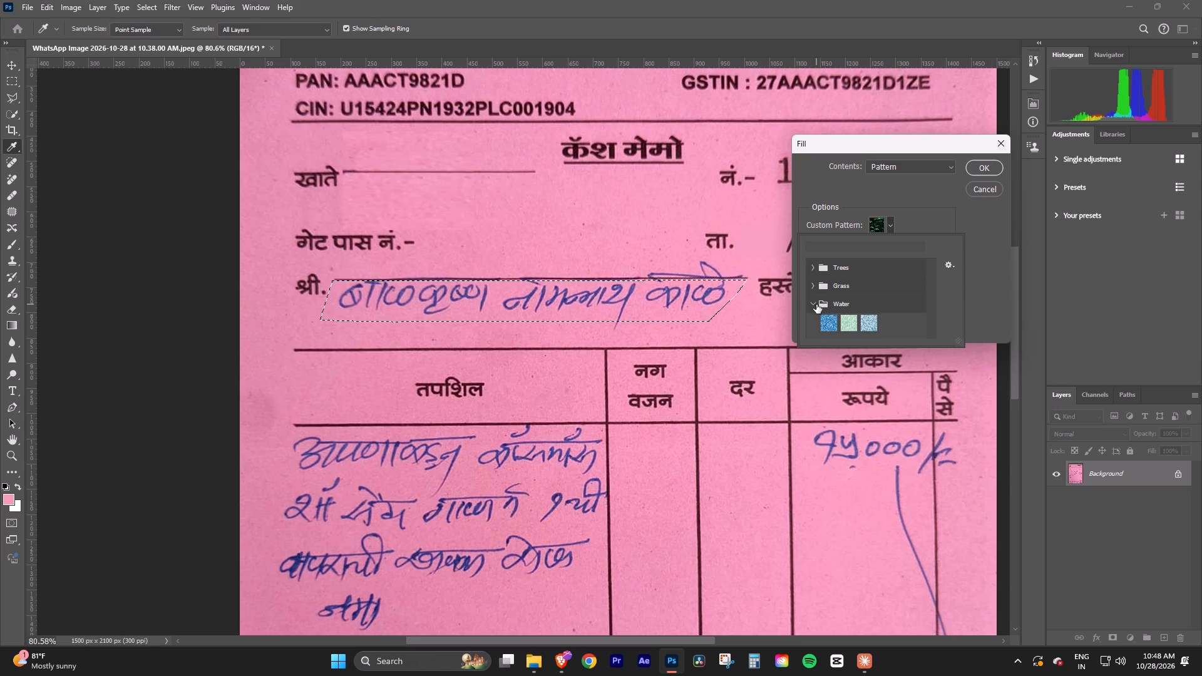
pyautogui.click(813, 304)
pyautogui.click(815, 287)
pyautogui.click(812, 287)
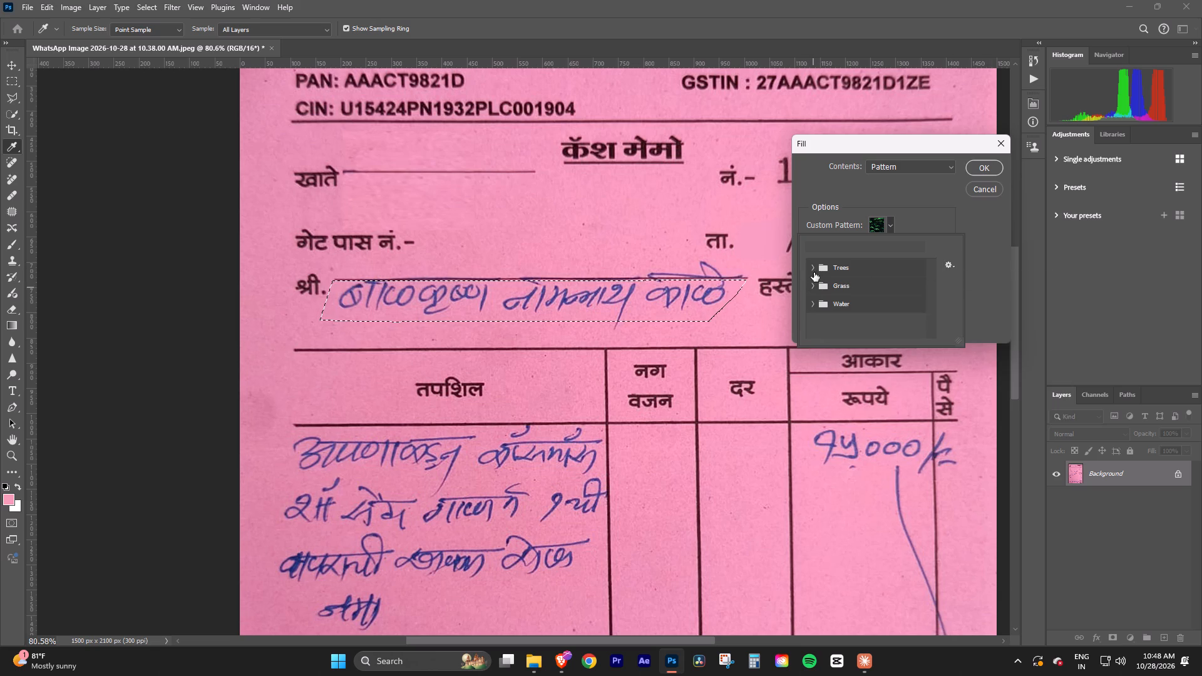
pyautogui.click(814, 267)
pyautogui.click(813, 265)
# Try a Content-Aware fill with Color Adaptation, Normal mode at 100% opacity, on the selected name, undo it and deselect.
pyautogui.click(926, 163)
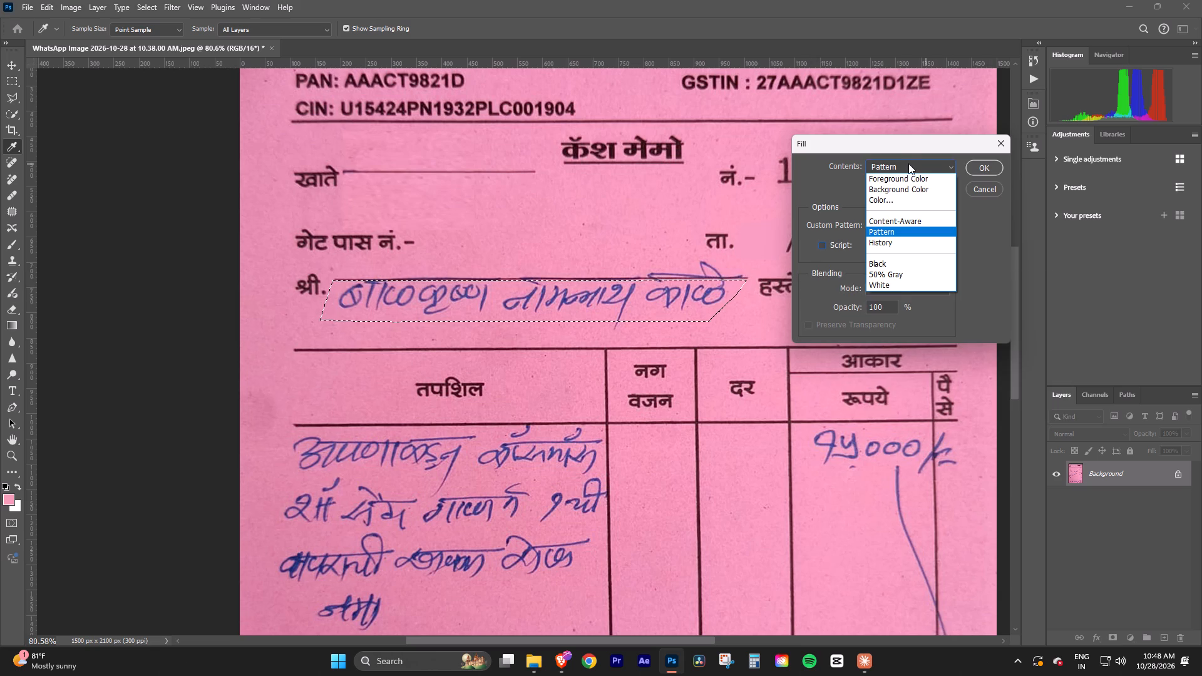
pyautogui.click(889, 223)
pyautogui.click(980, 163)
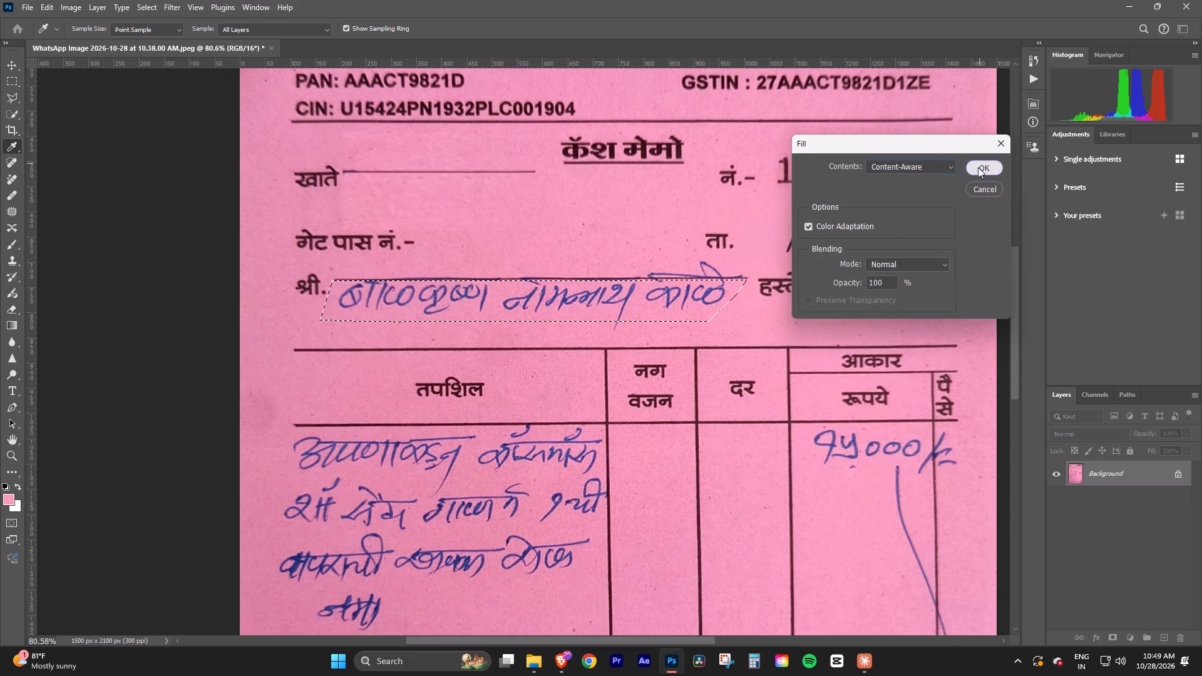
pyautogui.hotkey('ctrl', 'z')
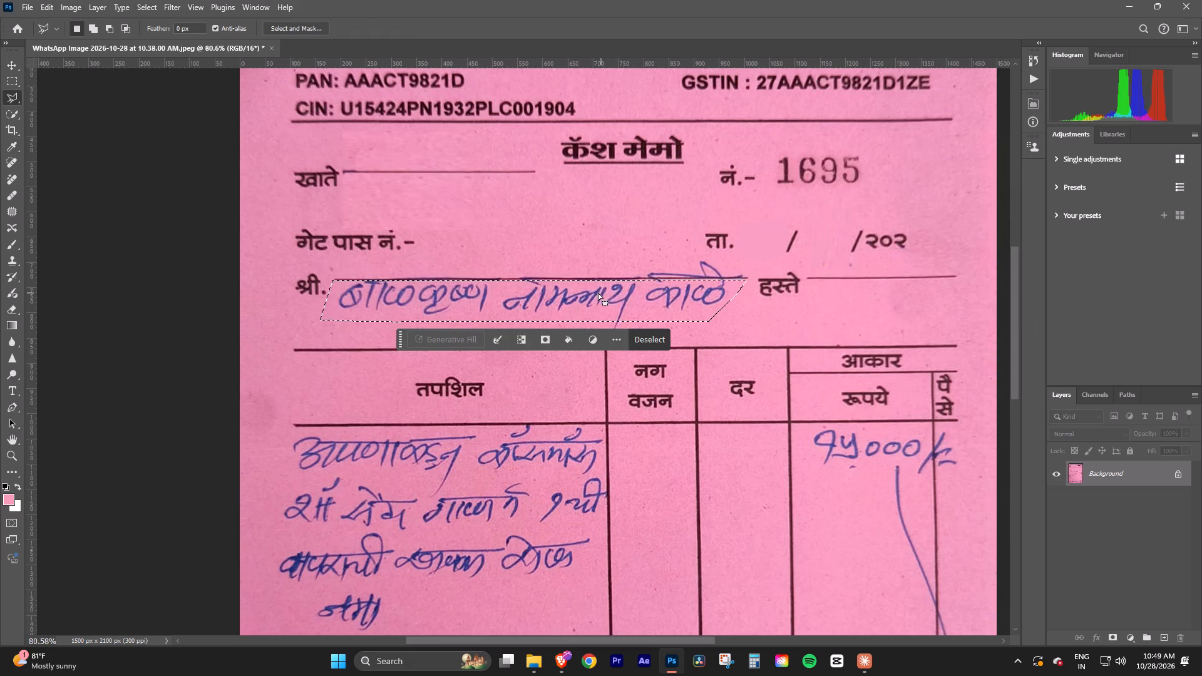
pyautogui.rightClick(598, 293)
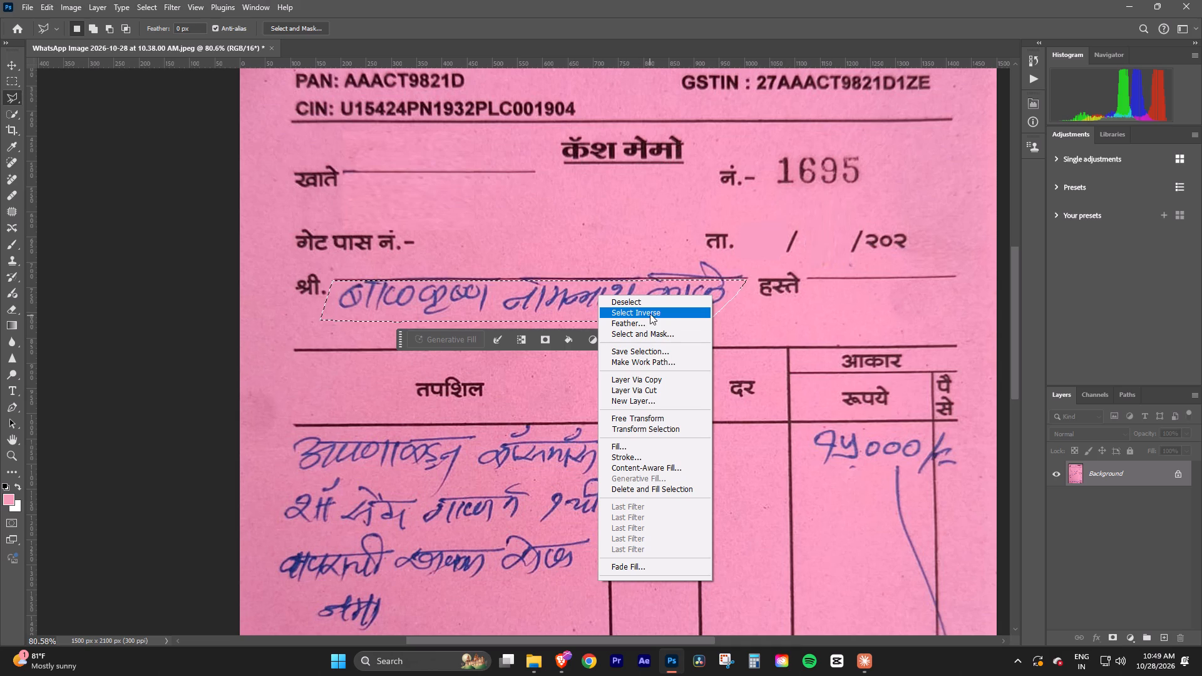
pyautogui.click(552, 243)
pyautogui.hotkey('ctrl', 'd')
# Select the blue ink with Color Range by sampling a stroke of the handwritten name, with Fuzziness set to 62.
pyautogui.keyDown('alt'); pyautogui.scroll(4, 523, 289); pyautogui.keyUp('alt')
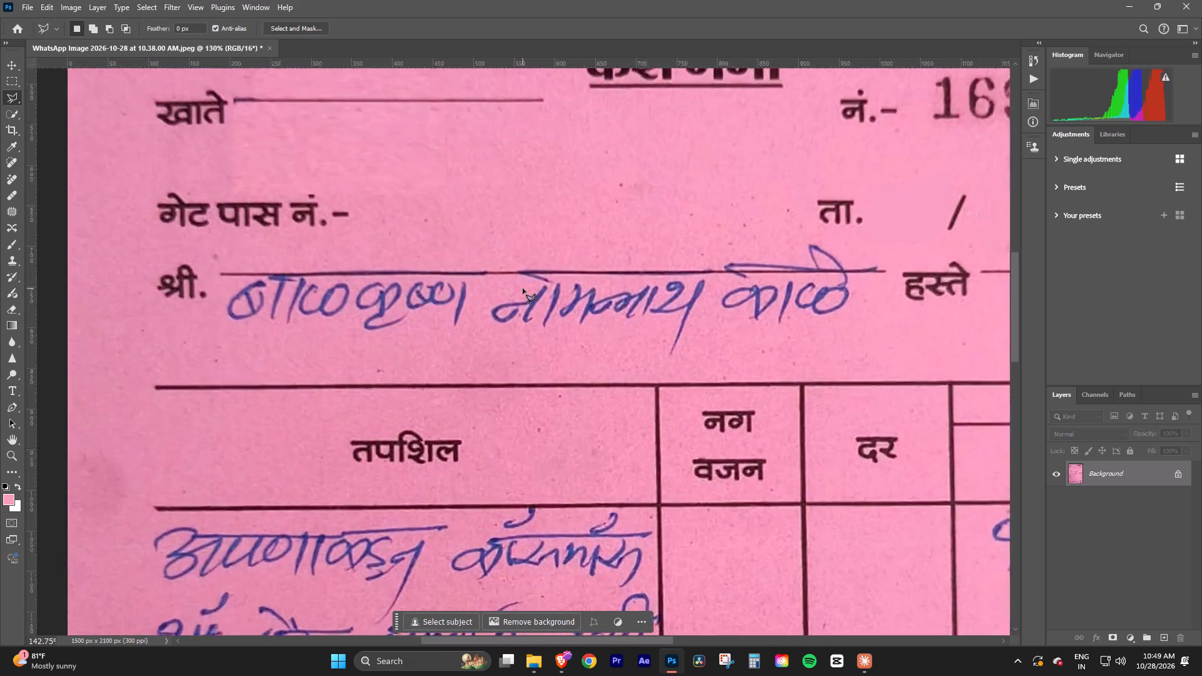
pyautogui.keyDown('alt'); pyautogui.scroll(10, 523, 289); pyautogui.keyUp('alt')
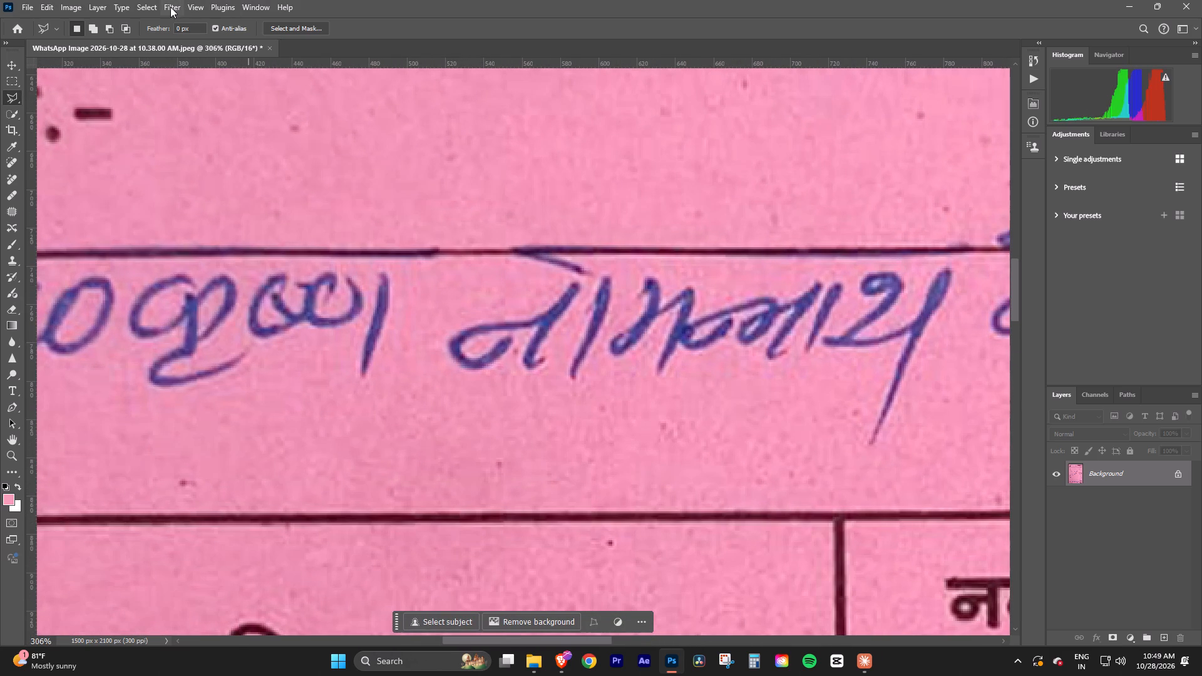
pyautogui.click(142, 5)
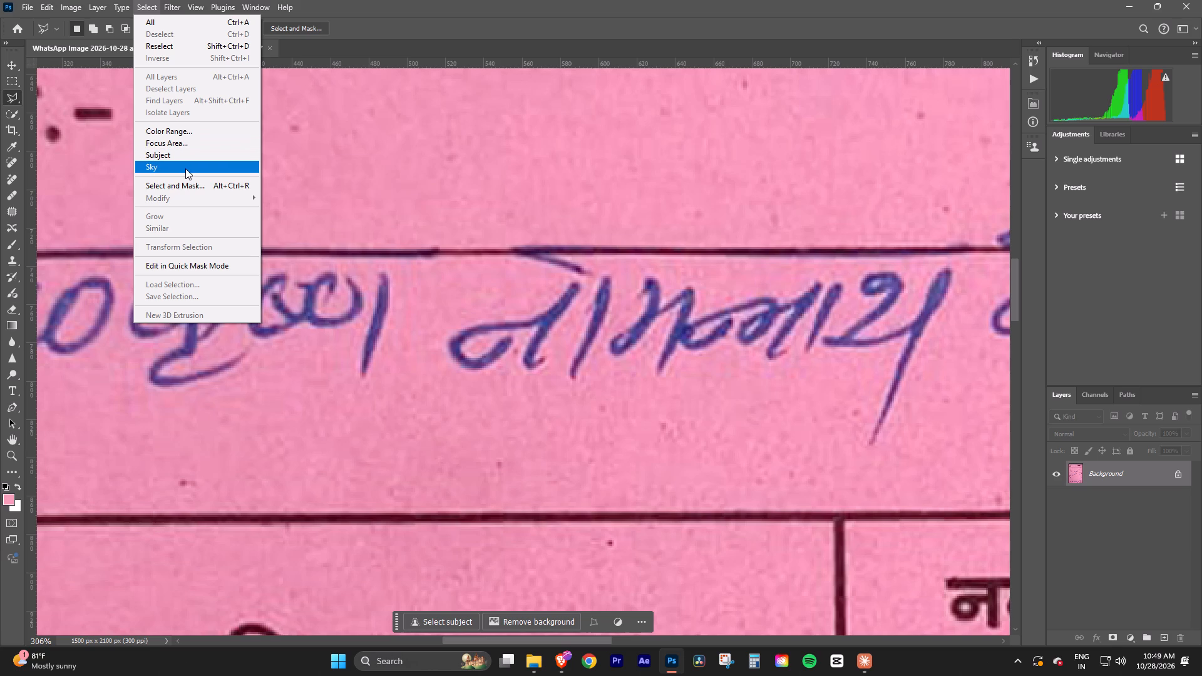
pyautogui.click(179, 133)
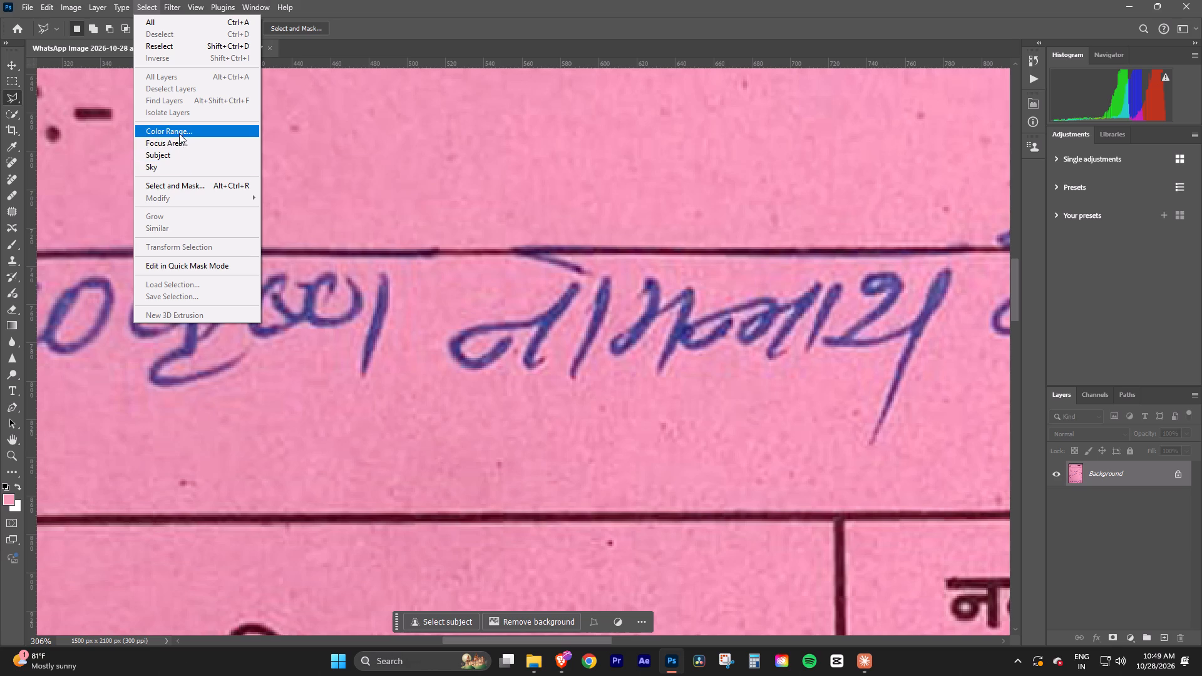
pyautogui.tripleClick(379, 317)
pyautogui.click(379, 317)
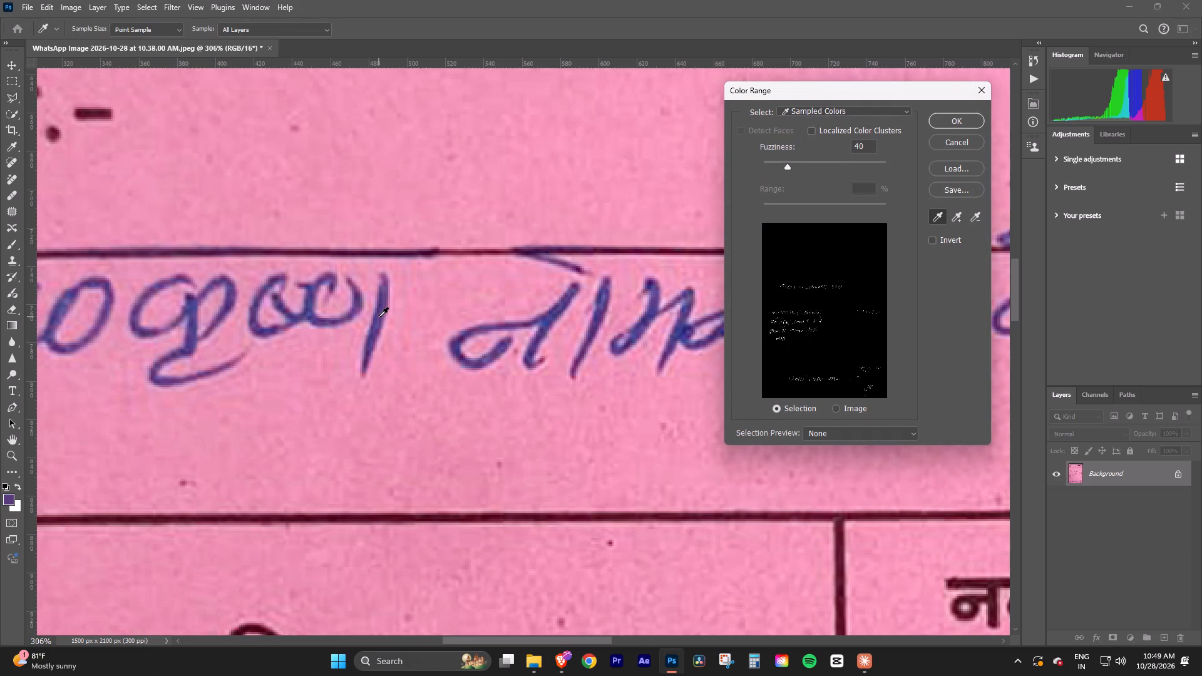
pyautogui.click(787, 166)
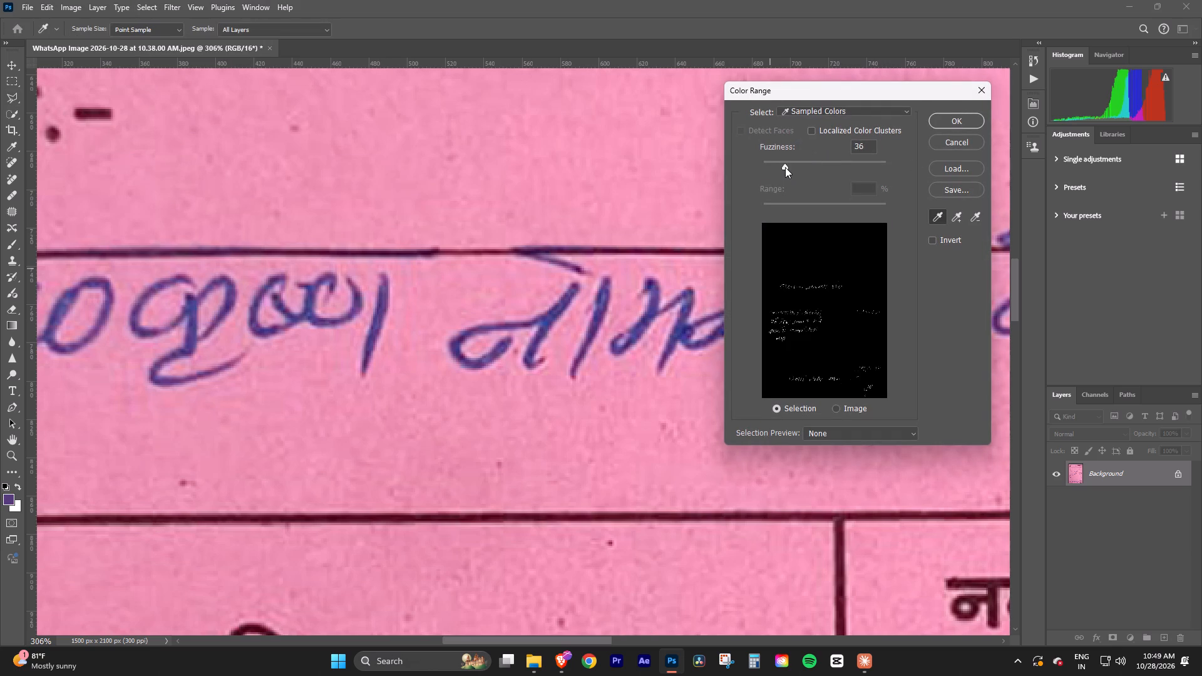
pyautogui.moveTo(782, 167); pyautogui.dragTo(799, 165)
pyautogui.click(799, 165)
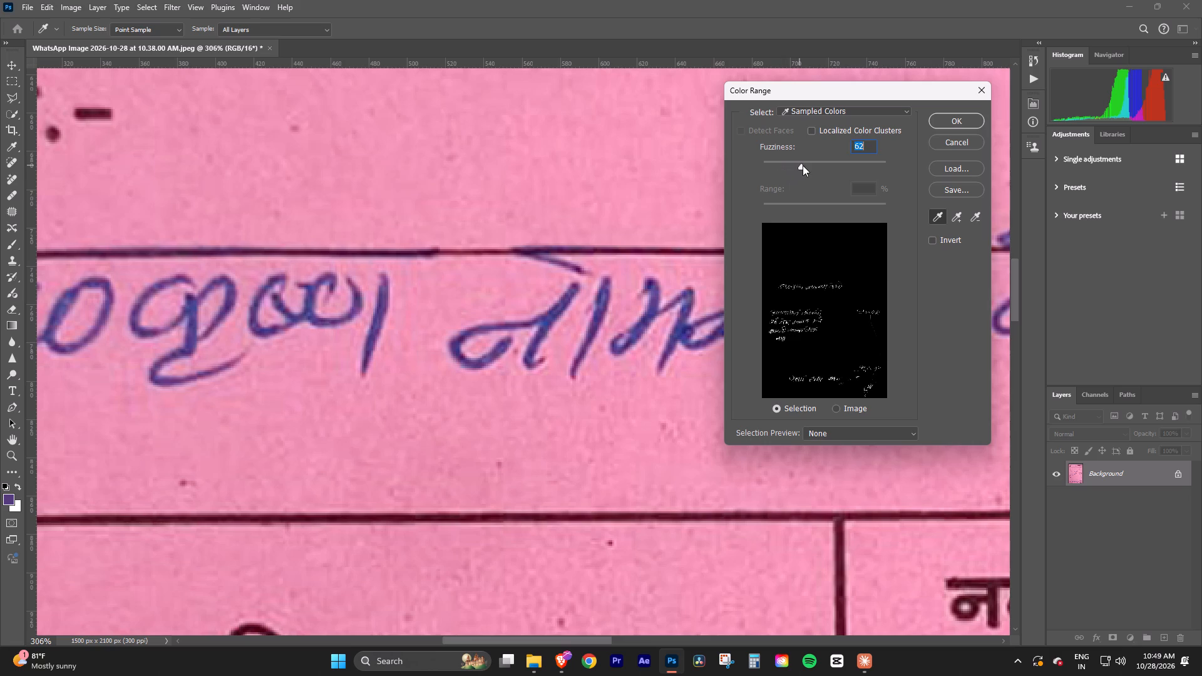
pyautogui.click(963, 124)
# Examine which handwriting the ink selection covers in the memo's name line, table, total row and signature area.
pyautogui.keyDown('alt'); pyautogui.scroll(-17, 521, 307); pyautogui.keyUp('alt')
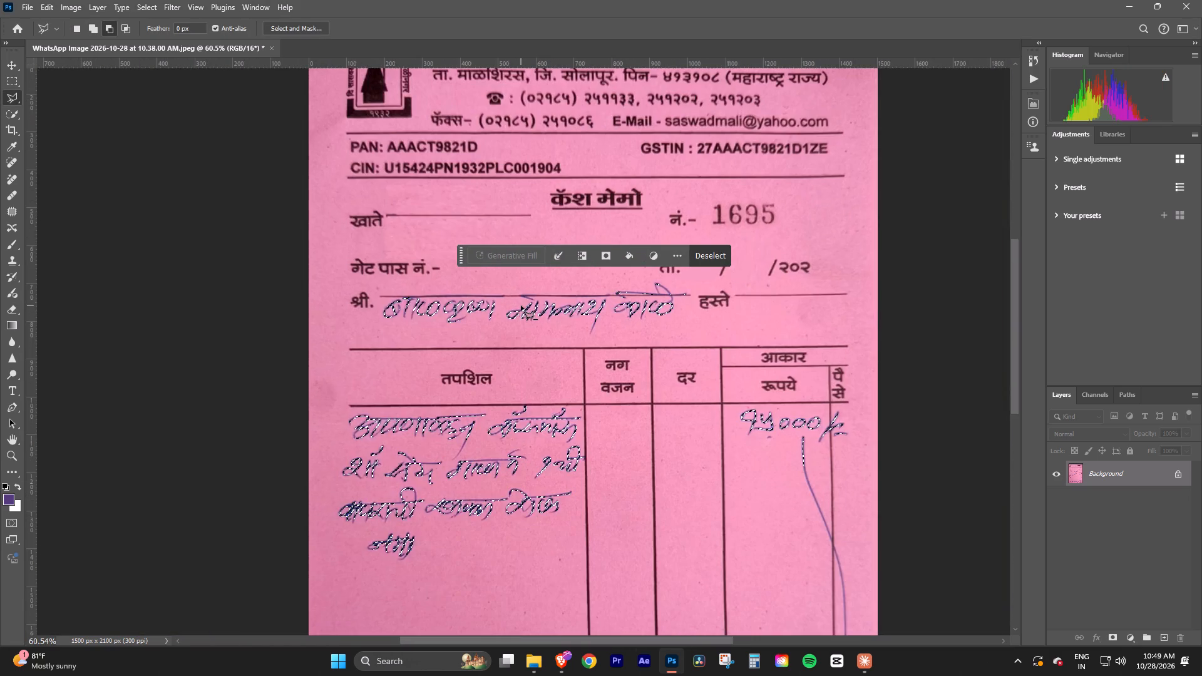
pyautogui.keyDown('alt'); pyautogui.scroll(4, 521, 305); pyautogui.keyUp('alt')
pyautogui.keyDown('alt'); pyautogui.scroll(-8, 521, 305); pyautogui.keyUp('alt')
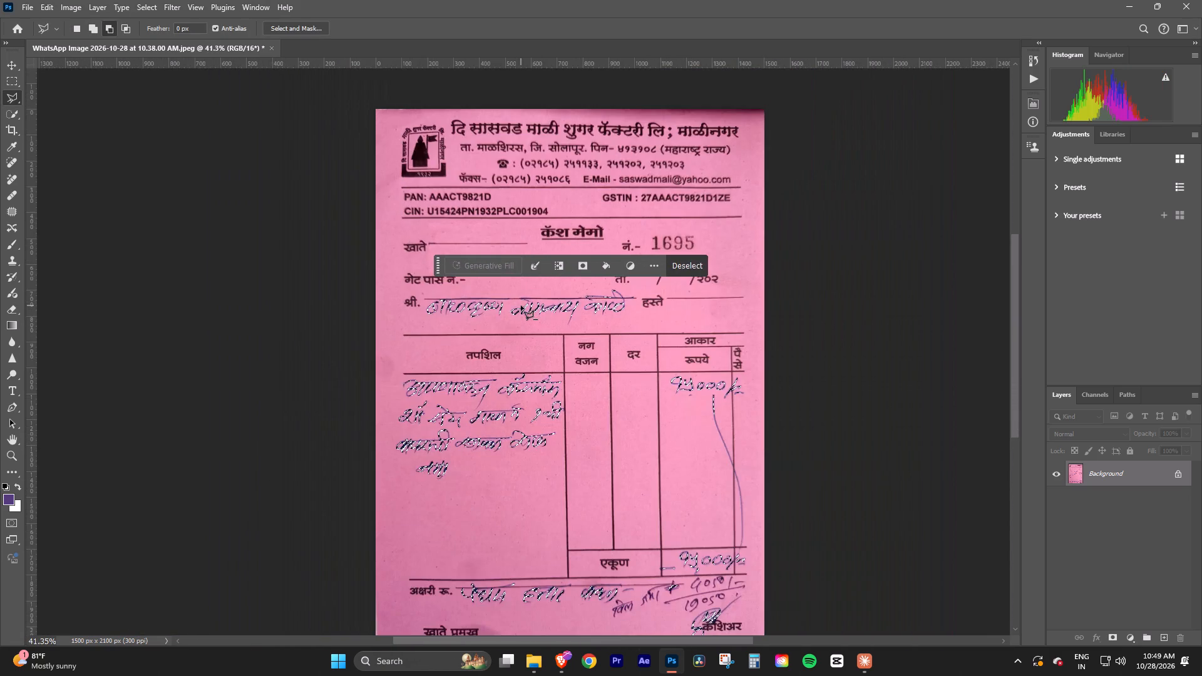
pyautogui.keyDown('alt'); pyautogui.scroll(8, 521, 305); pyautogui.keyUp('alt')
pyautogui.keyDown('alt'); pyautogui.scroll(-4, 521, 305); pyautogui.keyUp('alt')
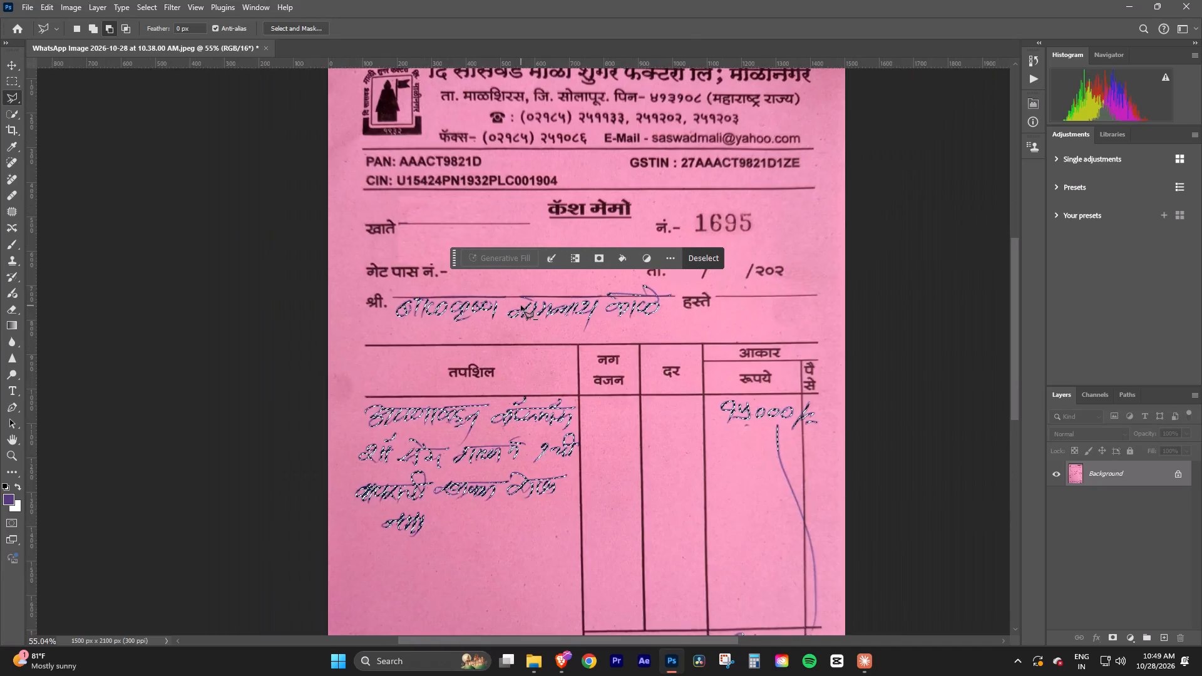
pyautogui.keyDown('alt'); pyautogui.scroll(-8, 521, 305); pyautogui.keyUp('alt')
pyautogui.keyDown('alt'); pyautogui.scroll(5, 617, 492); pyautogui.keyUp('alt')
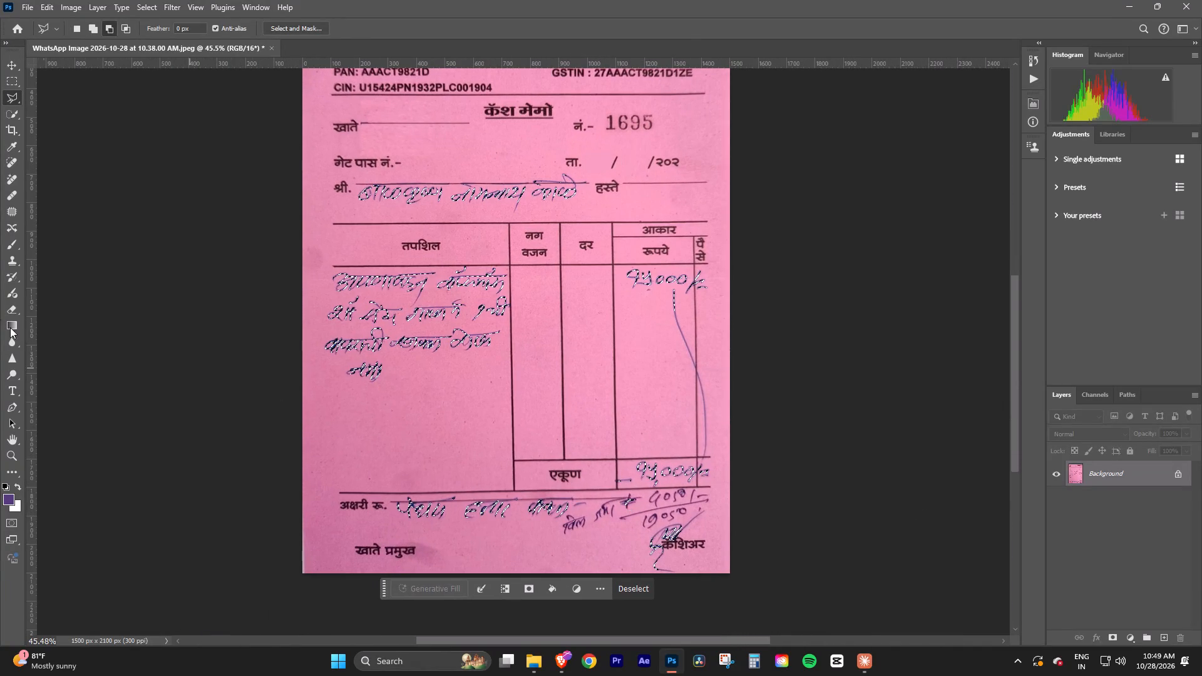
# Subtract the signature beside "कॅशिअर" from the ink selection using the Quick Selection tool with a brush size of 100.
pyautogui.click(13, 110)
pyautogui.press(']')
pyautogui.press(']')
pyautogui.press(']')
pyautogui.press(']')
pyautogui.press(']')
pyautogui.press(']')
pyautogui.press(']')
pyautogui.press(']')
pyautogui.press(']')
pyautogui.press(']')
pyautogui.press(']')
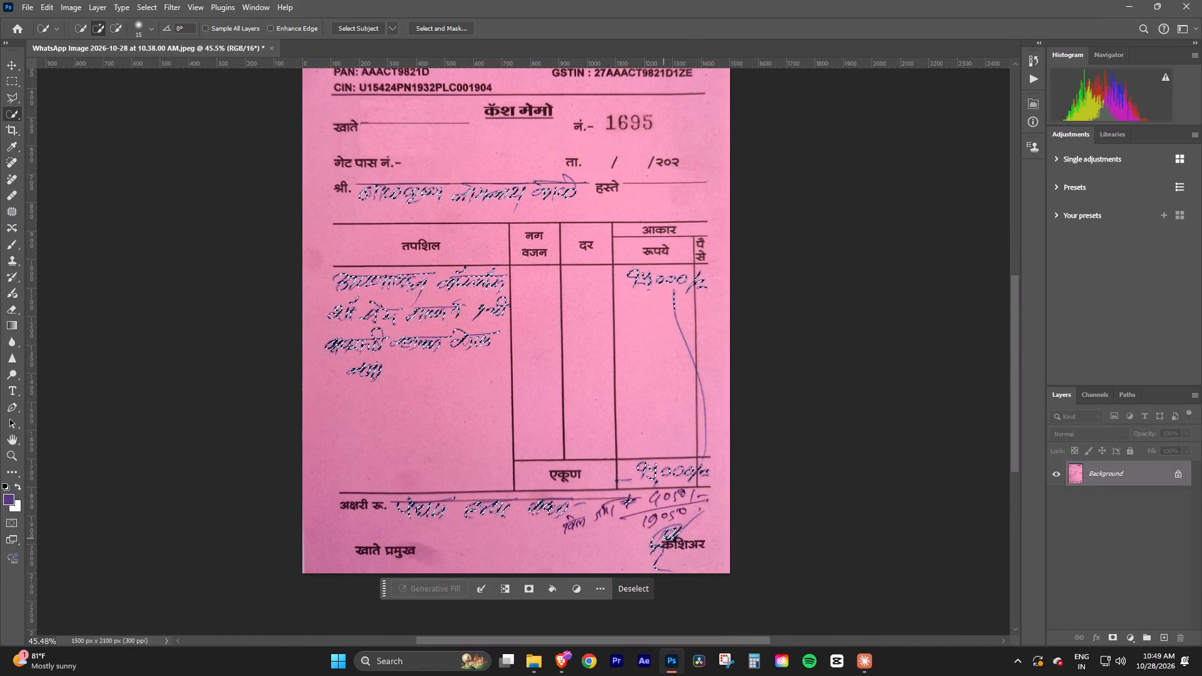
pyautogui.press(']')
pyautogui.press(']')
pyautogui.moveTo(674, 533); pyautogui.dragTo(660, 555)
pyautogui.hotkey('ctrl', 'z')
pyautogui.keyDown('alt'); pyautogui.moveTo(671, 533); pyautogui.dragTo(649, 562); pyautogui.keyUp('alt')
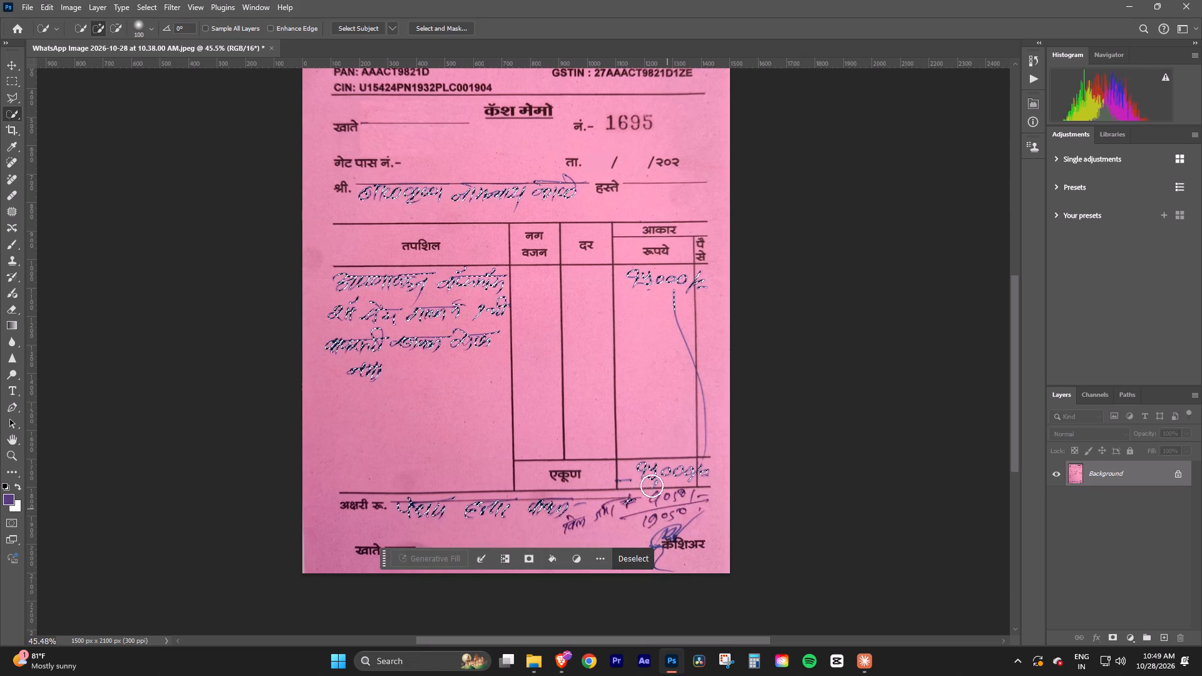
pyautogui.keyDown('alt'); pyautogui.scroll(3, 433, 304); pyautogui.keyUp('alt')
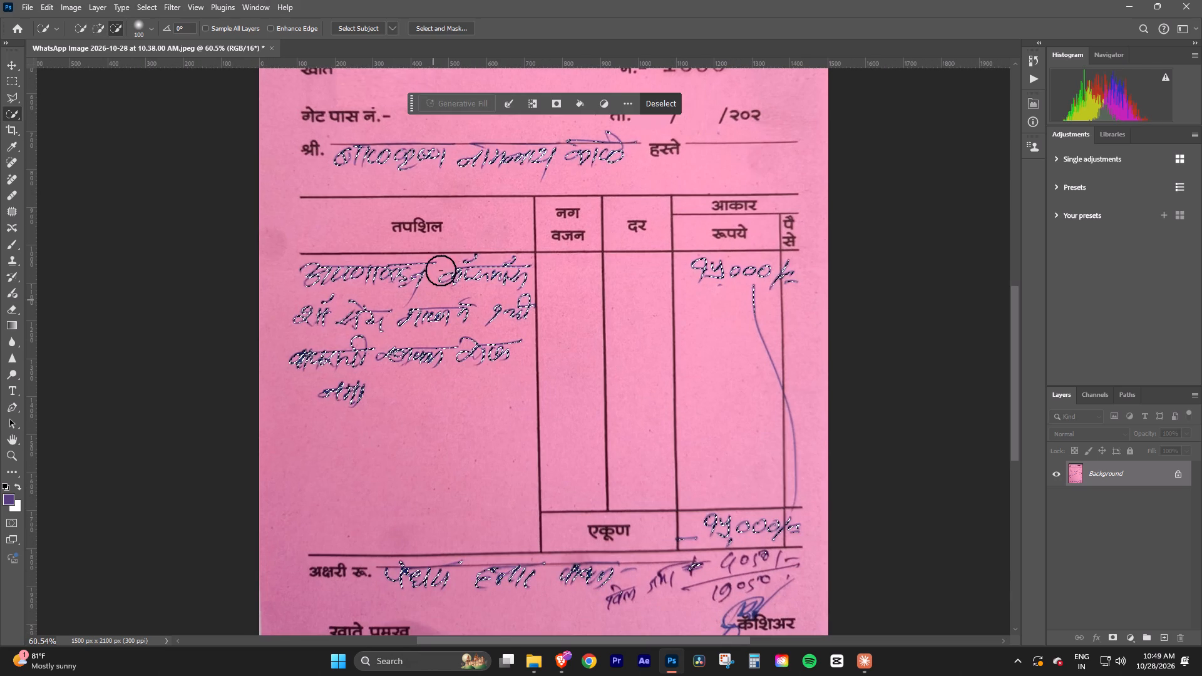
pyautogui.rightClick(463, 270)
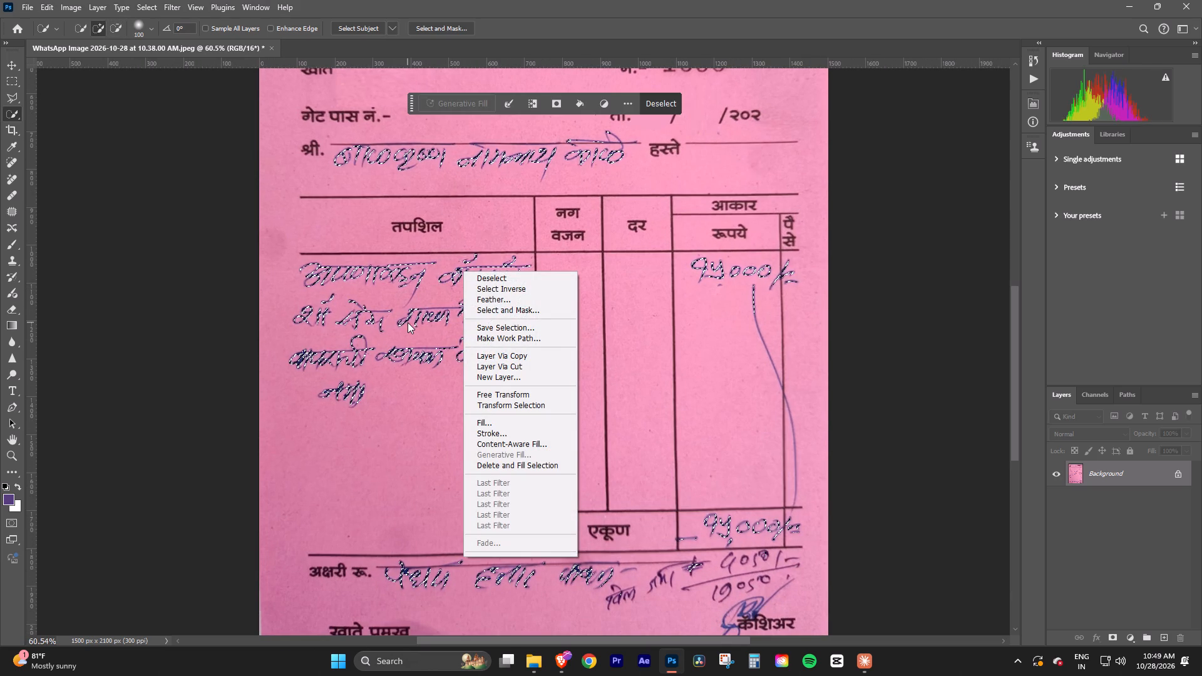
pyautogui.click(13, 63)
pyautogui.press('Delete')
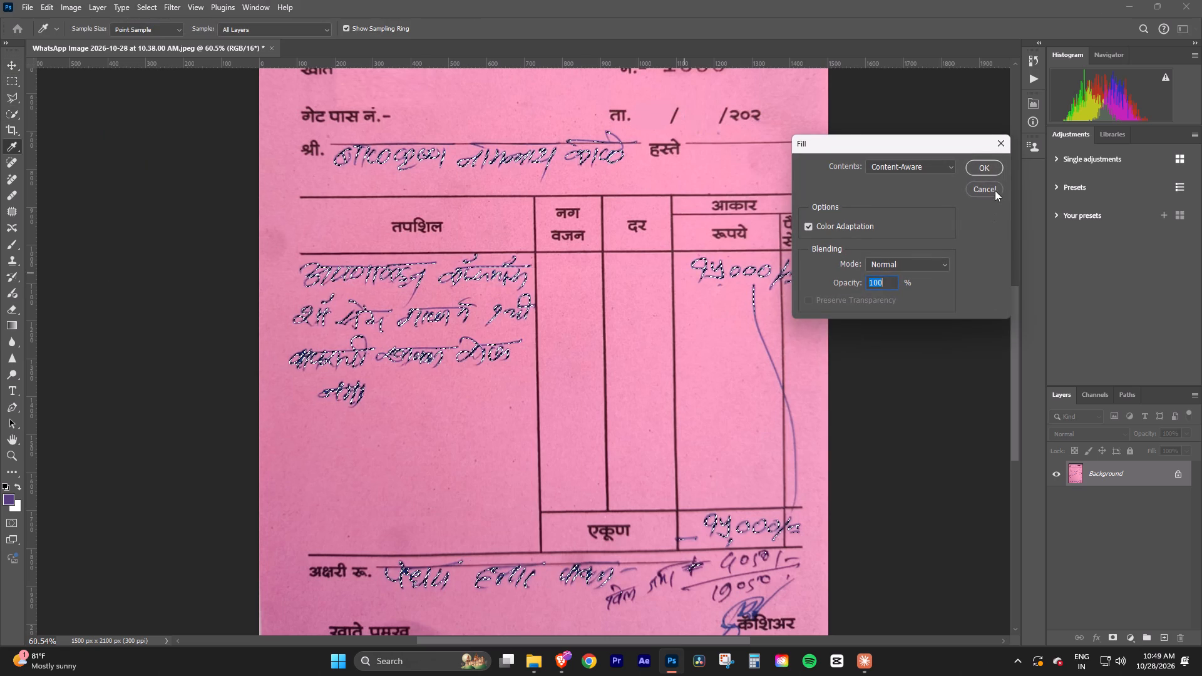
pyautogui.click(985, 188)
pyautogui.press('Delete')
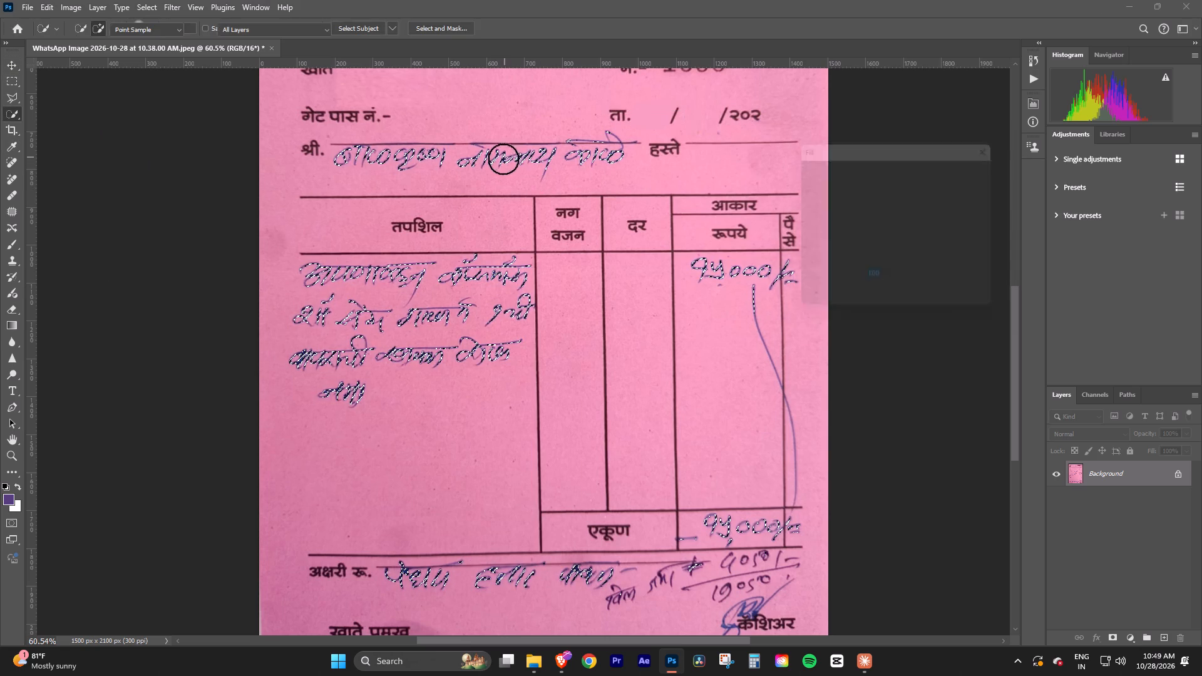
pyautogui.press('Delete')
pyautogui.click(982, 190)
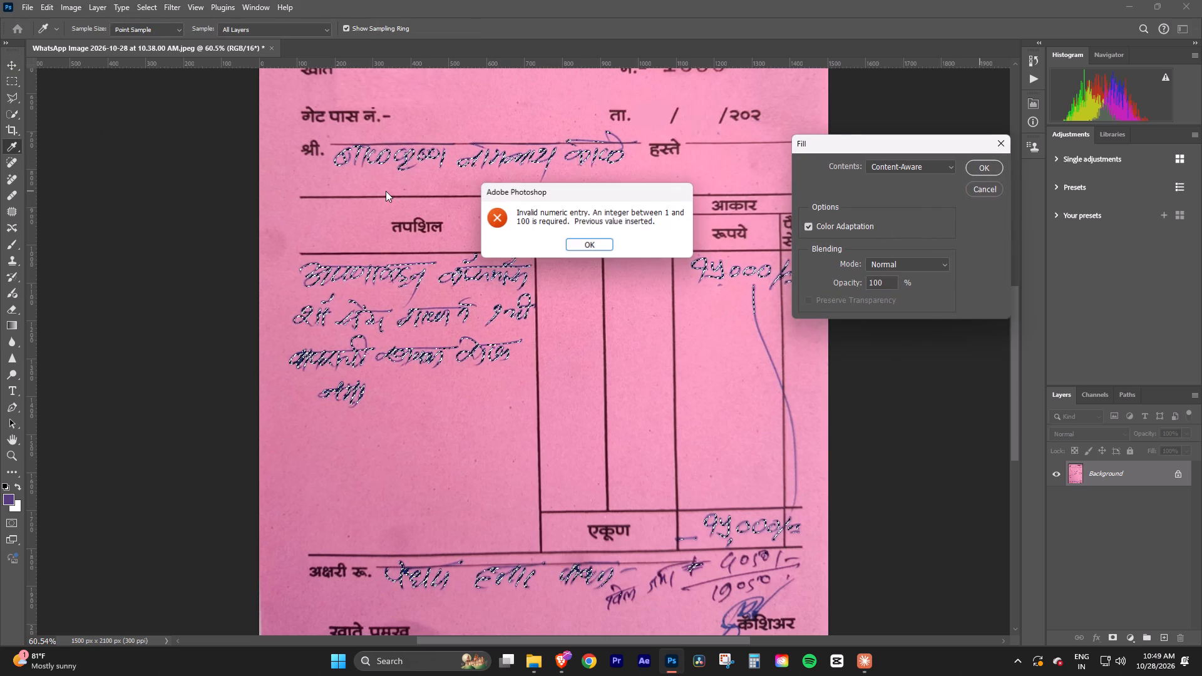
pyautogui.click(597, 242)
# Fill the selected ink with Content-Aware, Color Adaptation on, Normal mode at 100% opacity, check the name line up close and deselect.
pyautogui.click(10, 64)
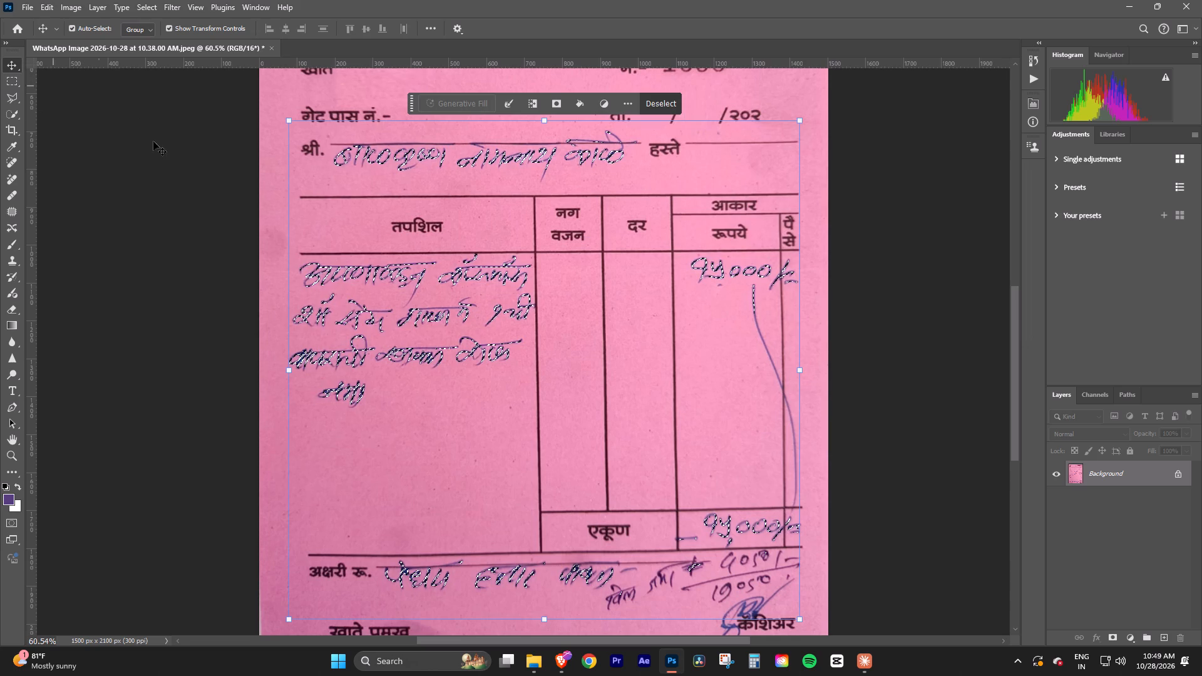
pyautogui.press('Delete')
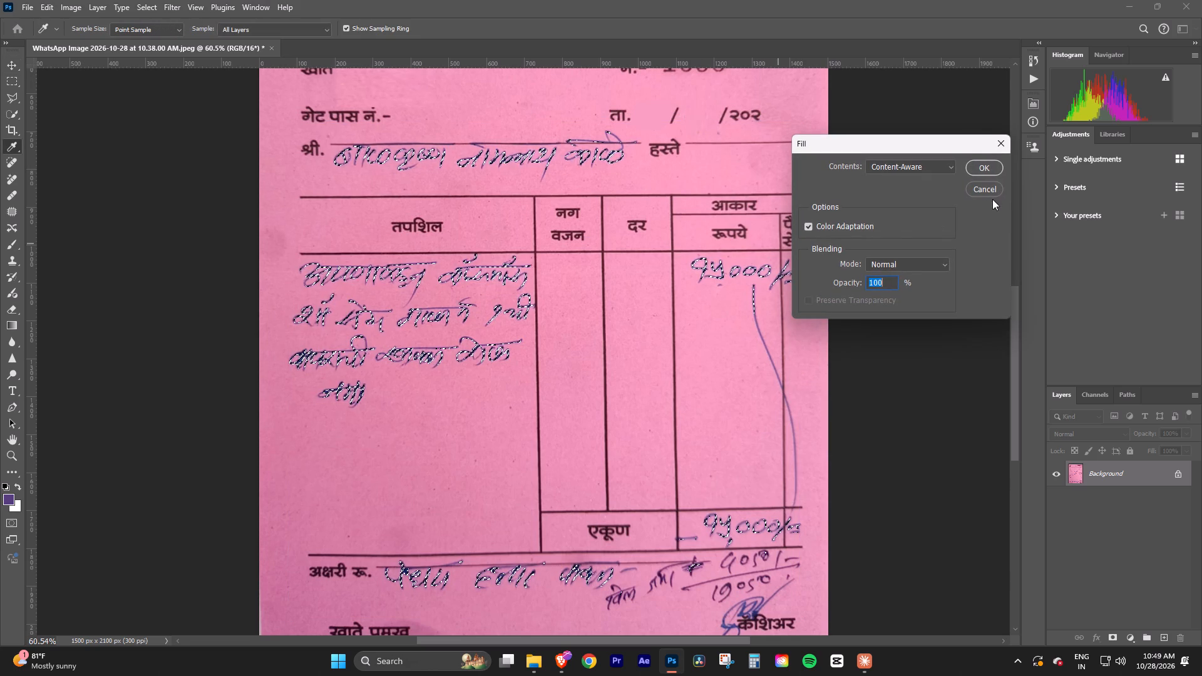
pyautogui.click(988, 164)
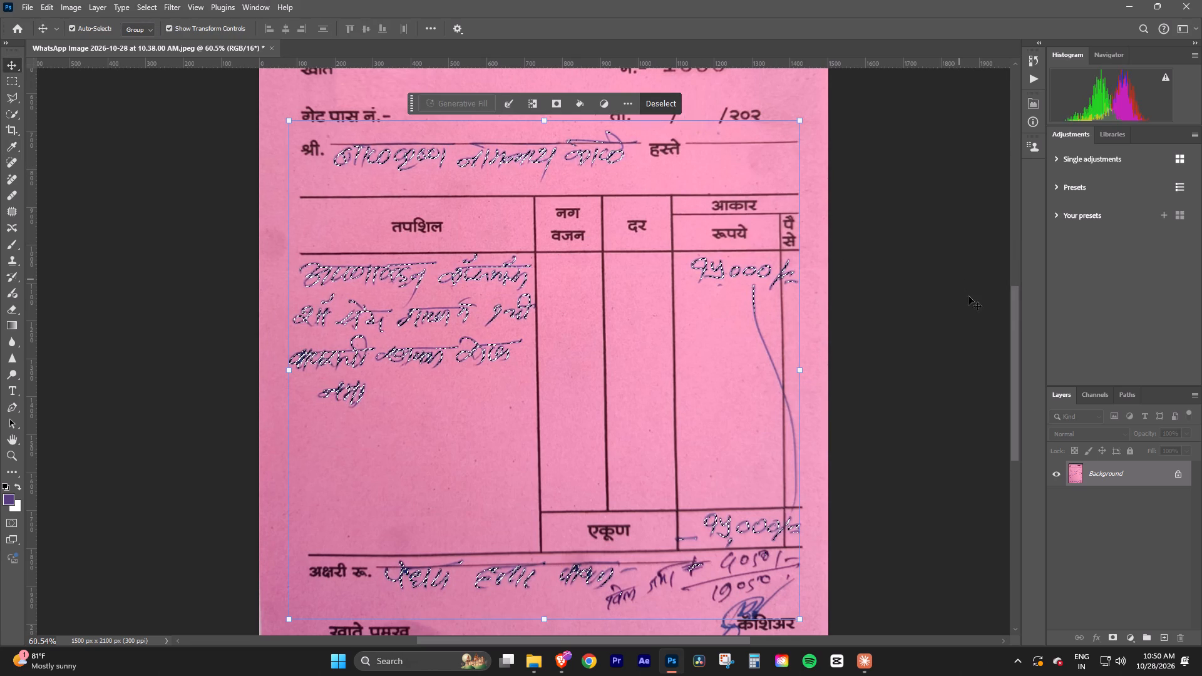
pyautogui.click(1088, 531)
pyautogui.keyDown('alt'); pyautogui.scroll(9, 481, 160); pyautogui.keyUp('alt')
pyautogui.press('space')
pyautogui.press('space')
pyautogui.press('space')
pyautogui.press('space')
pyautogui.press('space')
pyautogui.press('space')
pyautogui.press('space')
pyautogui.press('space')
pyautogui.press('space')
pyautogui.press('space')
pyautogui.press('space')
pyautogui.press('space')
pyautogui.press('space')
pyautogui.press('space')
pyautogui.press('space')
pyautogui.press('space')
pyautogui.press('space')
pyautogui.press('space')
pyautogui.press('space')
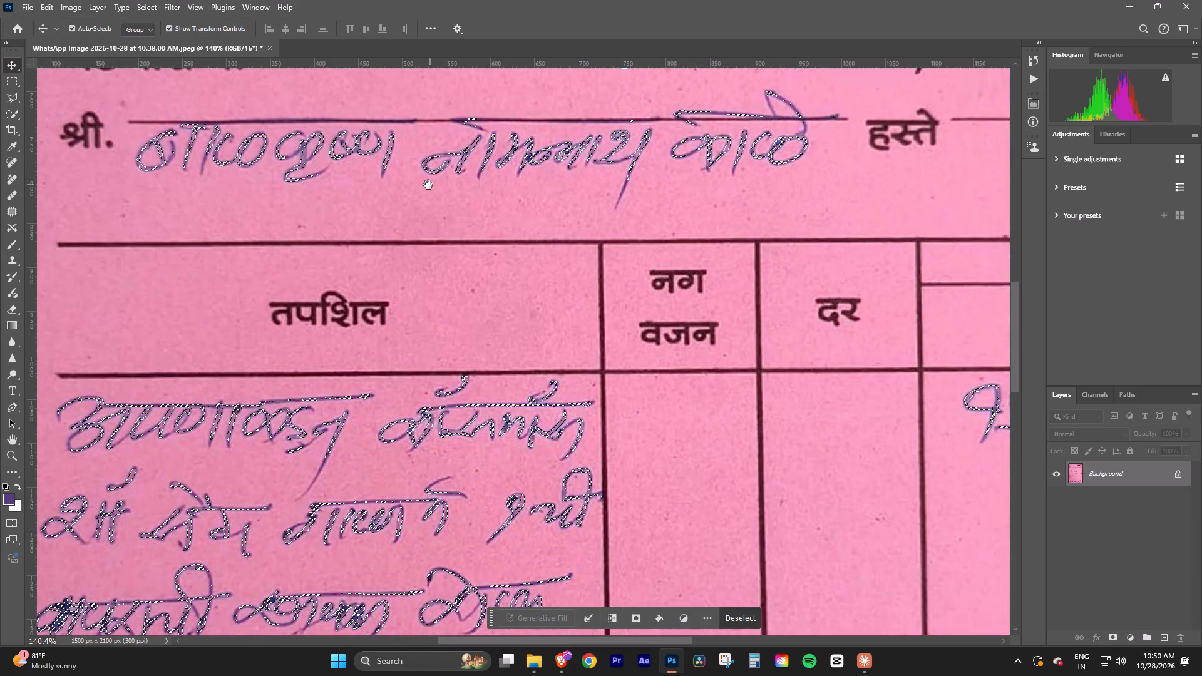
pyautogui.moveTo(428, 185); pyautogui.dragTo(486, 318)
pyautogui.hotkey('ctrl', 'd')
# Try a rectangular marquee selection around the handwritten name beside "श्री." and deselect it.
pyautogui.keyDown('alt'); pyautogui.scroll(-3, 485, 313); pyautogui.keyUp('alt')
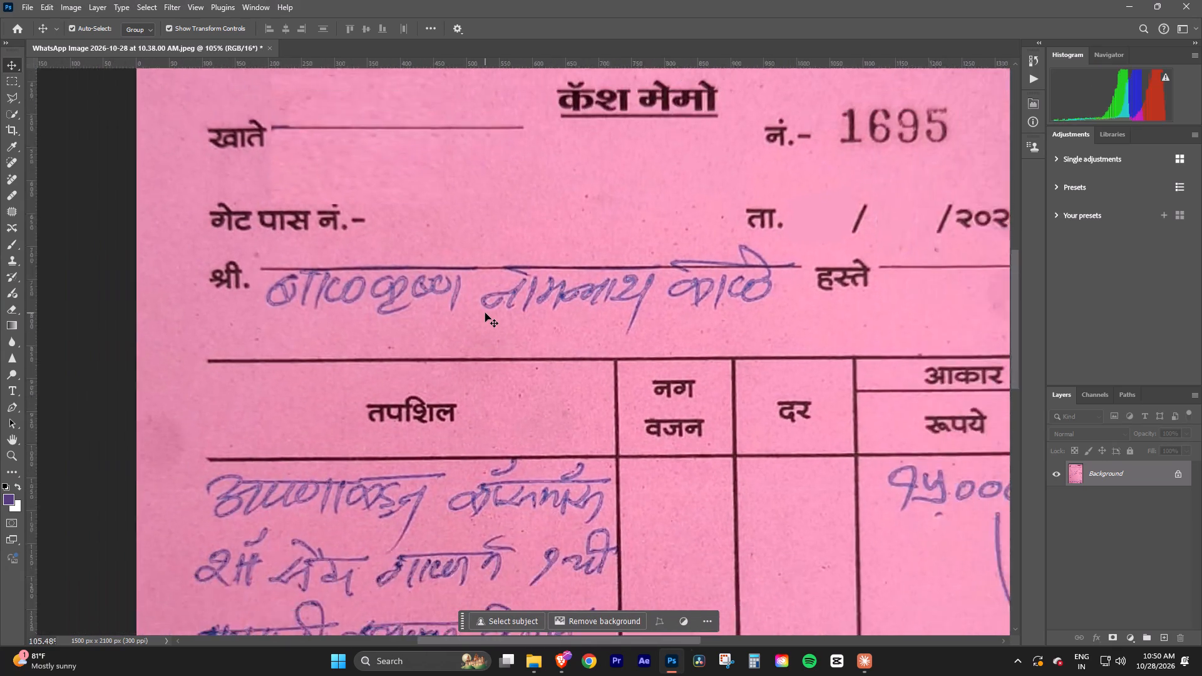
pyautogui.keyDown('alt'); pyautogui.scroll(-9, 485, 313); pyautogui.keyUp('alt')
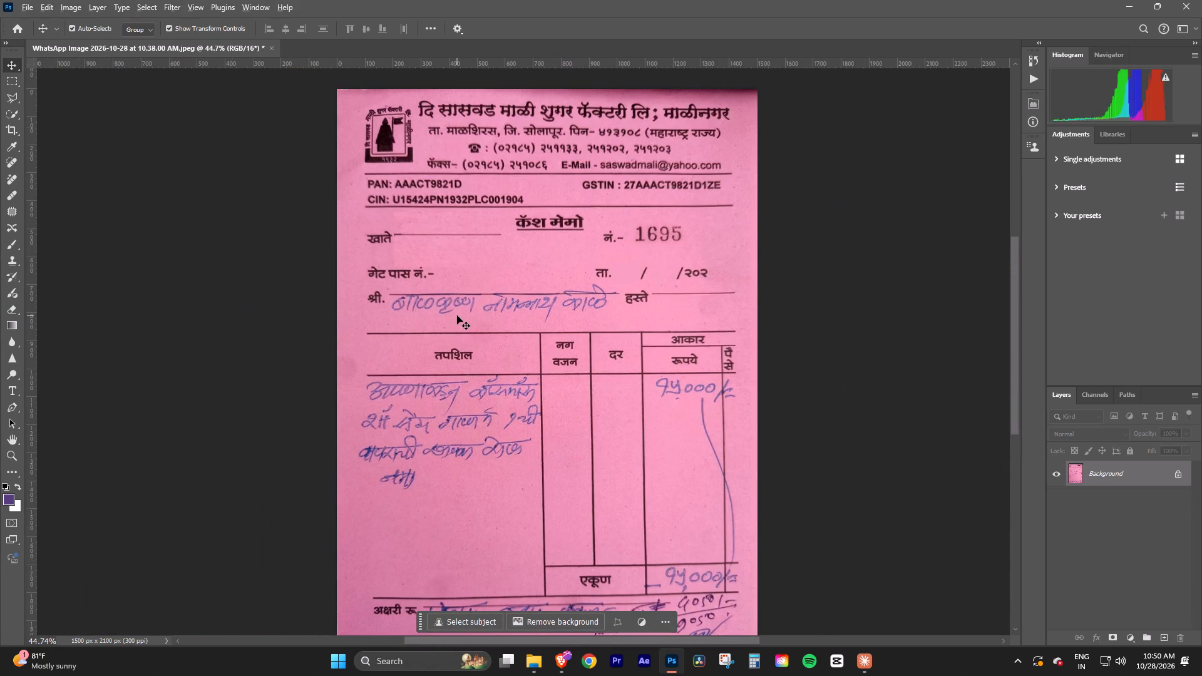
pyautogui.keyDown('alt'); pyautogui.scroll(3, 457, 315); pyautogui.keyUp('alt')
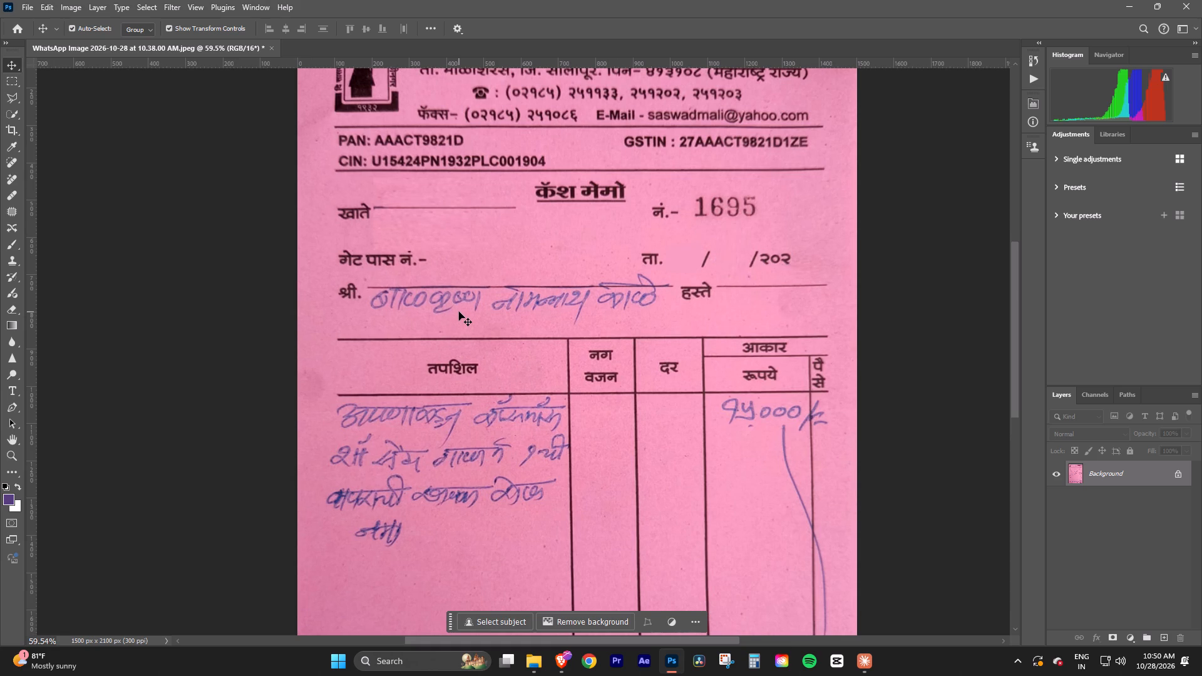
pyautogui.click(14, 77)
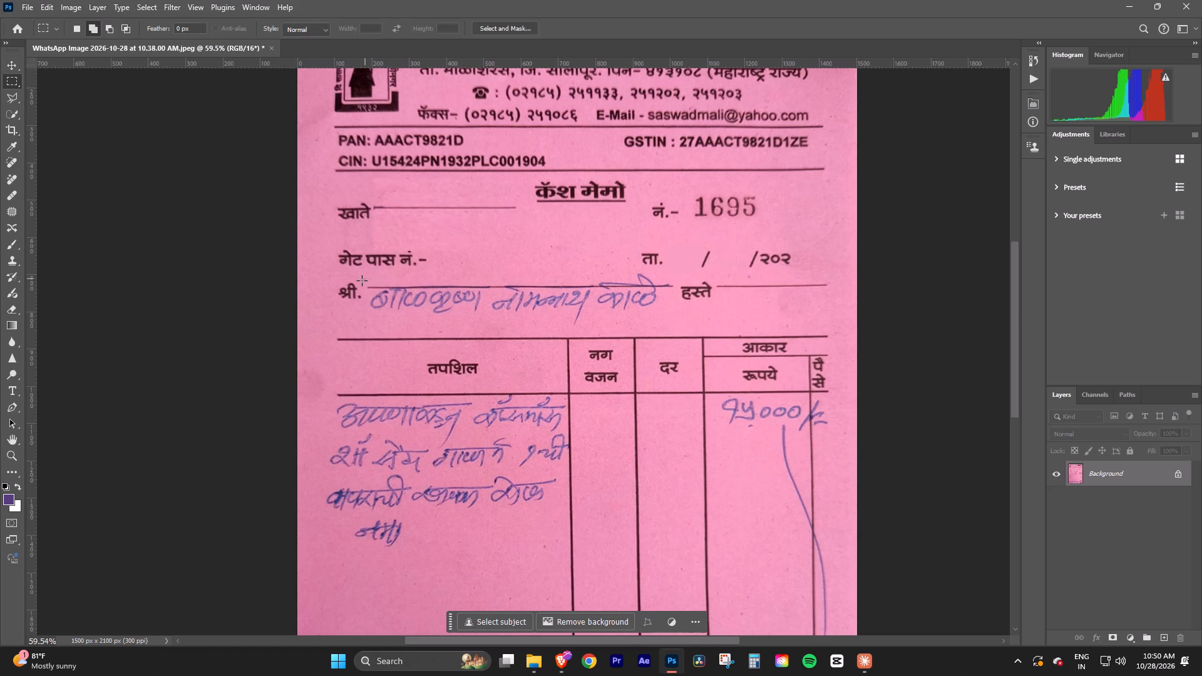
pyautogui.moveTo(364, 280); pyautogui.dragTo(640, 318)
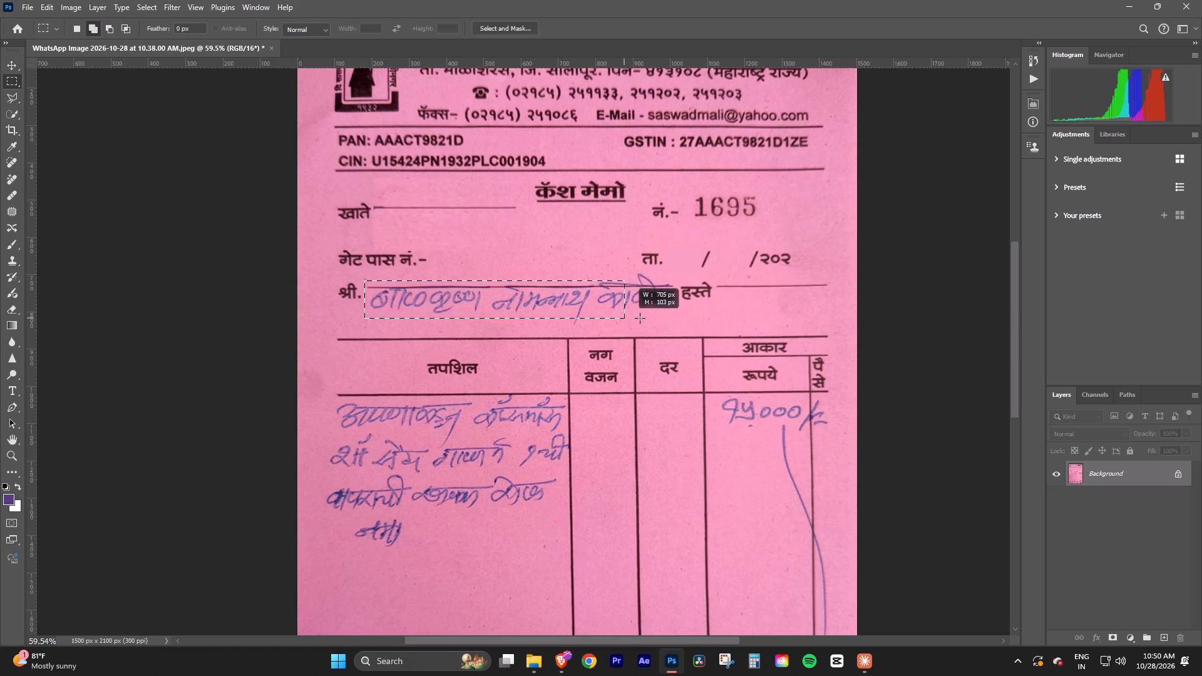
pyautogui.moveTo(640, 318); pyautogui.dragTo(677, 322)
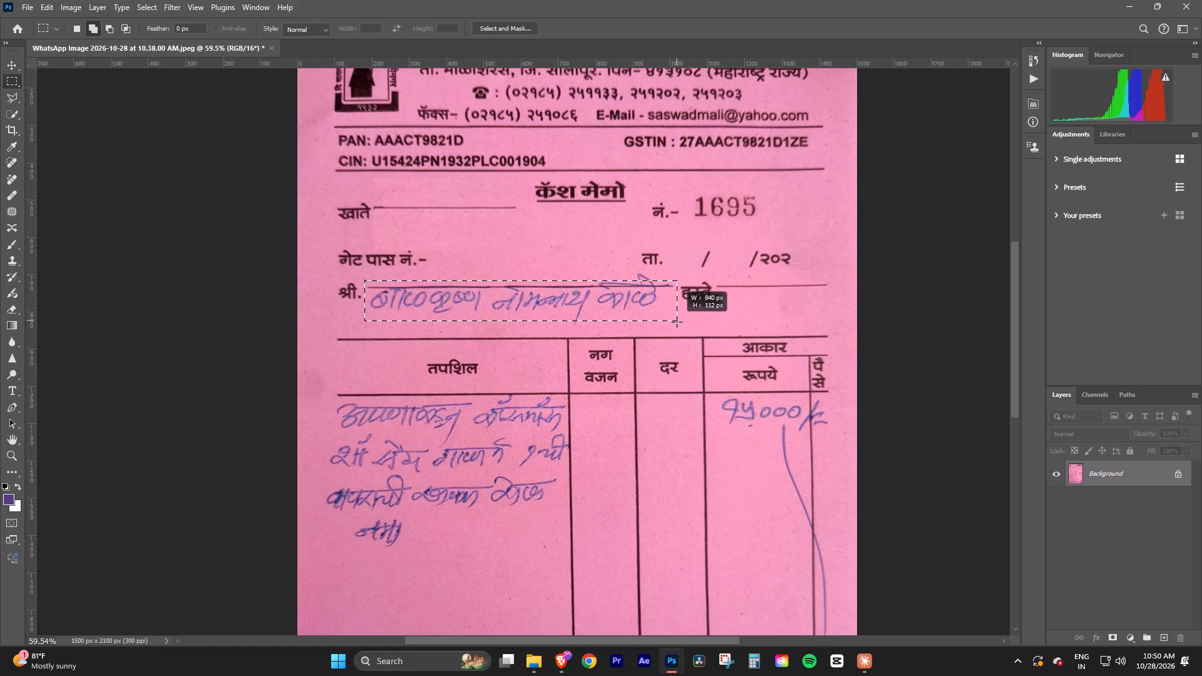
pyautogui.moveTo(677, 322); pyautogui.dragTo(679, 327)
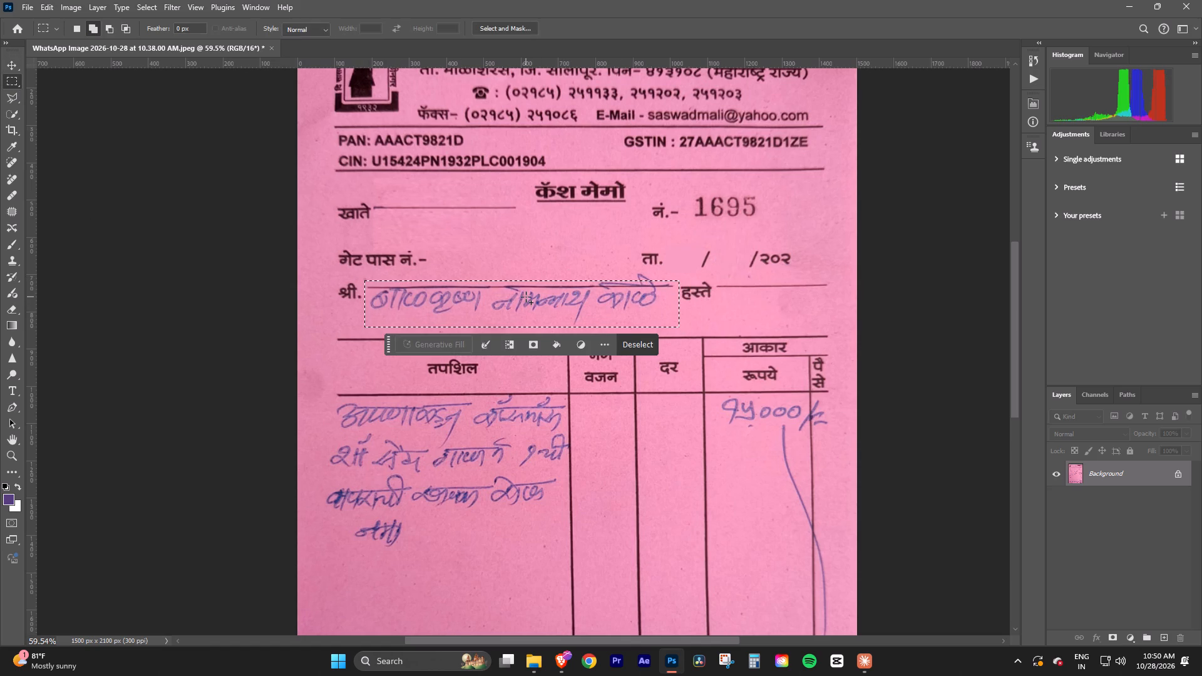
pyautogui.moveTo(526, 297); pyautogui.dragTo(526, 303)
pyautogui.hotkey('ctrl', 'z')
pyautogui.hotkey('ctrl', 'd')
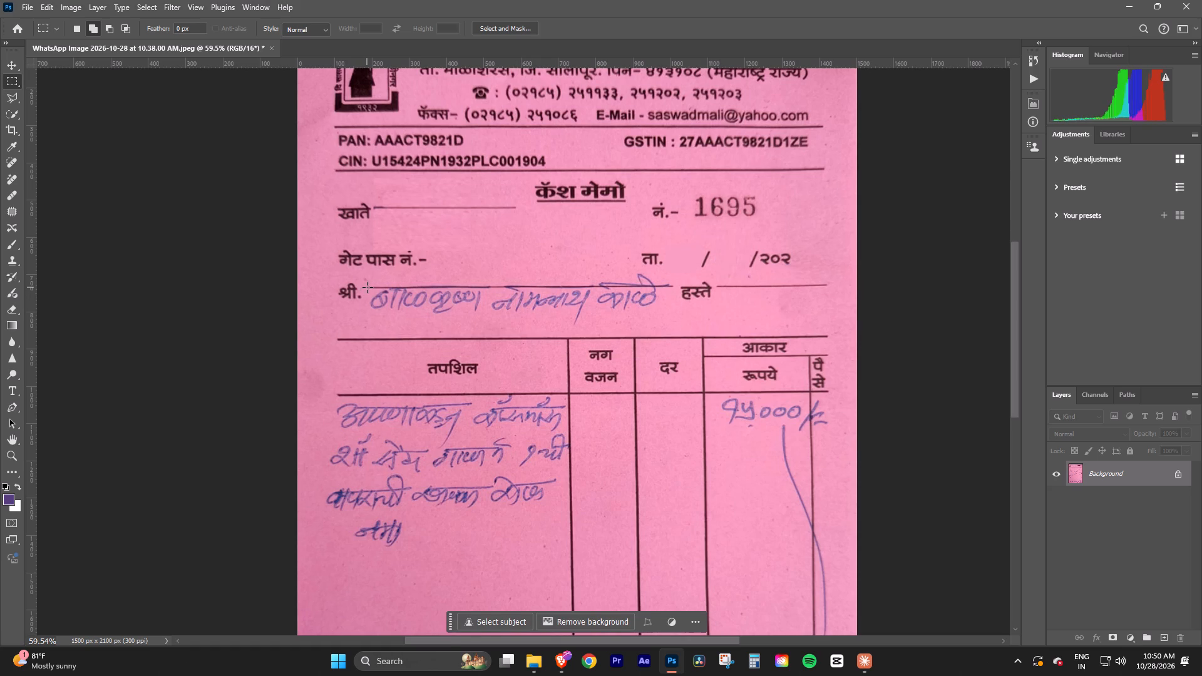
# Select the handwritten name beside "श्री." with a rectangular marquee that starts just below the printed line's upper edge.
pyautogui.moveTo(367, 287); pyautogui.dragTo(671, 316)
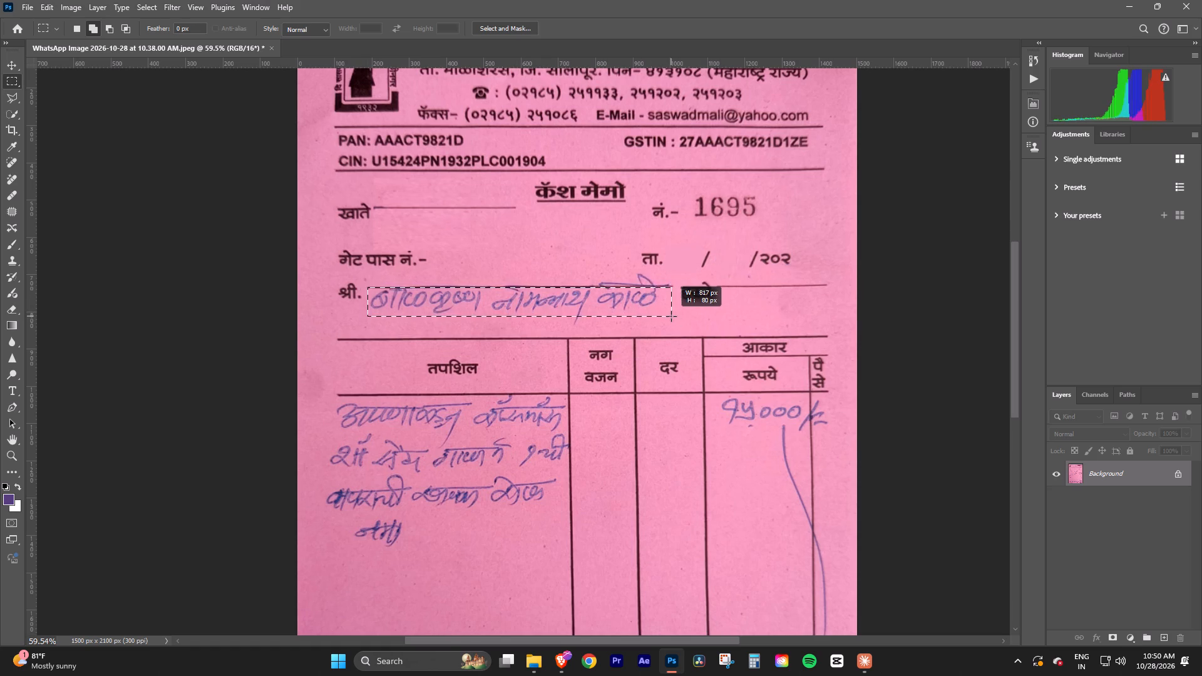
pyautogui.moveTo(671, 316); pyautogui.dragTo(668, 328)
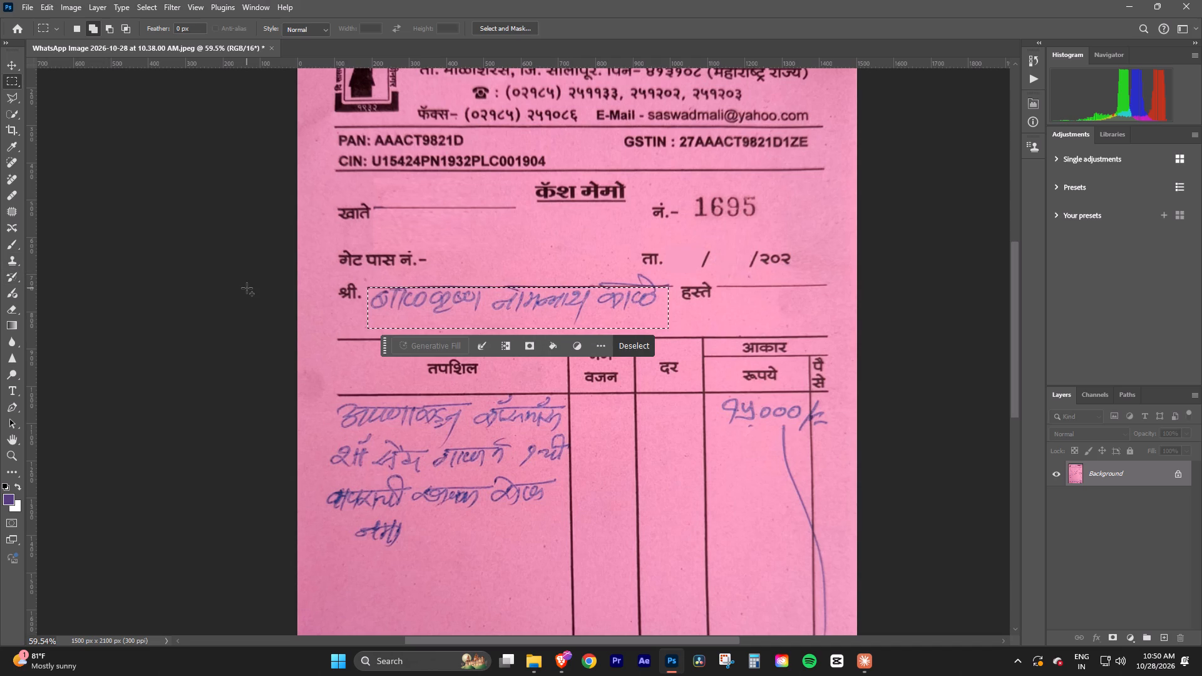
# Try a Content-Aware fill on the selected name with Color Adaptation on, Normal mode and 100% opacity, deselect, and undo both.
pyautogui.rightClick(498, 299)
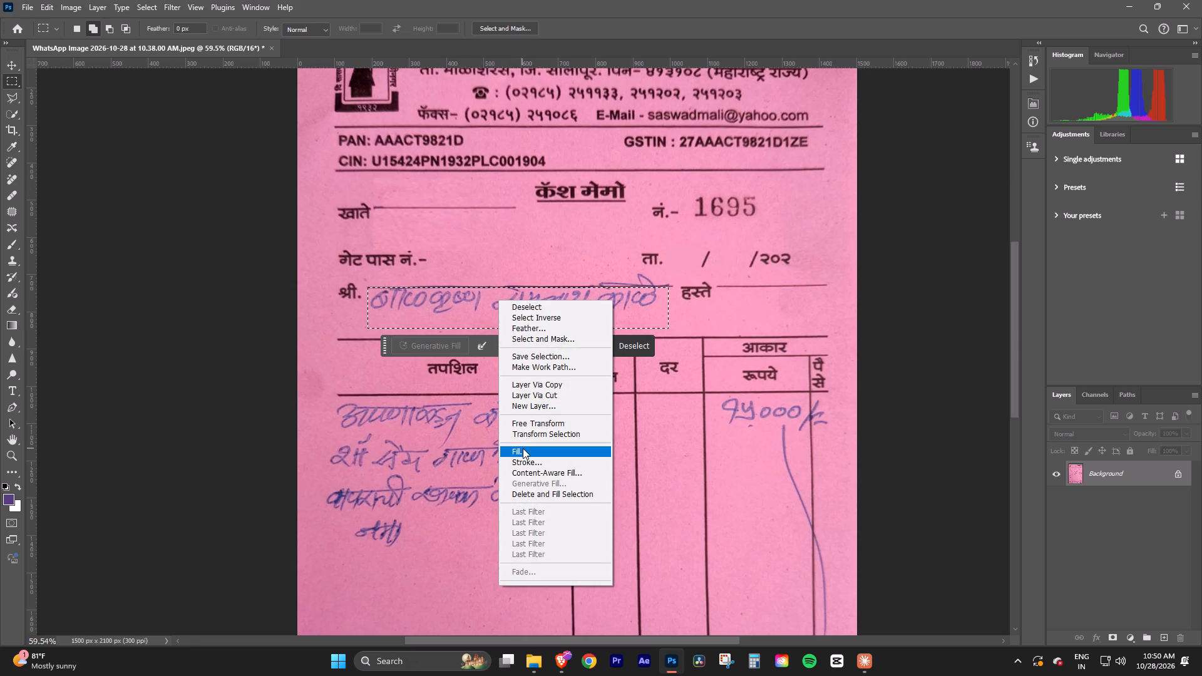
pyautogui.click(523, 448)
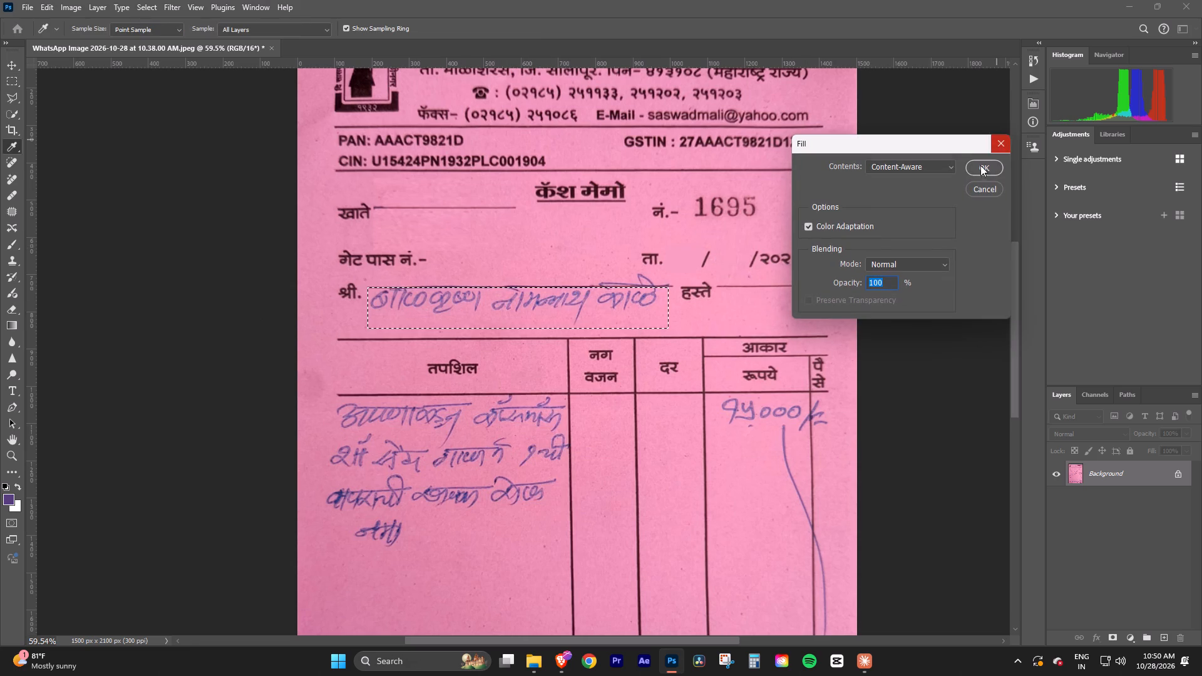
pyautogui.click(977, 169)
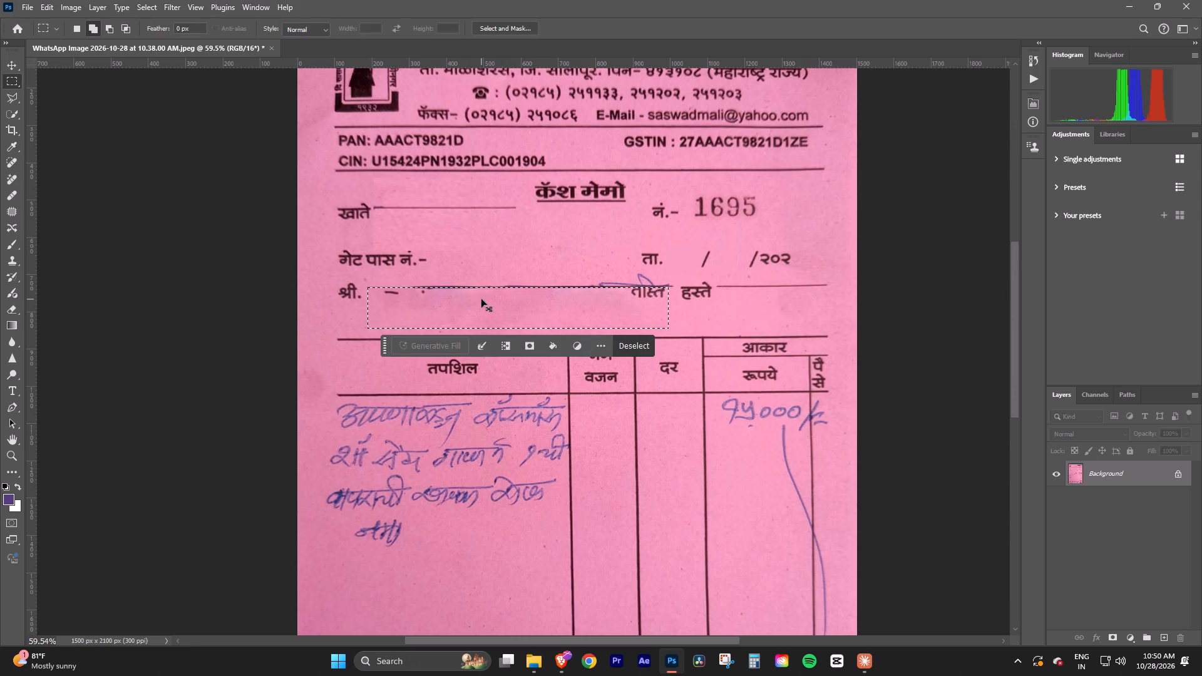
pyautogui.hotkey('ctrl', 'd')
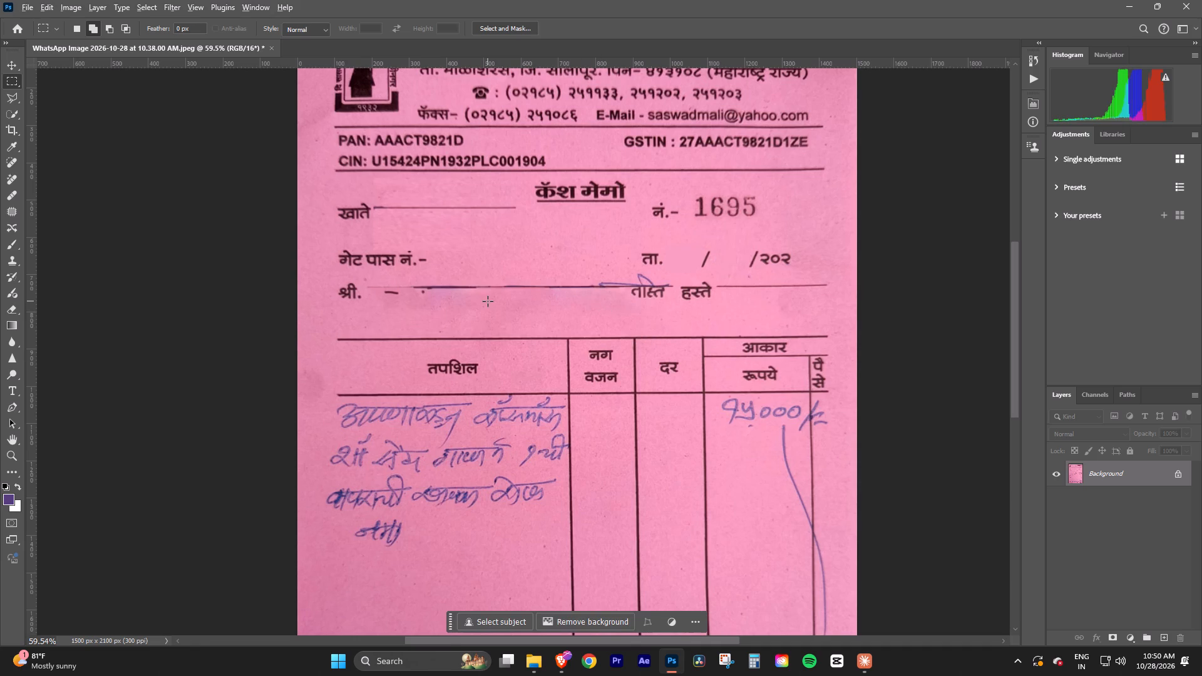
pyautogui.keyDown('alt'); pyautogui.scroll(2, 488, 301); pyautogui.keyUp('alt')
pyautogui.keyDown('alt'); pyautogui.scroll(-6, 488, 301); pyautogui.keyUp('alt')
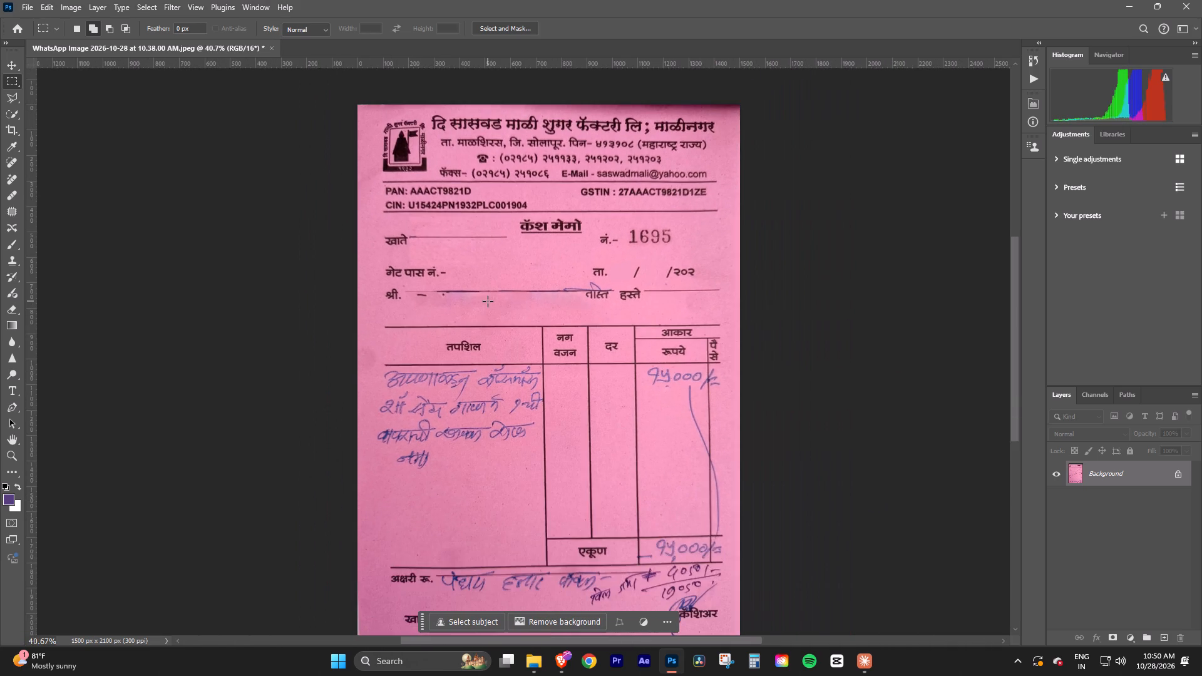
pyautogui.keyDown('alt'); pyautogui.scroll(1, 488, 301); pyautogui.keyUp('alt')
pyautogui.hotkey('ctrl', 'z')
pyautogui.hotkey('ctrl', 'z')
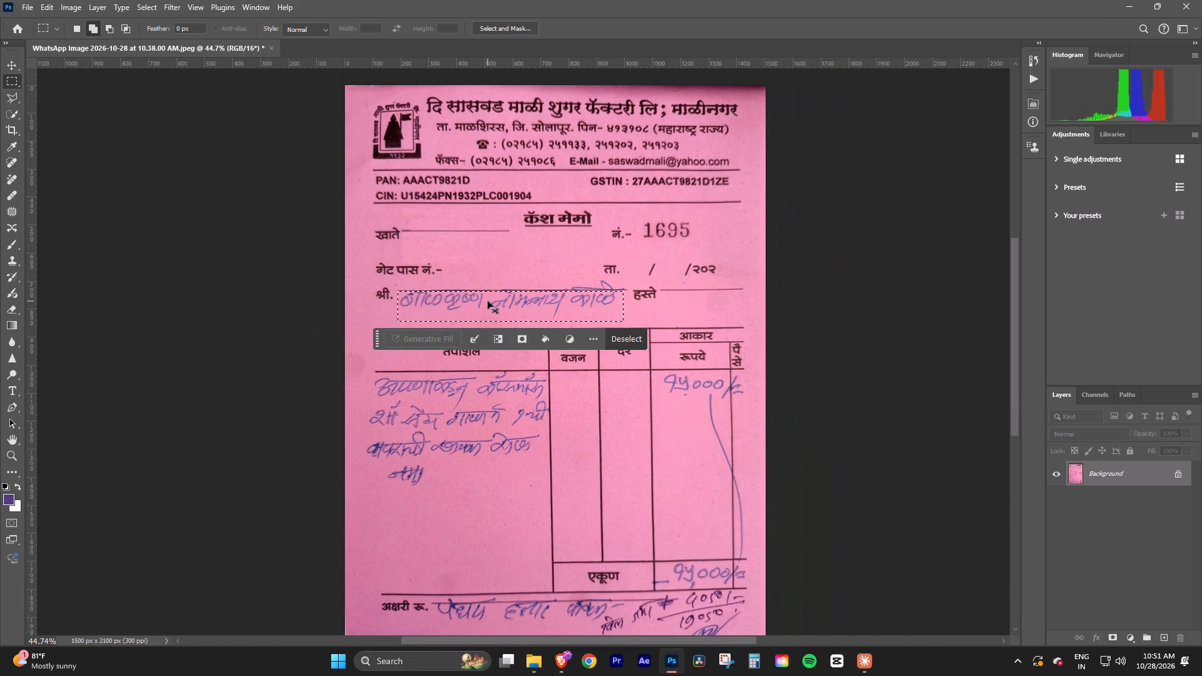
# Fill the restored selection around the handwritten name beside "श्री." with Content-Aware and deselect.
pyautogui.rightClick(488, 301)
pyautogui.click(512, 452)
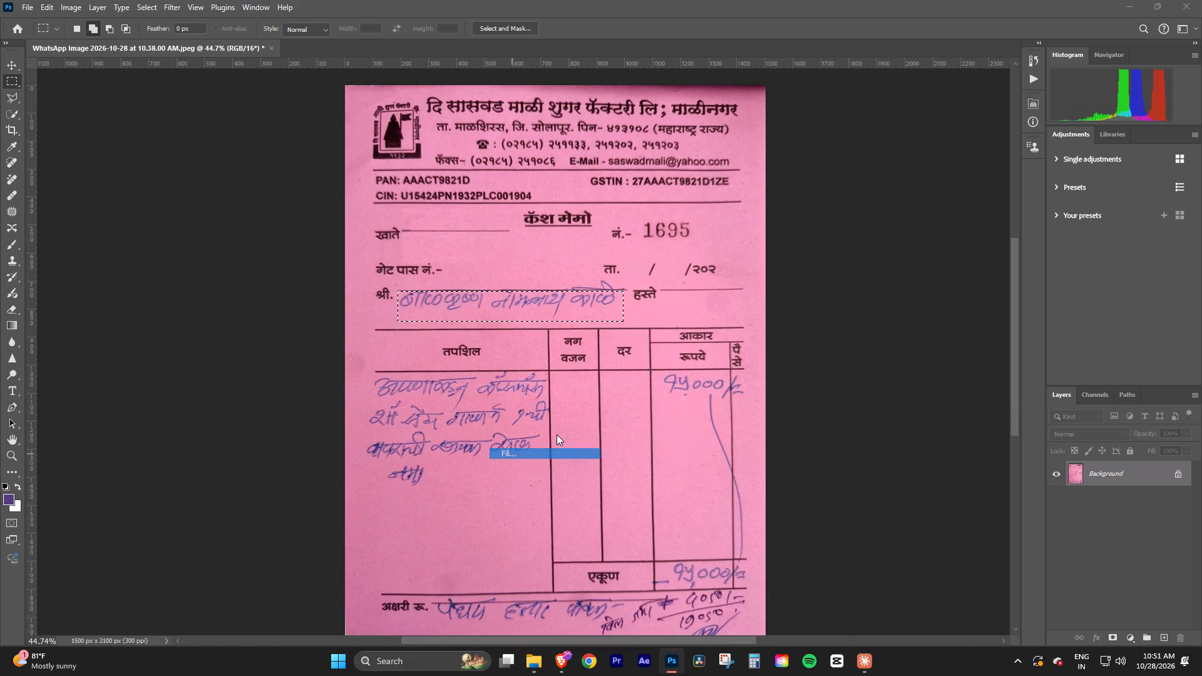
pyautogui.click(988, 168)
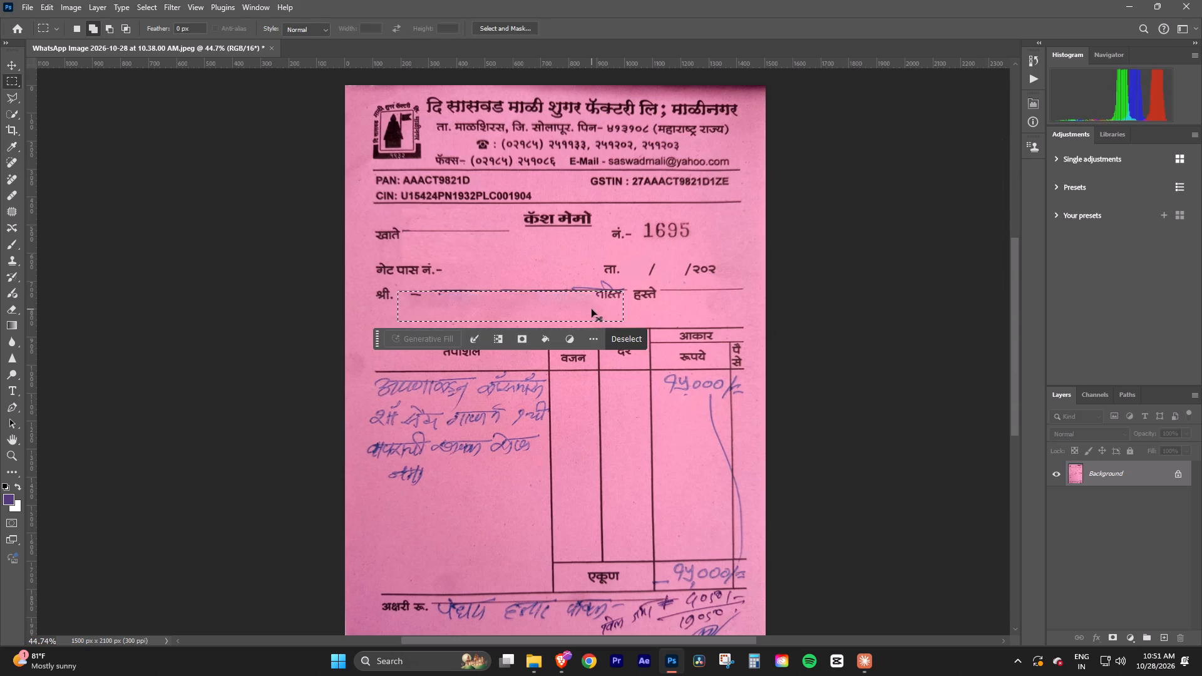
pyautogui.hotkey('ctrl', 'd')
# Remove the stray dash and dot beside "श्री." using the Spot Healing Brush at size 30.
pyautogui.keyDown('alt'); pyautogui.scroll(3, 544, 297); pyautogui.keyUp('alt')
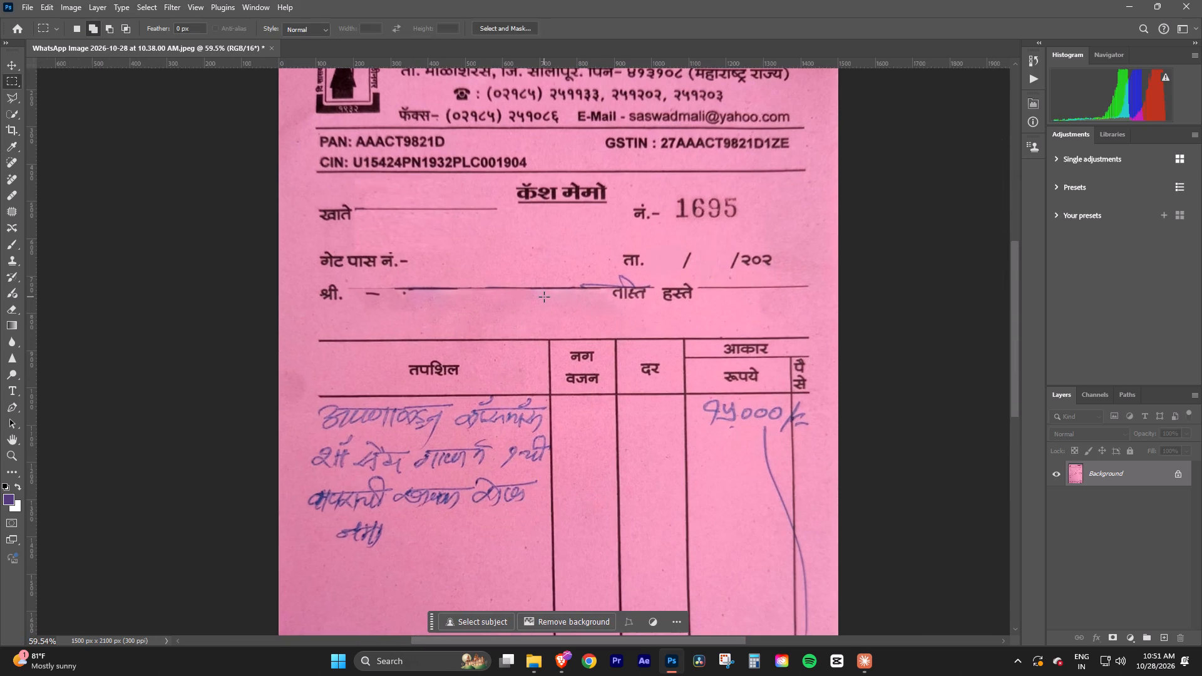
pyautogui.keyDown('alt'); pyautogui.scroll(2, 540, 297); pyautogui.keyUp('alt')
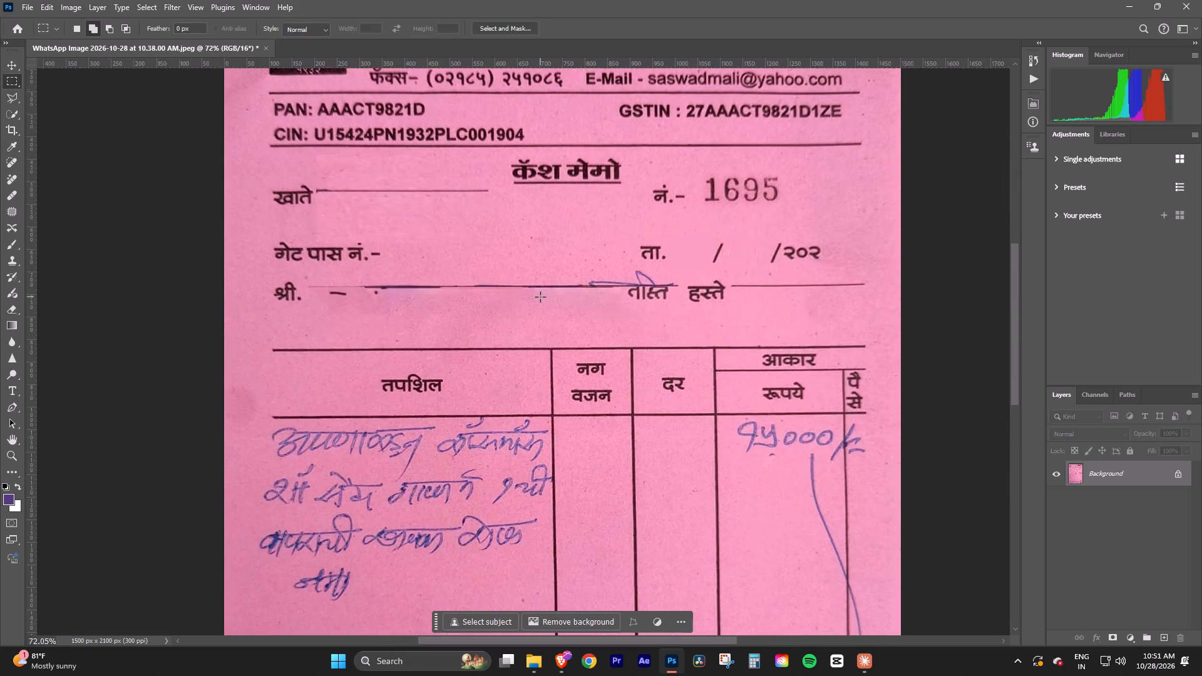
pyautogui.keyDown('alt'); pyautogui.scroll(-1, 540, 297); pyautogui.keyUp('alt')
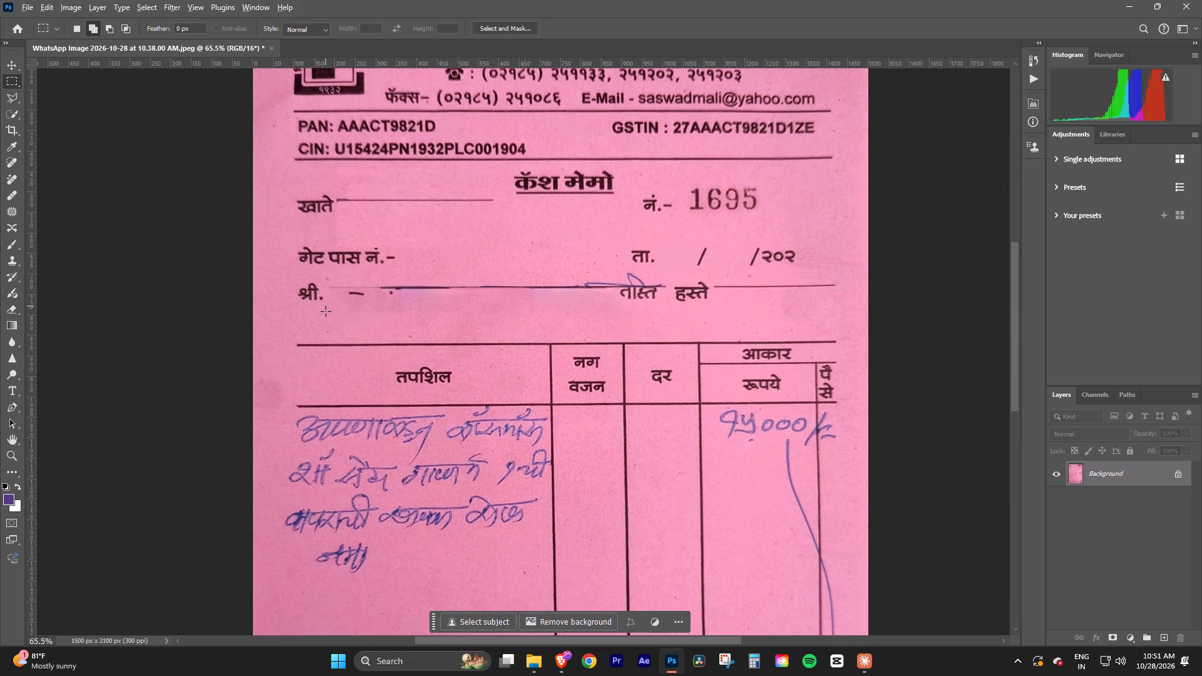
pyautogui.keyDown('alt'); pyautogui.scroll(-2, 421, 332); pyautogui.keyUp('alt')
pyautogui.click(9, 166)
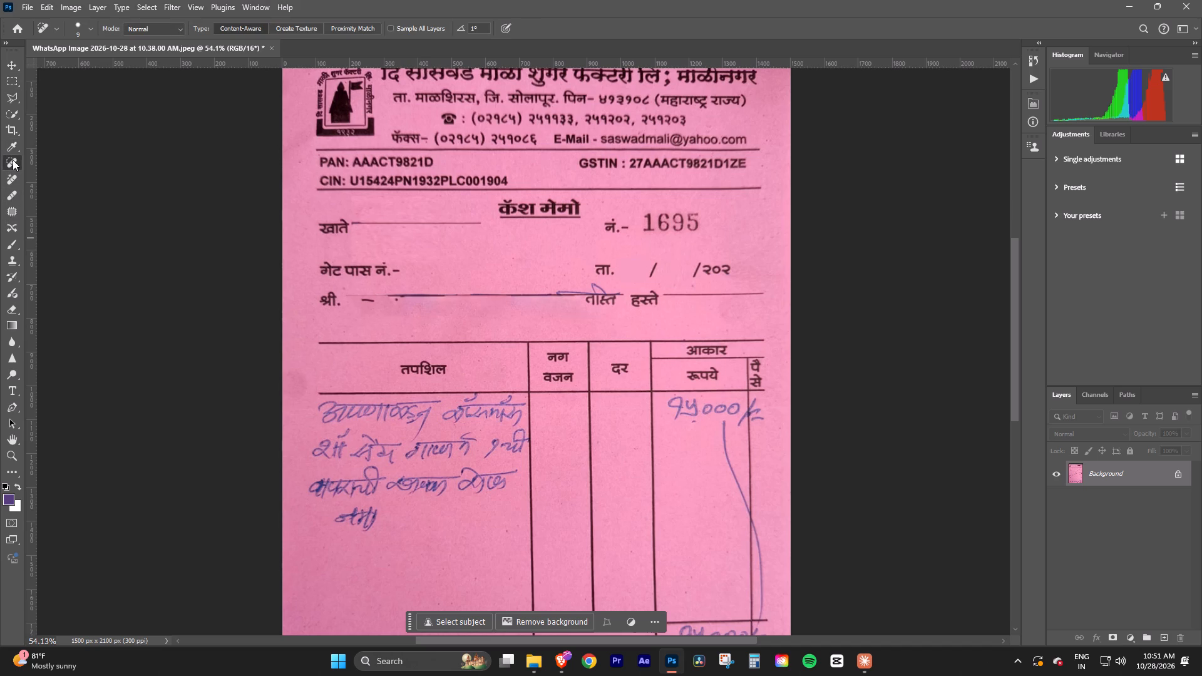
pyautogui.press(']')
pyautogui.press(']')
pyautogui.press(']')
pyautogui.press(']')
pyautogui.press(']')
pyautogui.press(']')
pyautogui.press(']')
pyautogui.press('[')
pyautogui.moveTo(370, 302); pyautogui.dragTo(361, 304)
pyautogui.click(396, 302)
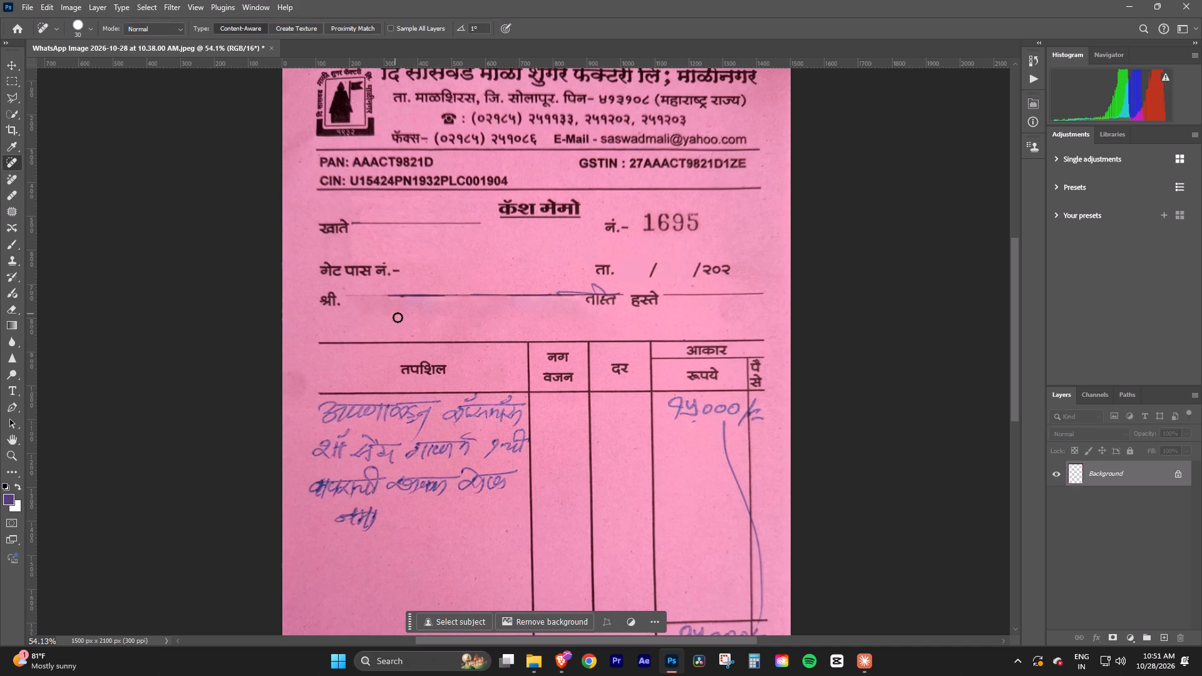
# Heal away the stray printed letters before "हस्ते" and the ink loop at the name line's end with a size 30 brush.
pyautogui.press('[')
pyautogui.press(']')
pyautogui.moveTo(614, 304); pyautogui.dragTo(601, 303)
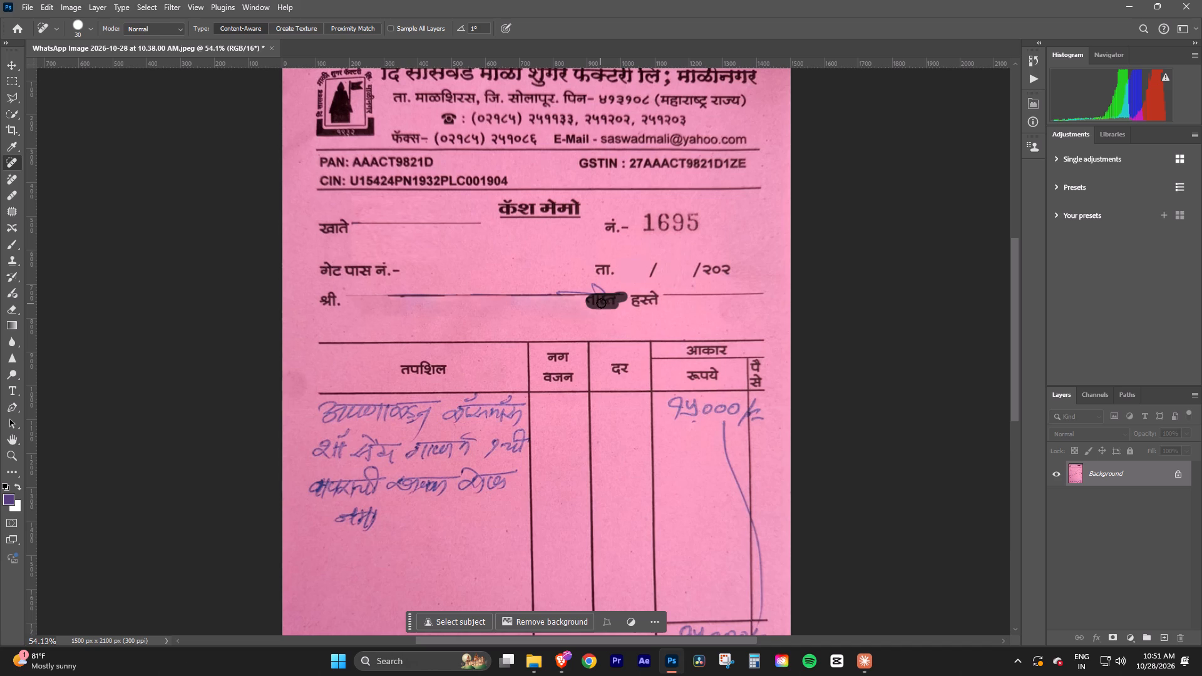
pyautogui.moveTo(601, 303); pyautogui.dragTo(601, 302)
pyautogui.moveTo(593, 285); pyautogui.dragTo(603, 300)
pyautogui.moveTo(561, 292); pyautogui.dragTo(602, 294)
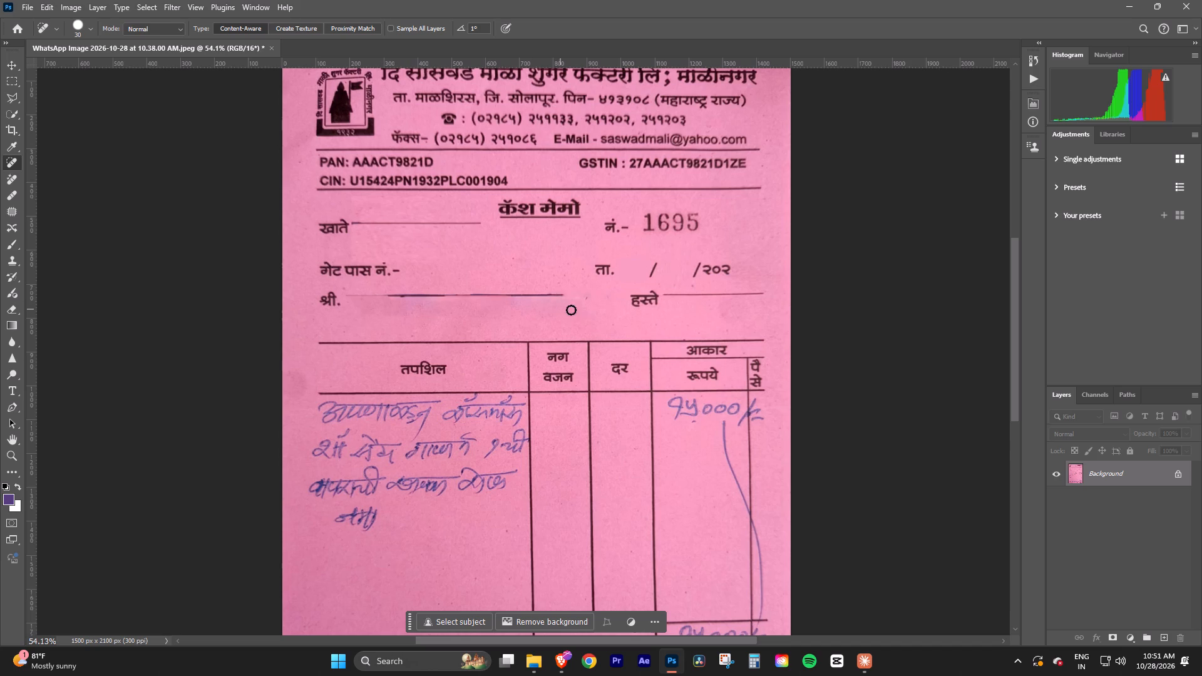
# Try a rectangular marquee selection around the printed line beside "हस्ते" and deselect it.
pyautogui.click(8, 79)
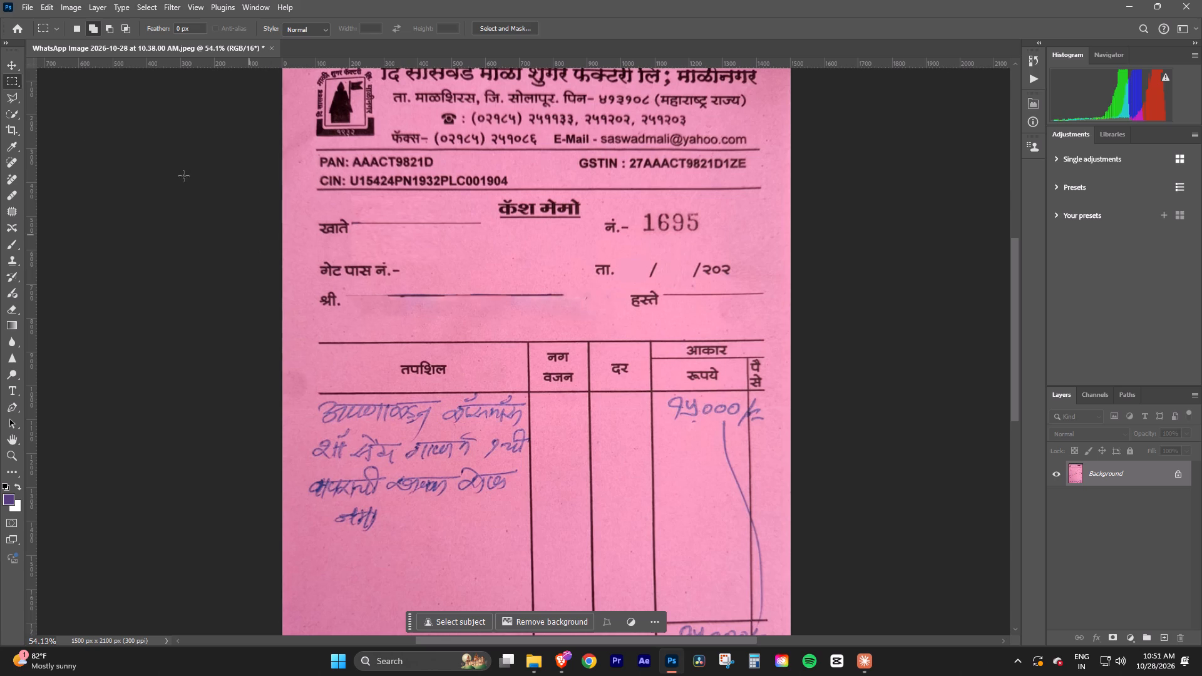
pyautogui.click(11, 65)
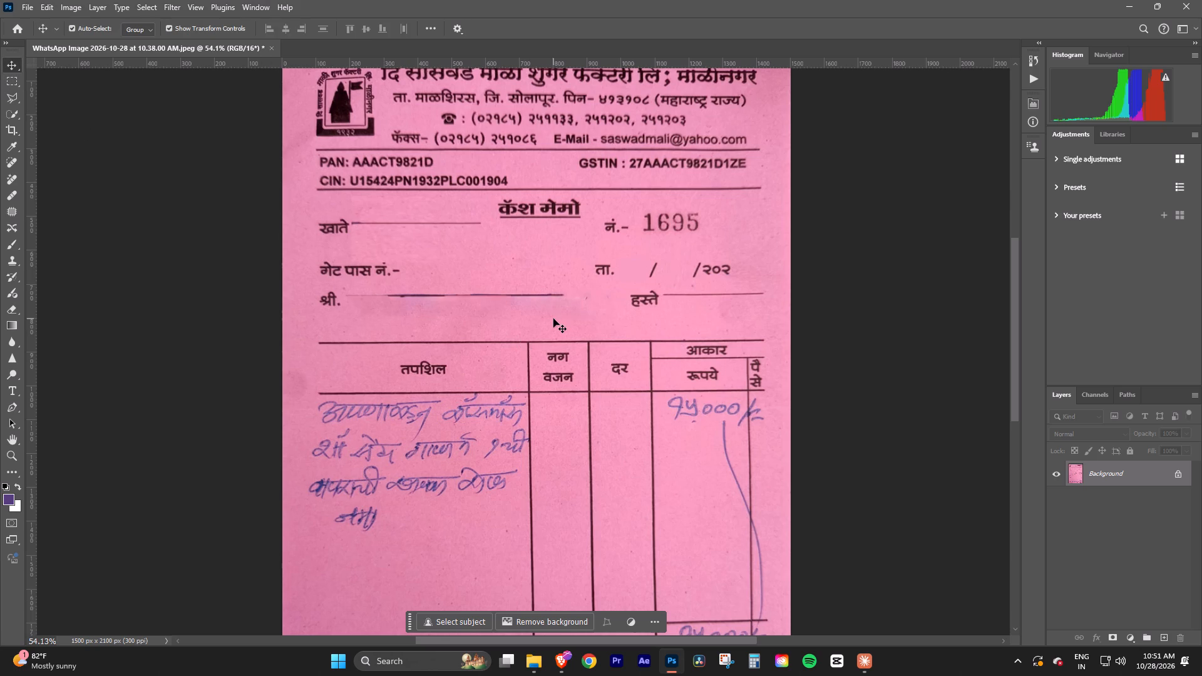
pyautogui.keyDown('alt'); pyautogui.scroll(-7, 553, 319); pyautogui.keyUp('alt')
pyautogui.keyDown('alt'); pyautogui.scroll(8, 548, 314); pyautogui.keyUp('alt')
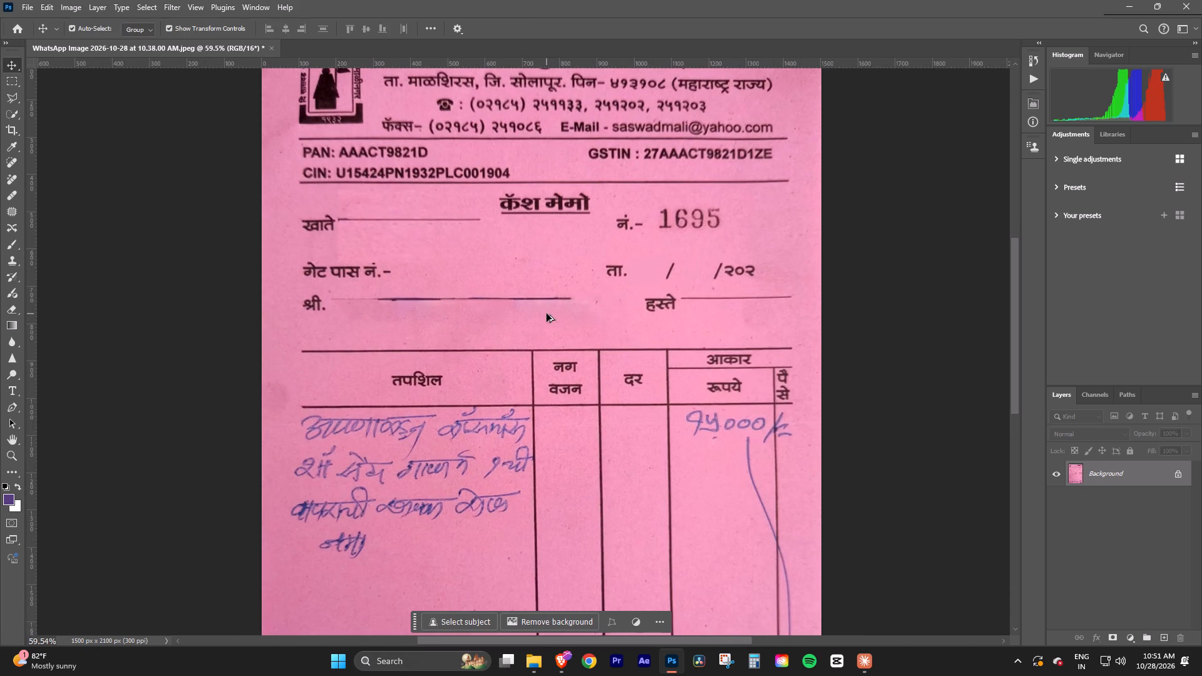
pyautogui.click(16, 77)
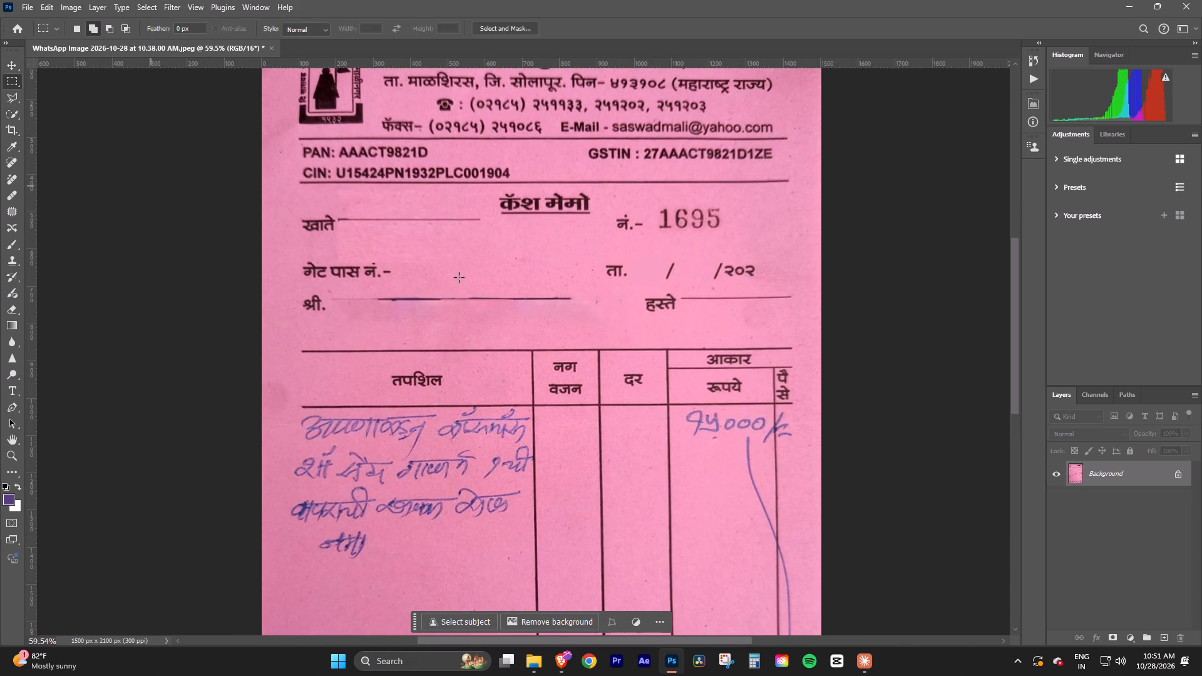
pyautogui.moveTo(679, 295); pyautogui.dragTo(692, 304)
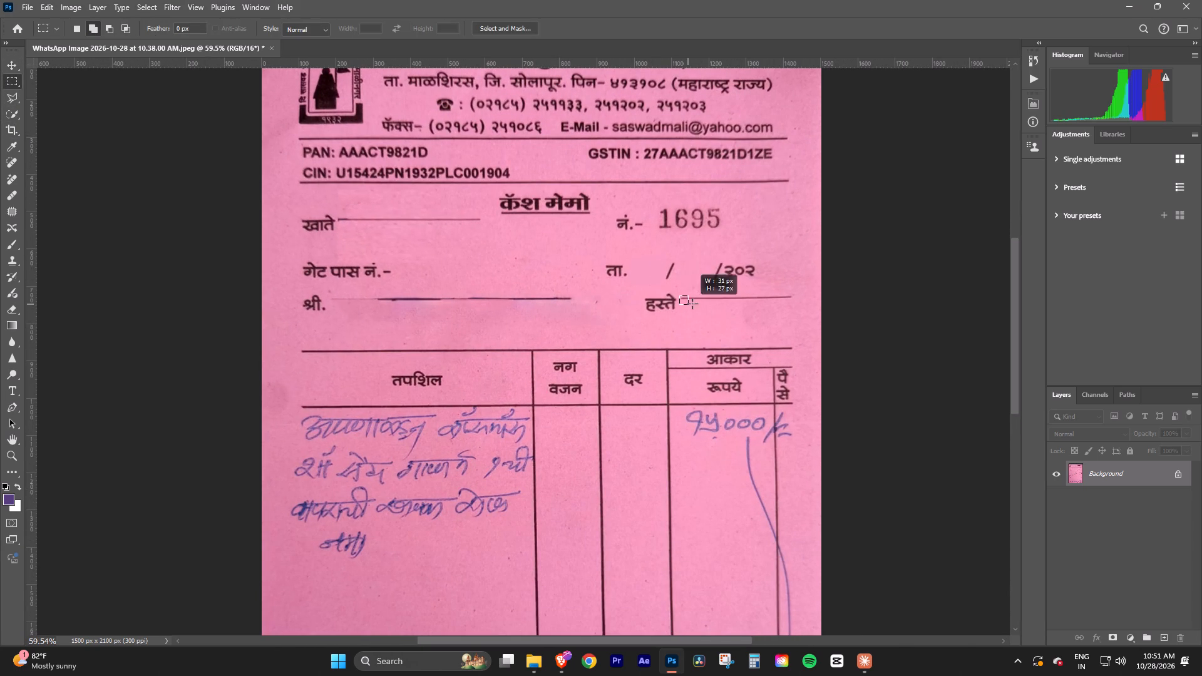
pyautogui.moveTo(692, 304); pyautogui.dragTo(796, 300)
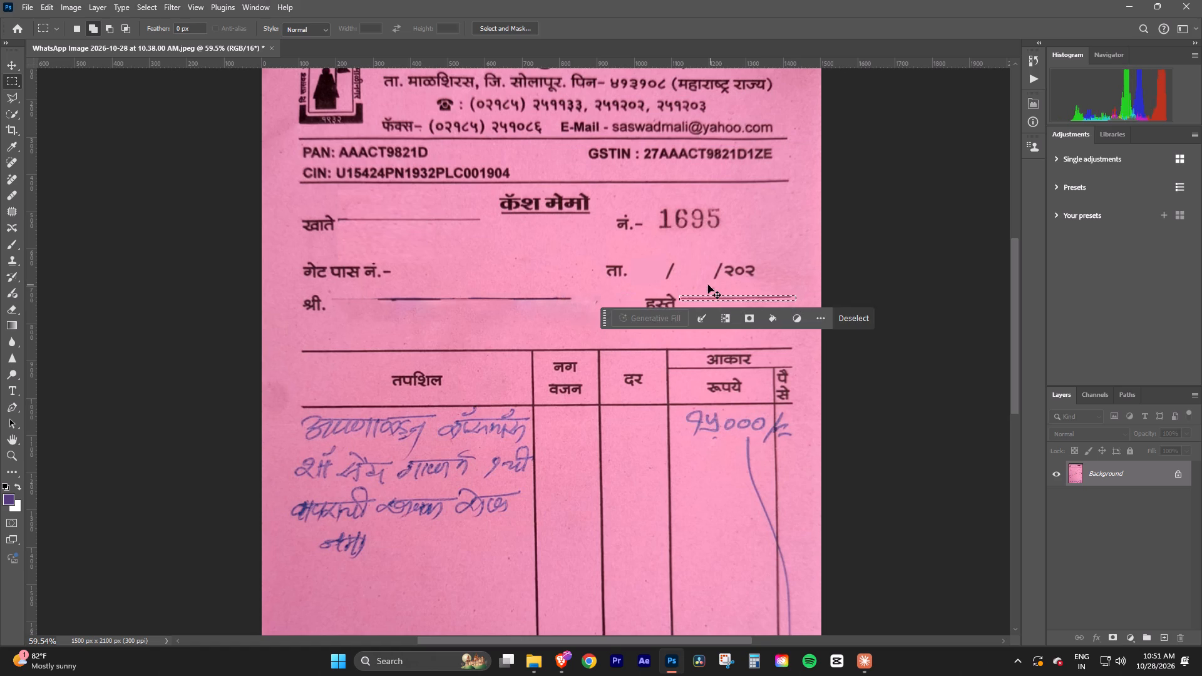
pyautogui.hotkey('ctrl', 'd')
# Select the printed line beside "हस्ते" with a close rectangular marquee and copy it to a new layer.
pyautogui.keyDown('alt'); pyautogui.scroll(11, 717, 295); pyautogui.keyUp('alt')
pyautogui.press('space')
pyautogui.press('space')
pyautogui.press('space')
pyautogui.press('space')
pyautogui.press('space')
pyautogui.press('space')
pyautogui.press('space')
pyautogui.press('space')
pyautogui.moveTo(704, 329); pyautogui.dragTo(610, 350)
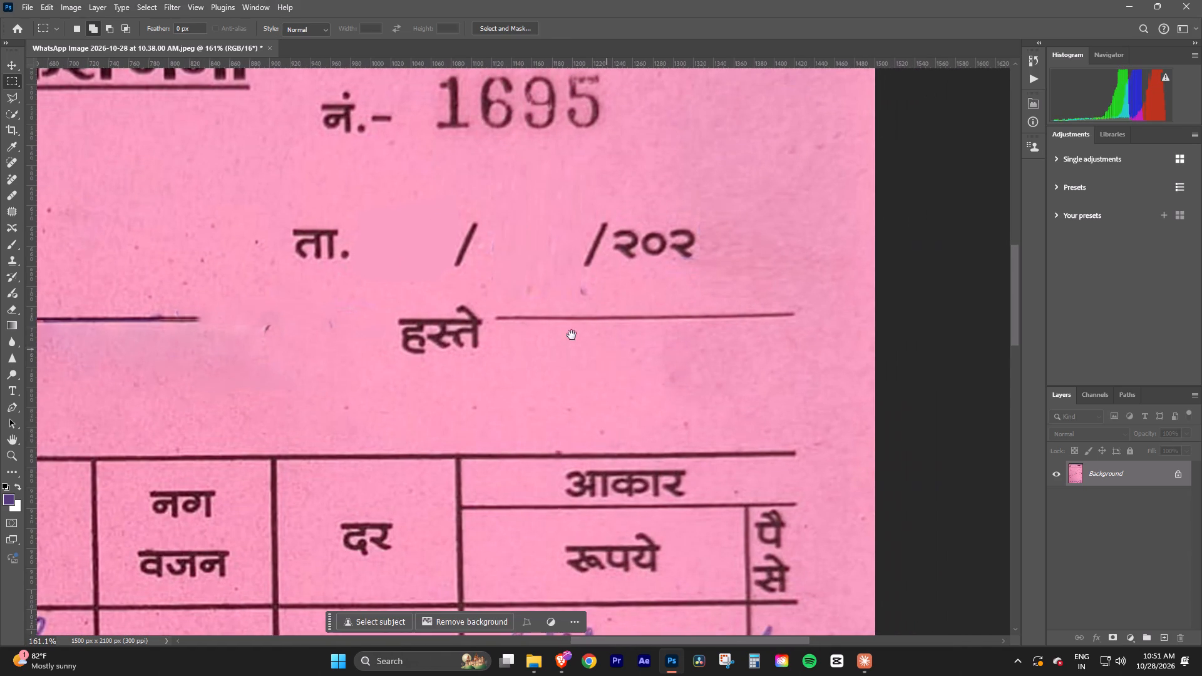
pyautogui.moveTo(493, 306); pyautogui.dragTo(728, 327)
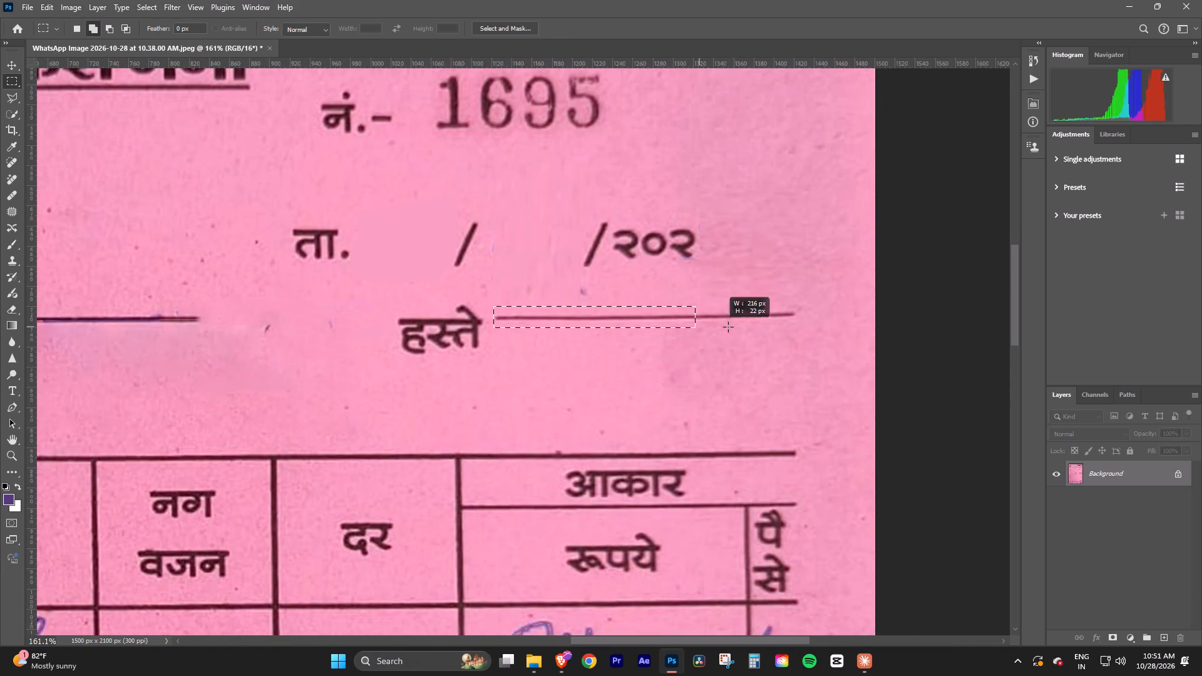
pyautogui.moveTo(728, 327); pyautogui.dragTo(799, 325)
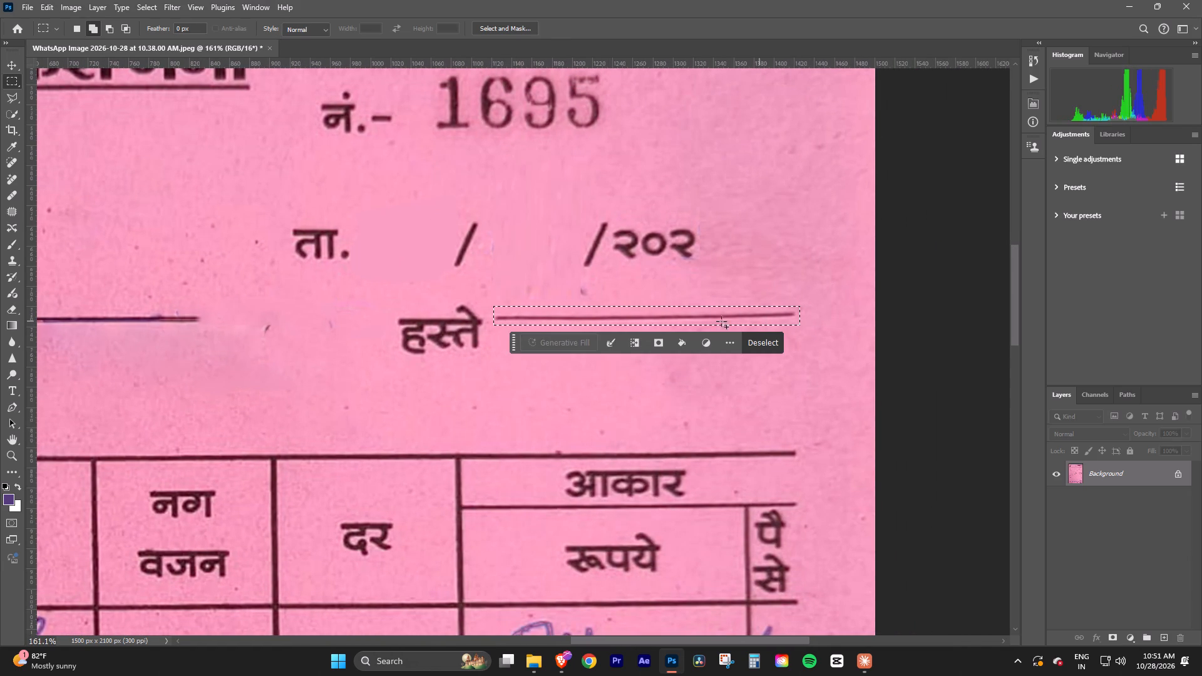
pyautogui.hotkey('ctrl', 'j')
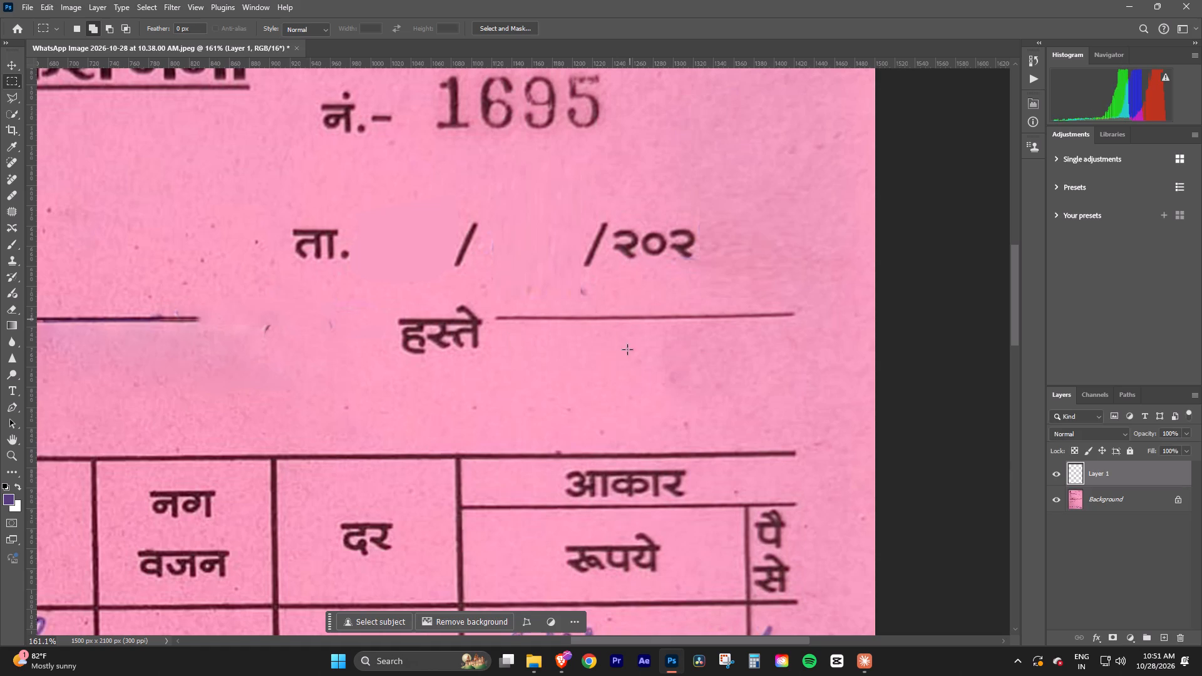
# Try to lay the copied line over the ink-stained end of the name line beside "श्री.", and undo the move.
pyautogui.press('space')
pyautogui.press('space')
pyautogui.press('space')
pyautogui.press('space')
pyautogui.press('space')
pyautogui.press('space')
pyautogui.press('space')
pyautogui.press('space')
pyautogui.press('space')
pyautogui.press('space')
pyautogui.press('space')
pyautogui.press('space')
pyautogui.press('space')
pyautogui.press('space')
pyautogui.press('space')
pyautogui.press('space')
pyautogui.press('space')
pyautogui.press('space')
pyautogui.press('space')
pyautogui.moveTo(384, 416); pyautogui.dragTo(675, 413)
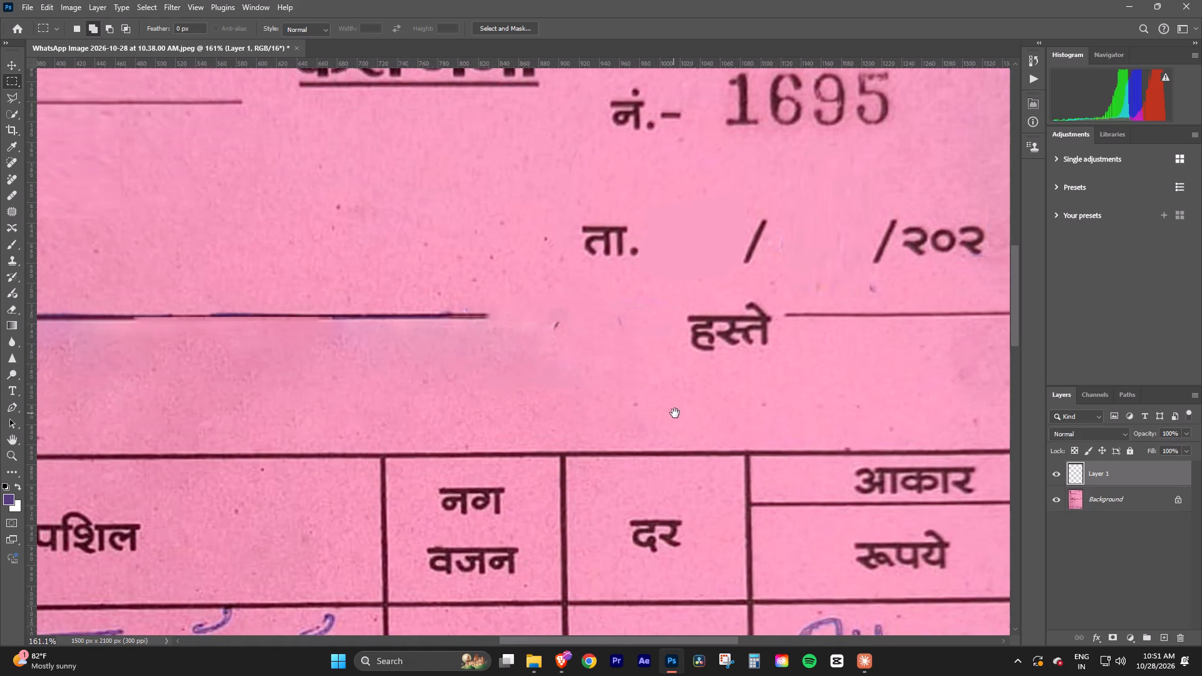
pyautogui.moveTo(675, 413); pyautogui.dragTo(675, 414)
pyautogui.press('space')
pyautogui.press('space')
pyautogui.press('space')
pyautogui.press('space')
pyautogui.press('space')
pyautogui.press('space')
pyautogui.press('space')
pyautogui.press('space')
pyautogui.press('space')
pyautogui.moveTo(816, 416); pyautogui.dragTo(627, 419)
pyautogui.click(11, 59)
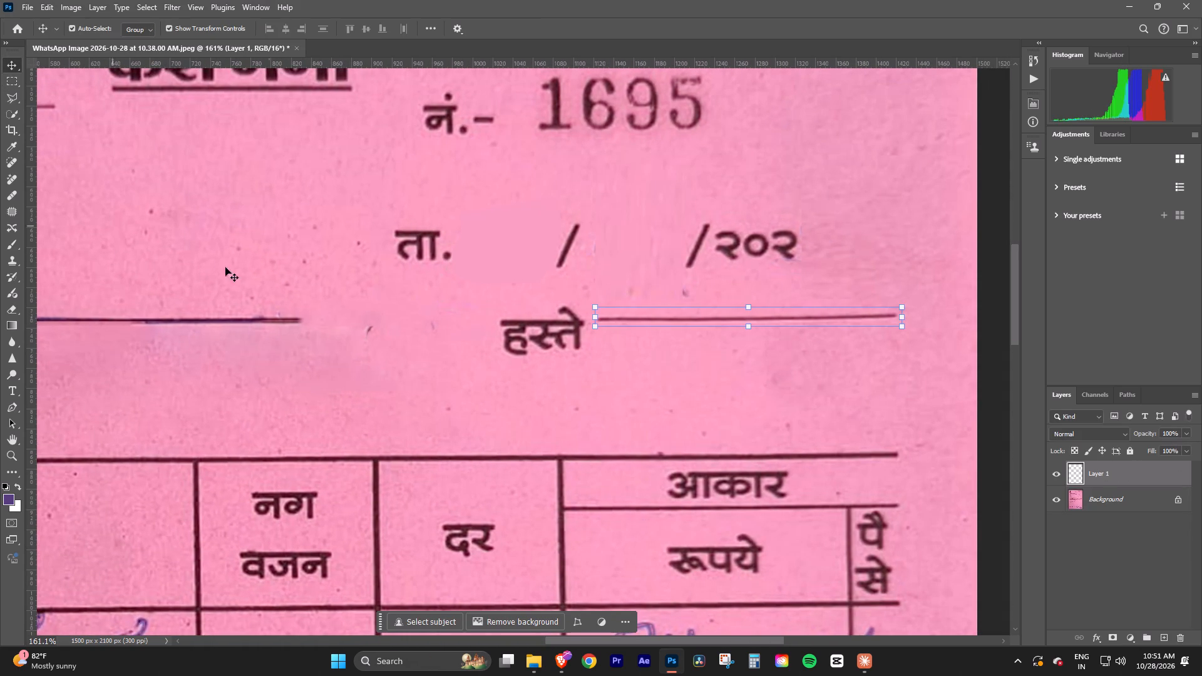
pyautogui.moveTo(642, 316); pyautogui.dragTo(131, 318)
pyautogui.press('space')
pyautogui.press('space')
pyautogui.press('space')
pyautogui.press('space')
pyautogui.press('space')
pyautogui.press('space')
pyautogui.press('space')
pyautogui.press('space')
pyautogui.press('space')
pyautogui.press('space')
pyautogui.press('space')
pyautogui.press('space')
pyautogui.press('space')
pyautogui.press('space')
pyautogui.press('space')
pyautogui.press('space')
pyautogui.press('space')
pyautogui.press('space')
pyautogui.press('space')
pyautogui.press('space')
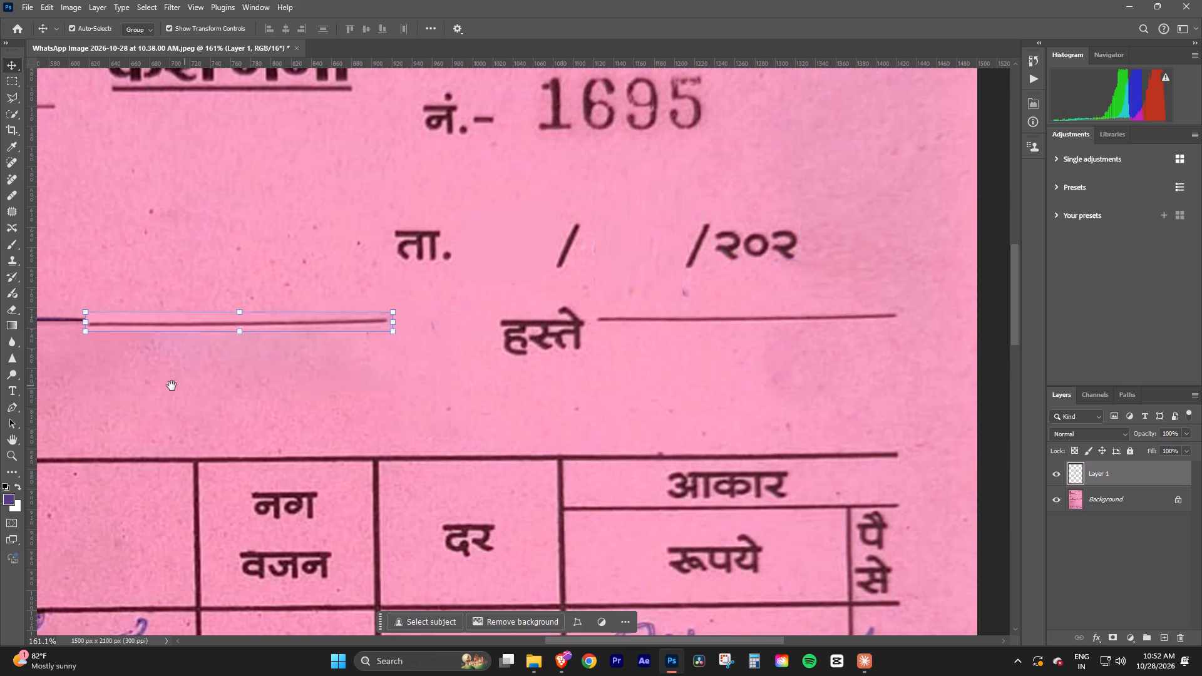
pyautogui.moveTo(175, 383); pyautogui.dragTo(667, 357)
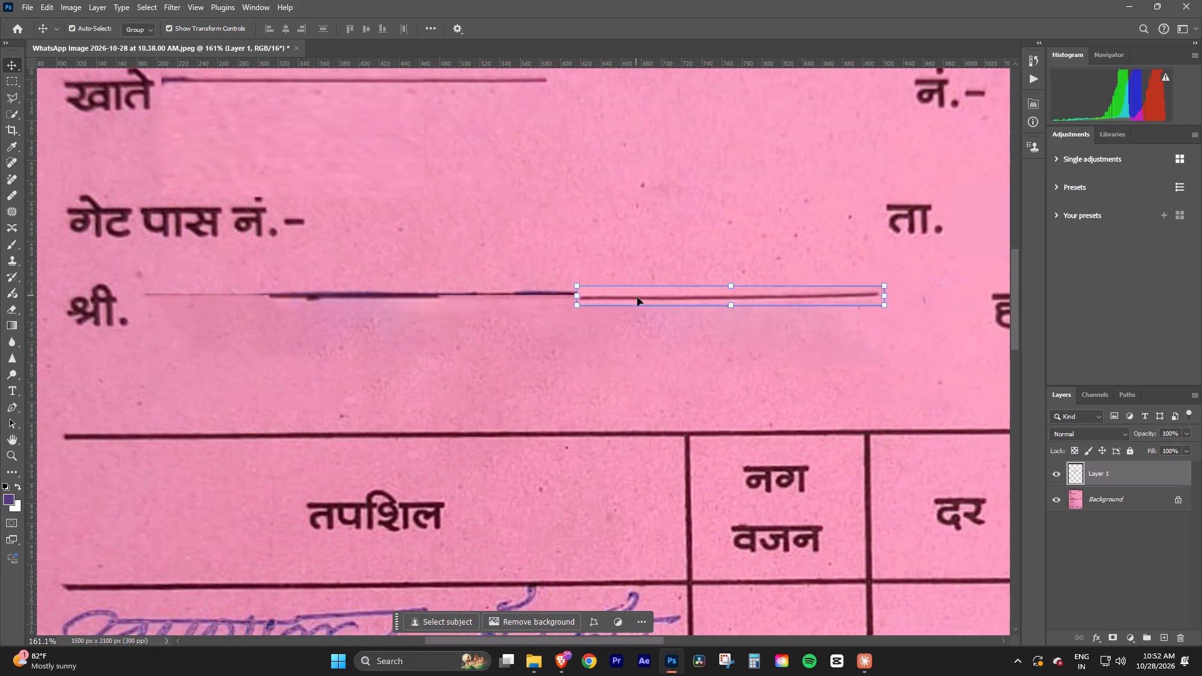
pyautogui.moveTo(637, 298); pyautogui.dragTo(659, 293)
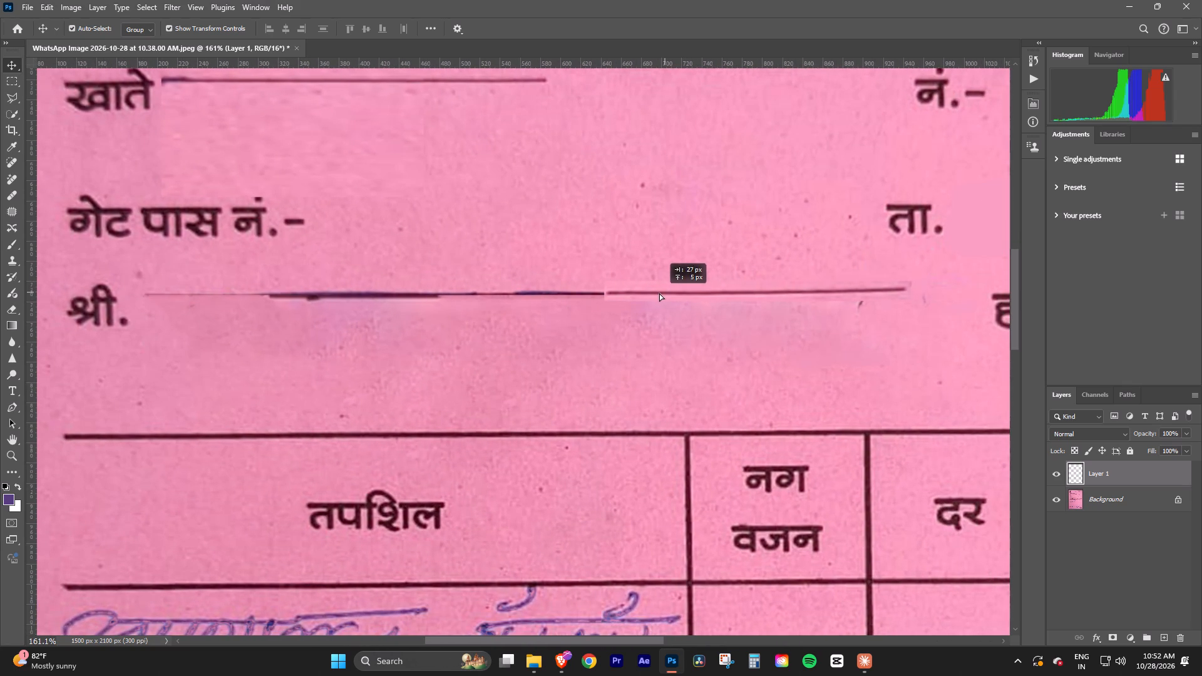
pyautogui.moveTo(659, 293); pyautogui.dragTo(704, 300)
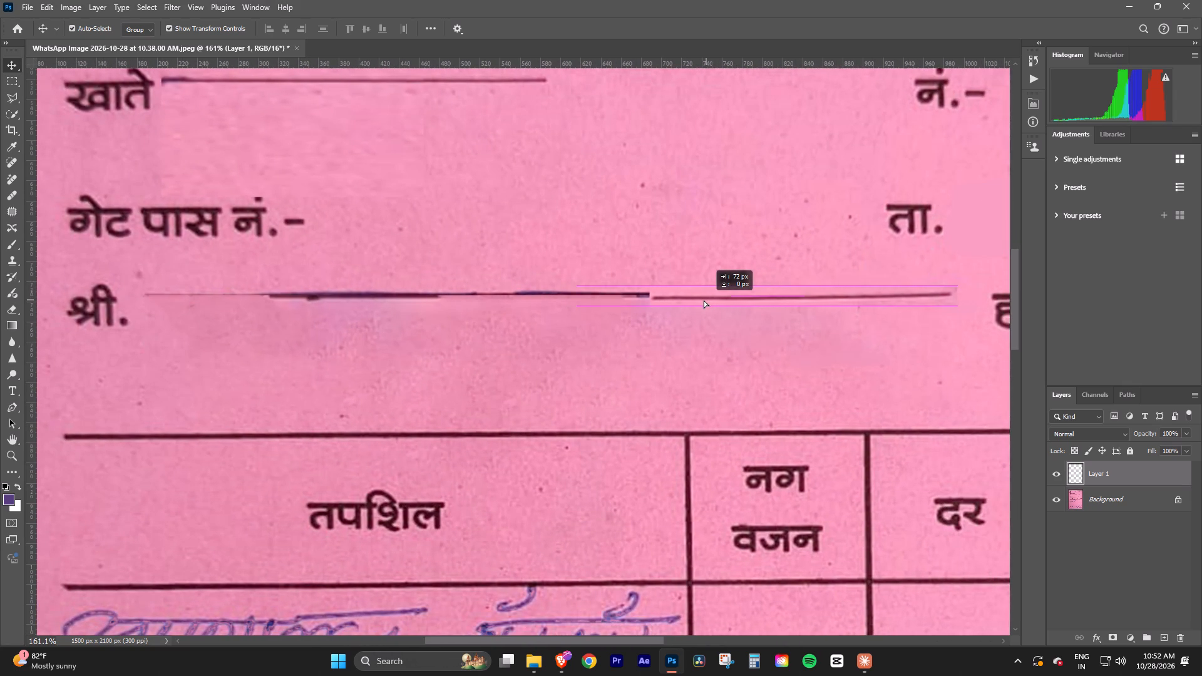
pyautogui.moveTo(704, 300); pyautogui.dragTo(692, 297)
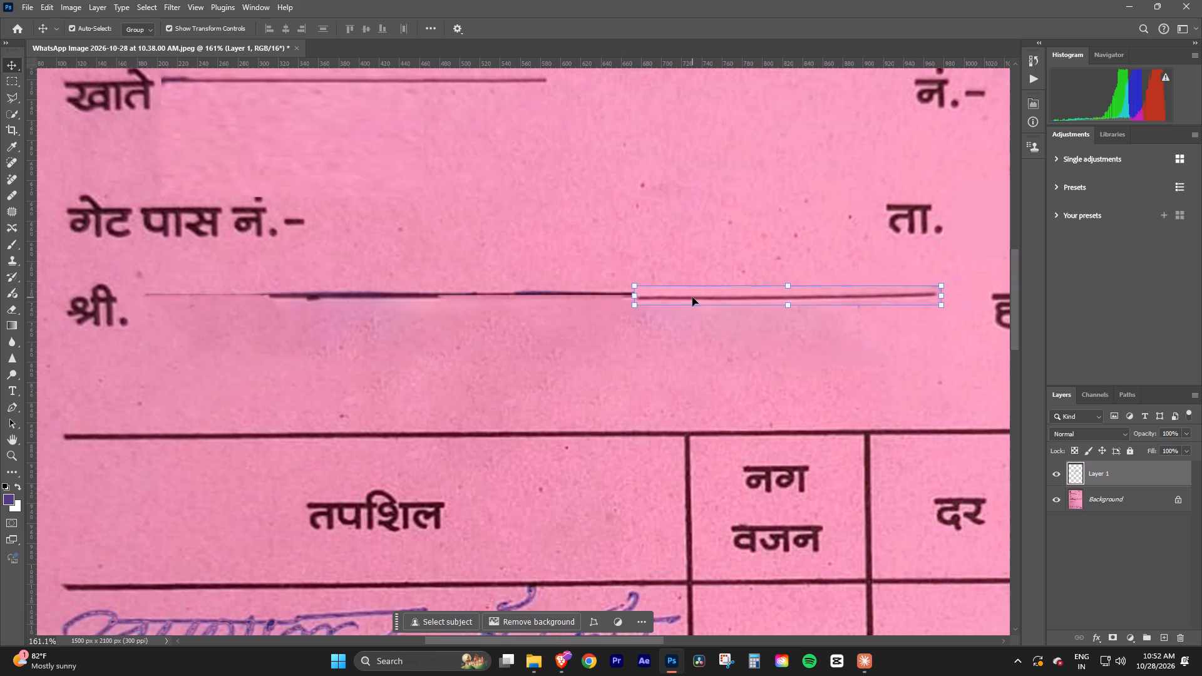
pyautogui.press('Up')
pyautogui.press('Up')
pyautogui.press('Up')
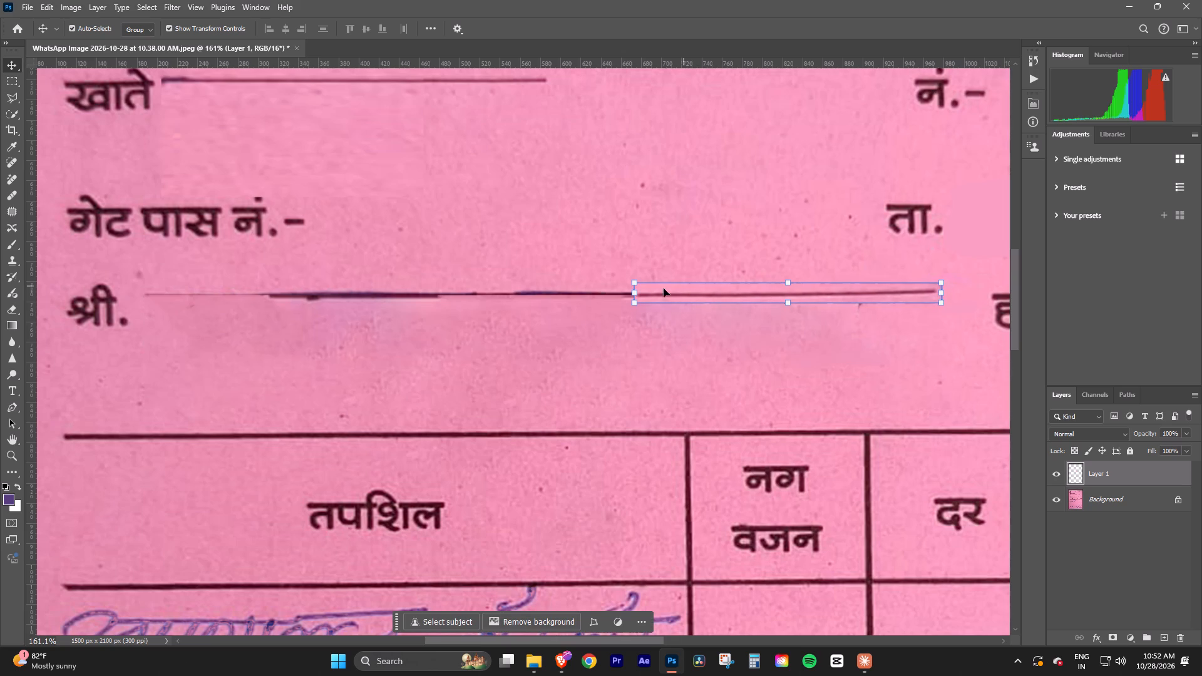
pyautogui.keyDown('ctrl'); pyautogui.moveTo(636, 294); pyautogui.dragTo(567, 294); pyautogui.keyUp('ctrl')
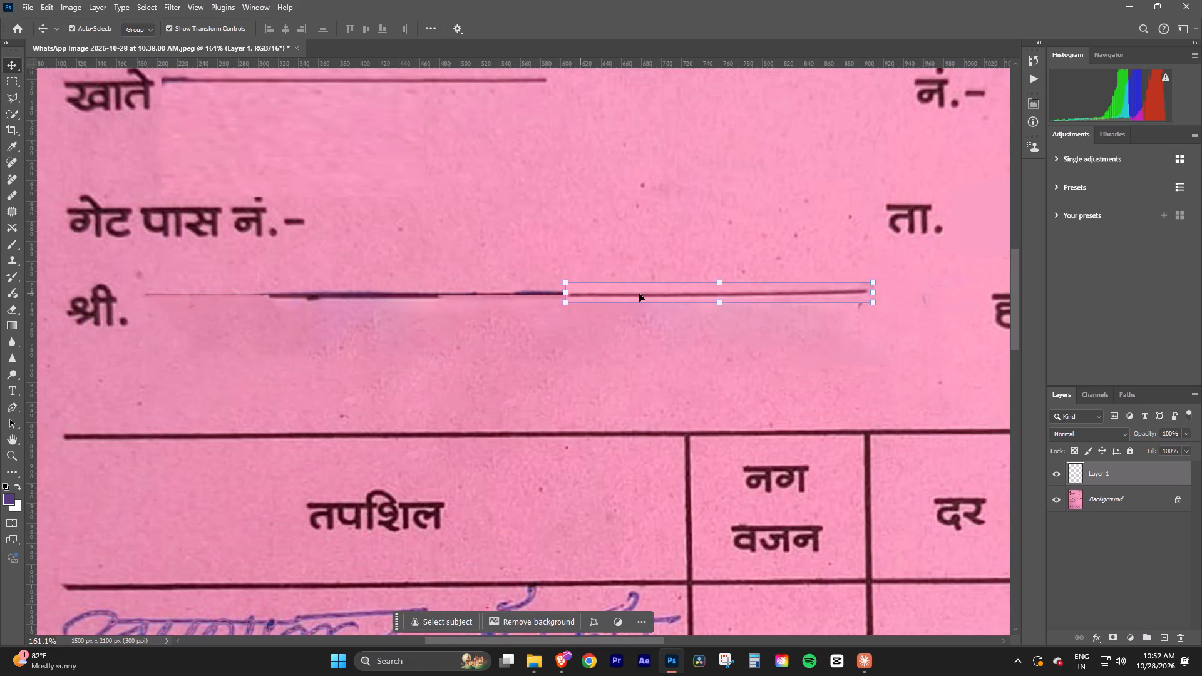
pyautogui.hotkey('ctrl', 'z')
# Move the copied line onto the name line beside "श्री." and nudge it up until it is level with the original.
pyautogui.press('space')
pyautogui.press('space')
pyautogui.press('space')
pyautogui.press('space')
pyautogui.press('space')
pyautogui.press('space')
pyautogui.press('space')
pyautogui.press('space')
pyautogui.press('space')
pyautogui.press('space')
pyautogui.press('space')
pyautogui.press('space')
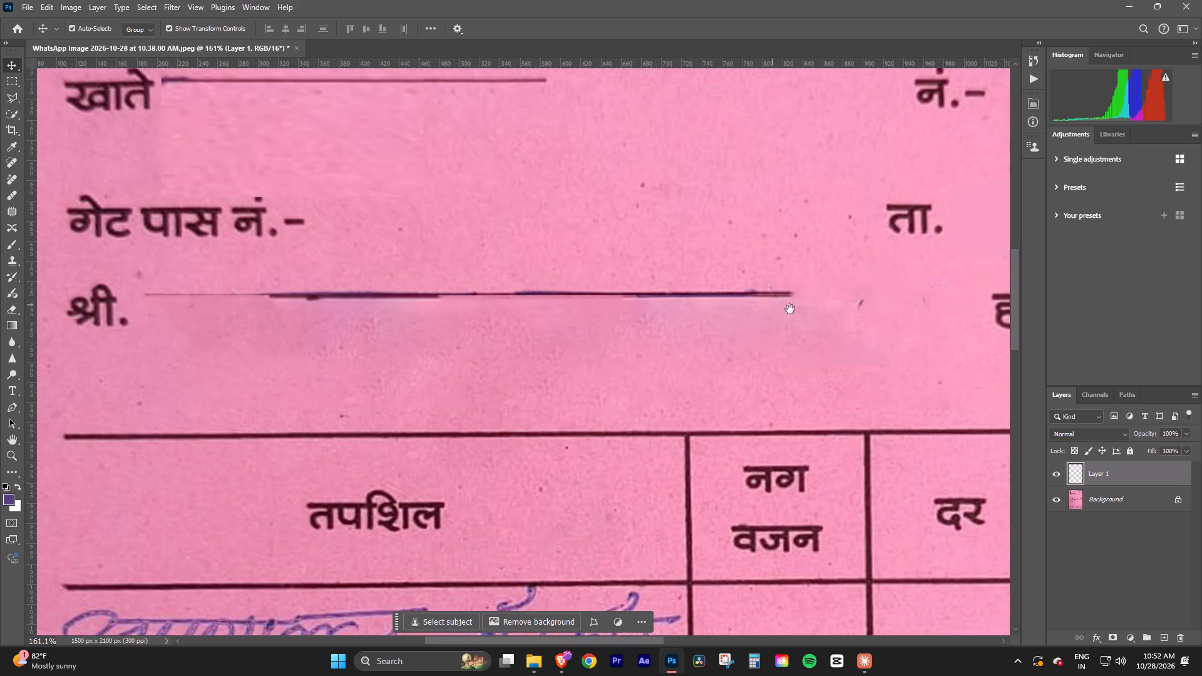
pyautogui.moveTo(805, 315); pyautogui.dragTo(279, 324)
pyautogui.moveTo(607, 302); pyautogui.dragTo(85, 302)
pyautogui.press('space')
pyautogui.press('space')
pyautogui.press('space')
pyautogui.press('space')
pyautogui.press('space')
pyautogui.press('space')
pyautogui.press('space')
pyautogui.press('space')
pyautogui.press('space')
pyautogui.press('space')
pyautogui.press('space')
pyautogui.press('space')
pyautogui.press('space')
pyautogui.moveTo(135, 343); pyautogui.dragTo(655, 344)
pyautogui.moveTo(710, 295); pyautogui.dragTo(722, 299)
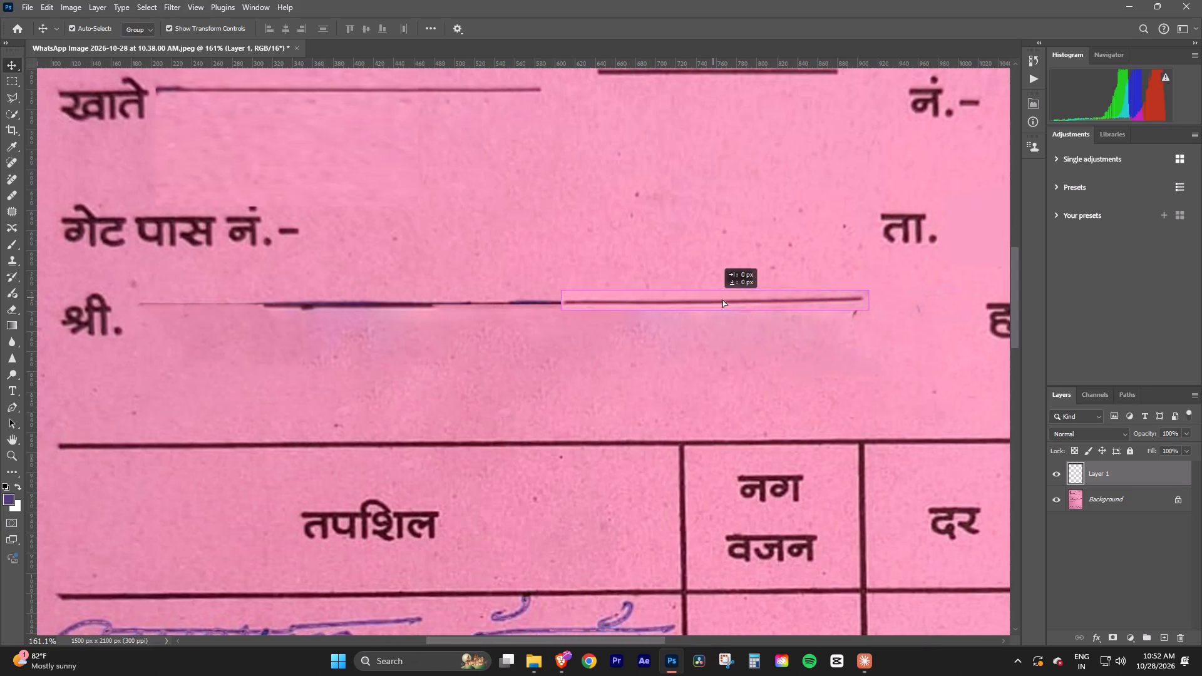
pyautogui.moveTo(722, 299); pyautogui.dragTo(759, 301)
pyautogui.press('Up')
pyautogui.press('Up')
pyautogui.press('Up')
pyautogui.press('Up')
pyautogui.press('Right')
pyautogui.press('Right')
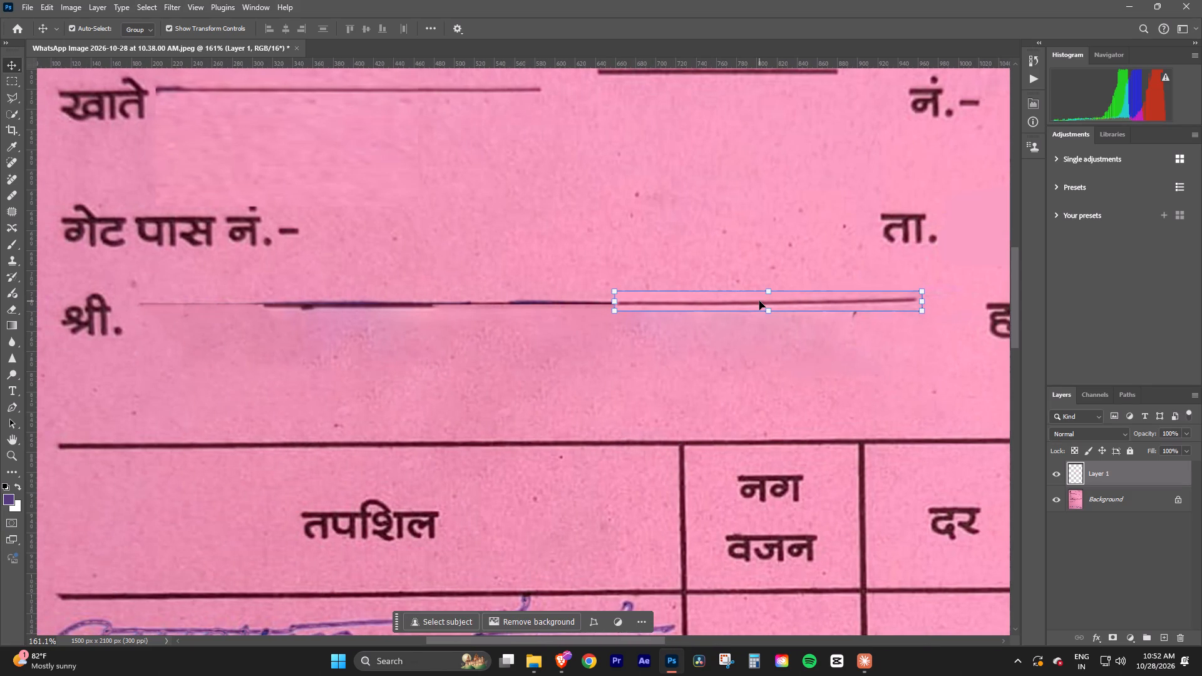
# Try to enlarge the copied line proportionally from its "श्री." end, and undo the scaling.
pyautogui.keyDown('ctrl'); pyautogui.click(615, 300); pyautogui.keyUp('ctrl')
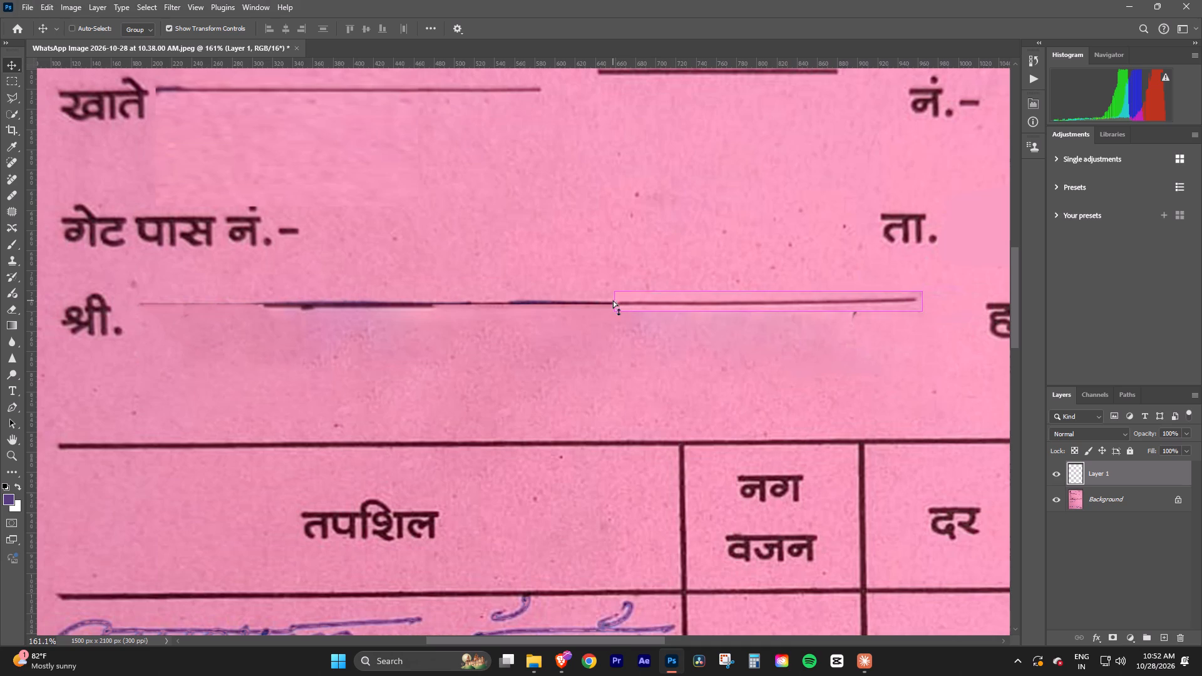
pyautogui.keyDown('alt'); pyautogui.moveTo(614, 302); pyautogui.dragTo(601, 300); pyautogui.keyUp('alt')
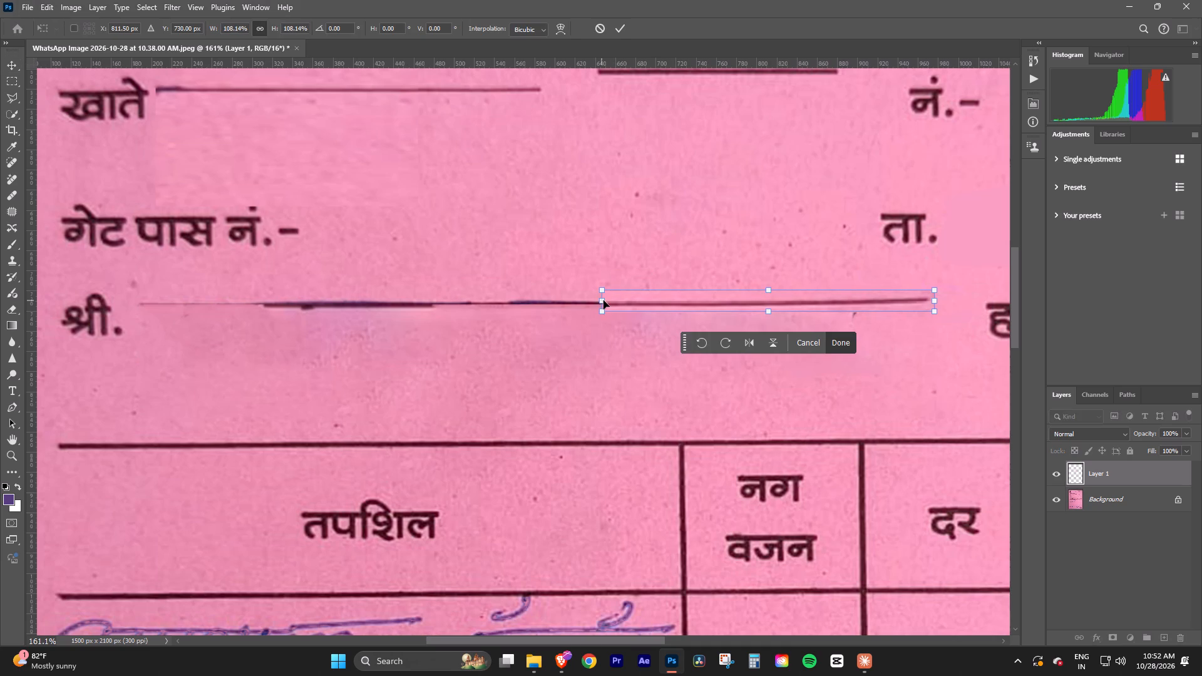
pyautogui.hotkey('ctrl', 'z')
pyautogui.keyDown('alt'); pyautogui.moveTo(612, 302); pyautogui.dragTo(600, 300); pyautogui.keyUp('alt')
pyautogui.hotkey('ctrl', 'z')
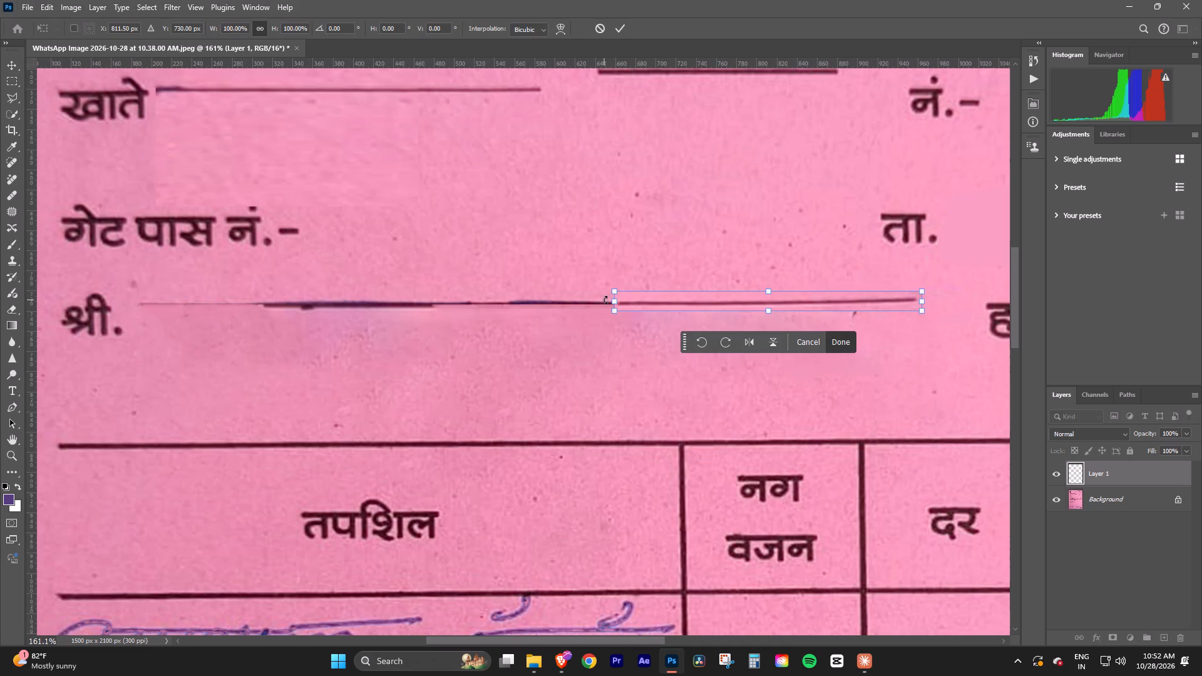
# Stretch the copied line back to the start beside "श्री." at about 254% width and 100% height, with a vertical skew of about -0.09°.
pyautogui.keyDown('ctrl'); pyautogui.moveTo(612, 300); pyautogui.dragTo(155, 292); pyautogui.keyUp('ctrl')
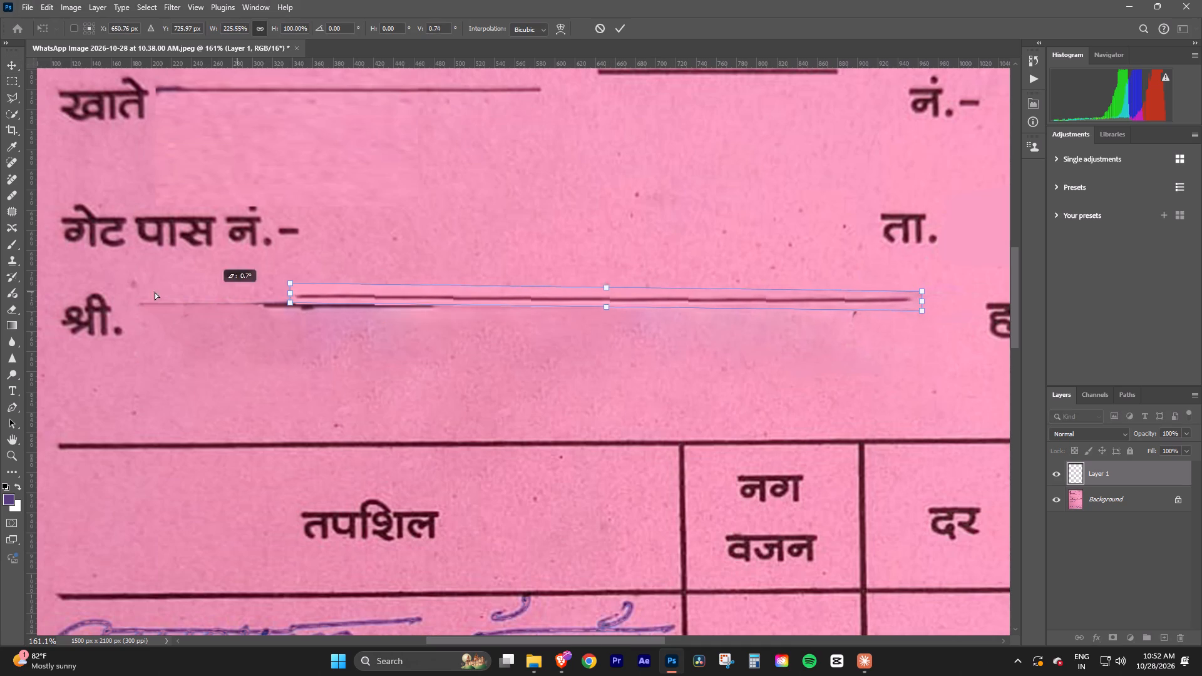
pyautogui.keyDown('ctrl'); pyautogui.moveTo(155, 292); pyautogui.dragTo(140, 302); pyautogui.keyUp('ctrl')
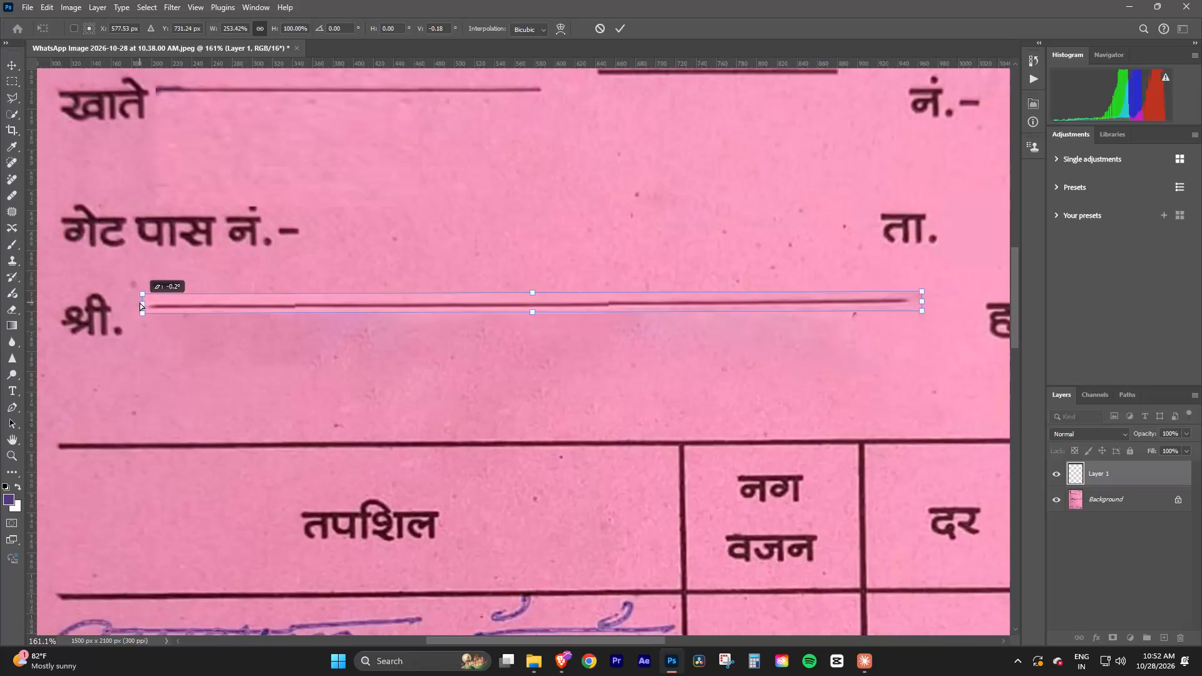
pyautogui.keyDown('ctrl'); pyautogui.moveTo(140, 302); pyautogui.dragTo(140, 301); pyautogui.keyUp('ctrl')
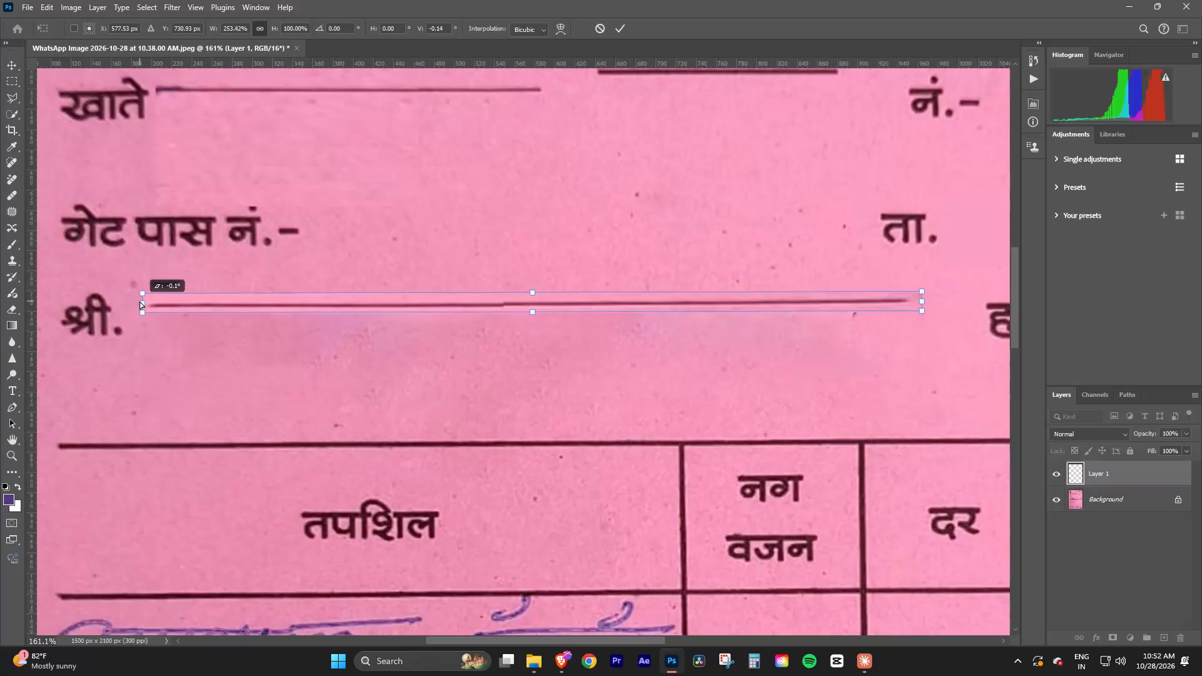
pyautogui.keyDown('ctrl'); pyautogui.moveTo(140, 301); pyautogui.dragTo(138, 301); pyautogui.keyUp('ctrl')
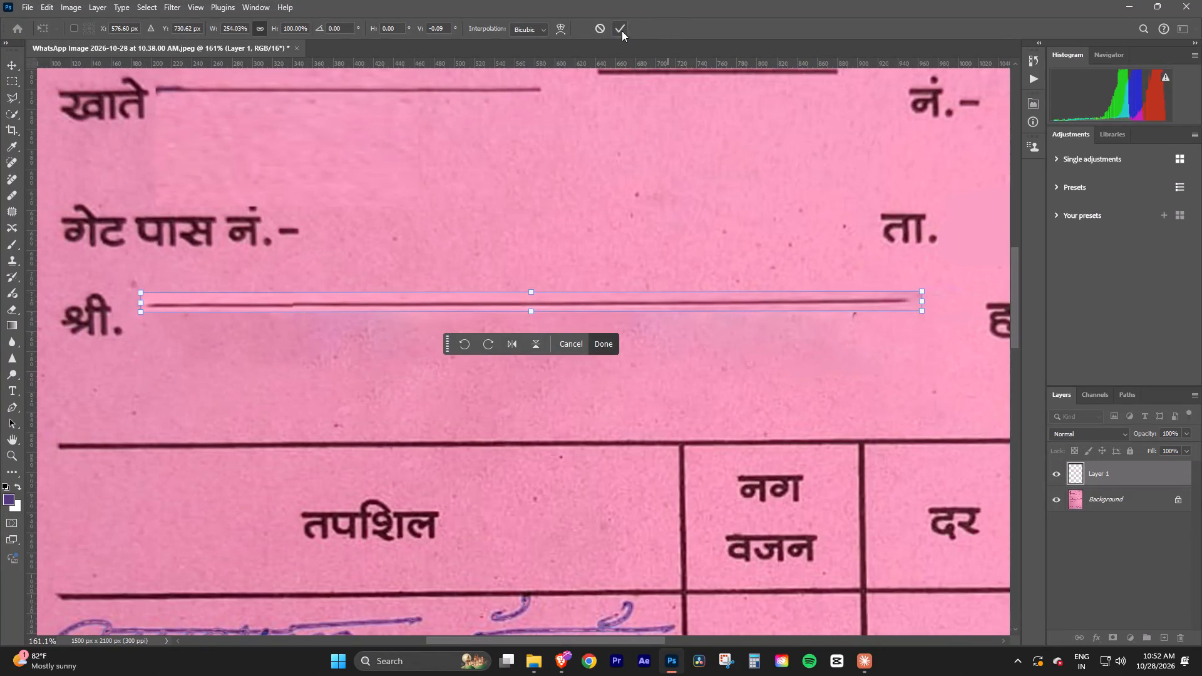
pyautogui.click(616, 28)
# Deselect the layer and examine how the rebuilt name line fits with the rest of the memo.
pyautogui.keyDown('alt'); pyautogui.scroll(-6, 552, 307); pyautogui.keyUp('alt')
pyautogui.keyDown('alt'); pyautogui.scroll(-4, 582, 362); pyautogui.keyUp('alt')
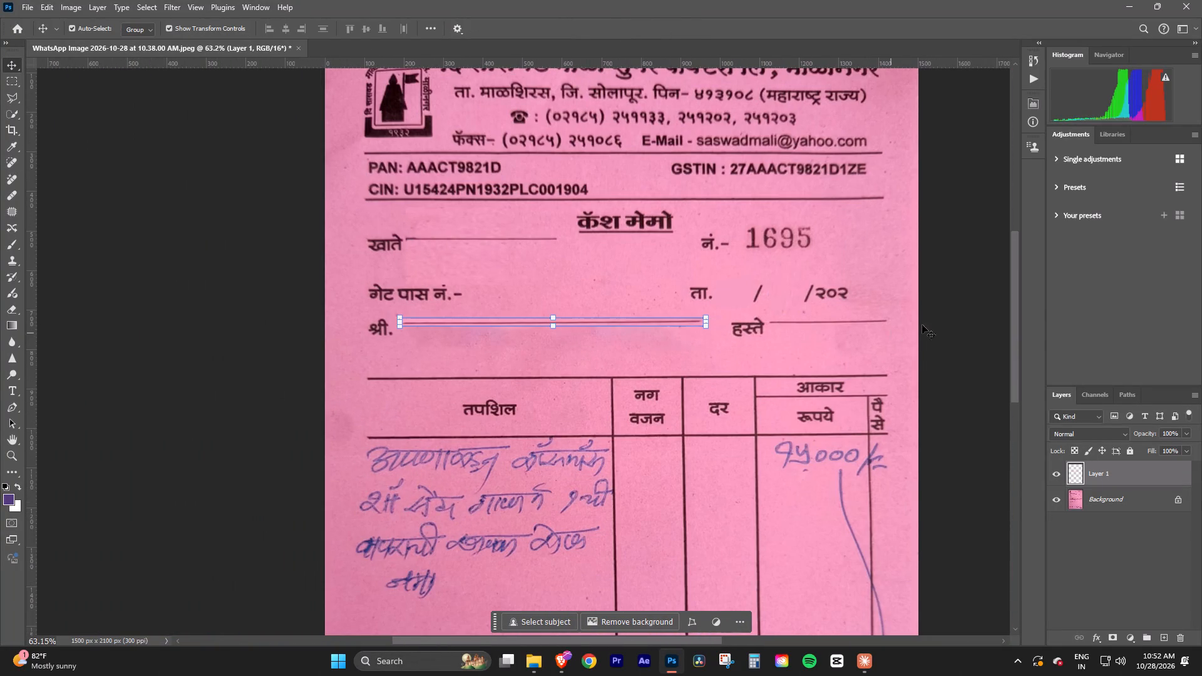
pyautogui.click(986, 303)
pyautogui.press('space')
pyautogui.press('space')
pyautogui.press('space')
pyautogui.press('space')
pyautogui.press('space')
pyautogui.press('space')
pyautogui.press('space')
pyautogui.press('space')
pyautogui.press('space')
pyautogui.press('space')
pyautogui.press('space')
pyautogui.press('space')
pyautogui.press('space')
pyautogui.press('space')
pyautogui.press('space')
pyautogui.press('space')
pyautogui.press('space')
pyautogui.press('space')
pyautogui.press('space')
pyautogui.press('space')
pyautogui.moveTo(845, 289); pyautogui.dragTo(804, 335)
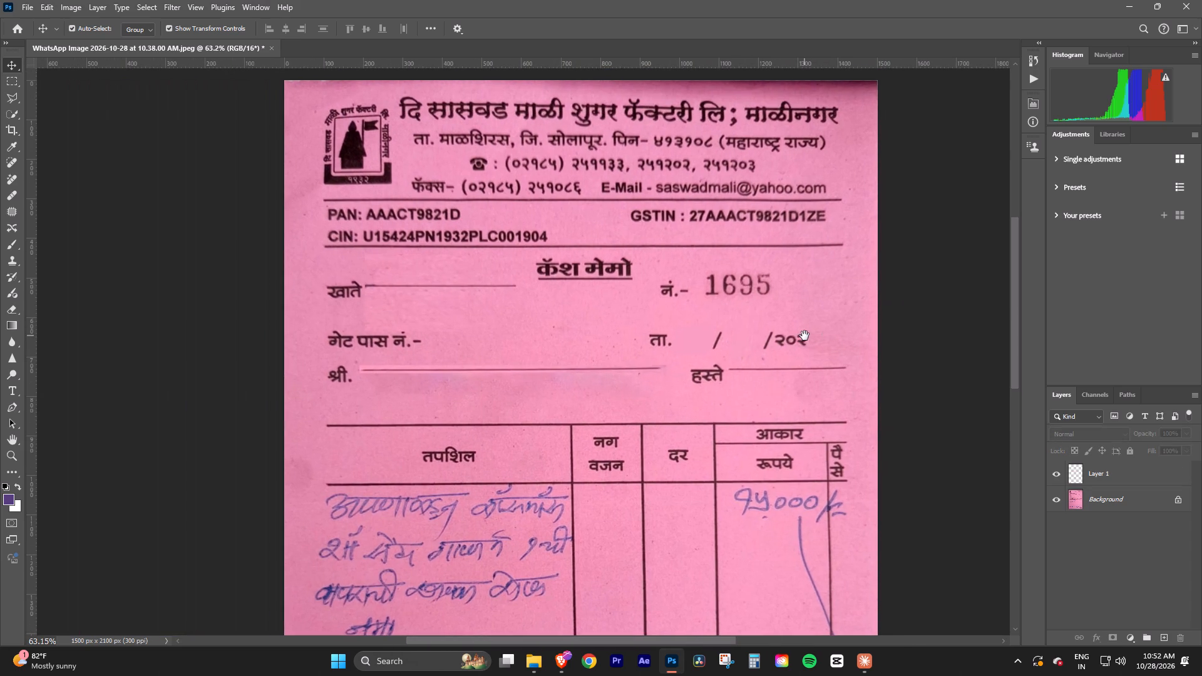
pyautogui.moveTo(804, 335); pyautogui.dragTo(804, 335)
pyautogui.keyDown('alt'); pyautogui.scroll(5, 389, 372); pyautogui.keyUp('alt')
pyautogui.keyDown('alt'); pyautogui.scroll(-4, 397, 373); pyautogui.keyUp('alt')
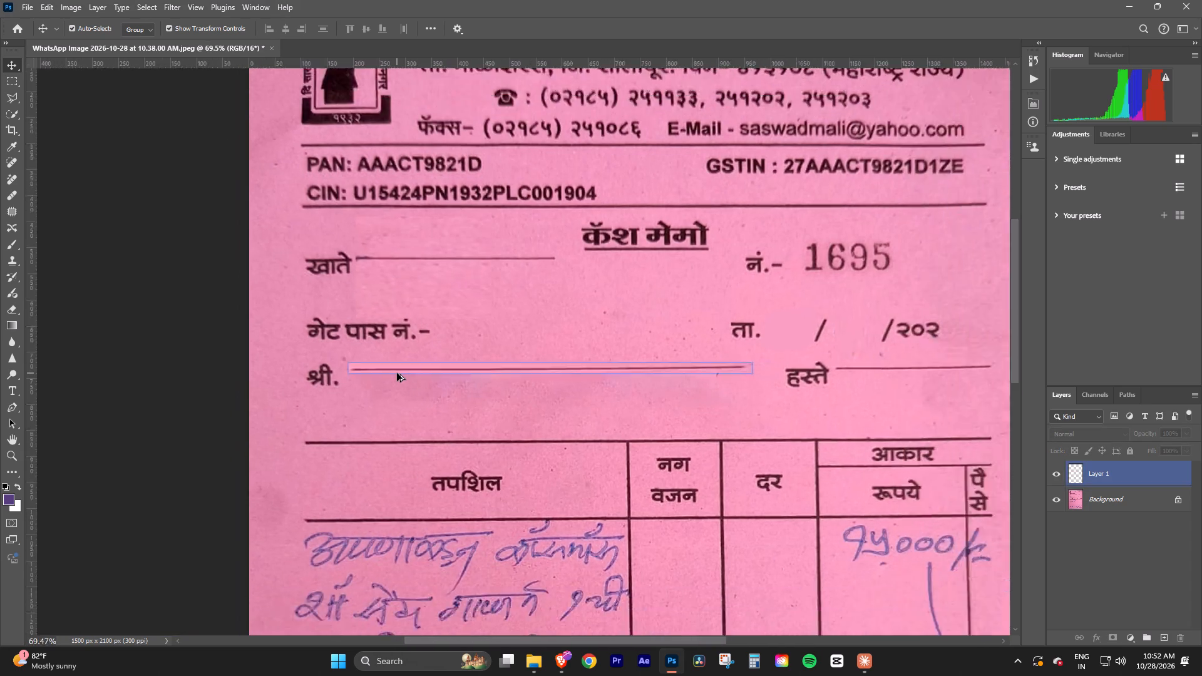
pyautogui.keyDown('alt'); pyautogui.scroll(-1, 397, 373); pyautogui.keyUp('alt')
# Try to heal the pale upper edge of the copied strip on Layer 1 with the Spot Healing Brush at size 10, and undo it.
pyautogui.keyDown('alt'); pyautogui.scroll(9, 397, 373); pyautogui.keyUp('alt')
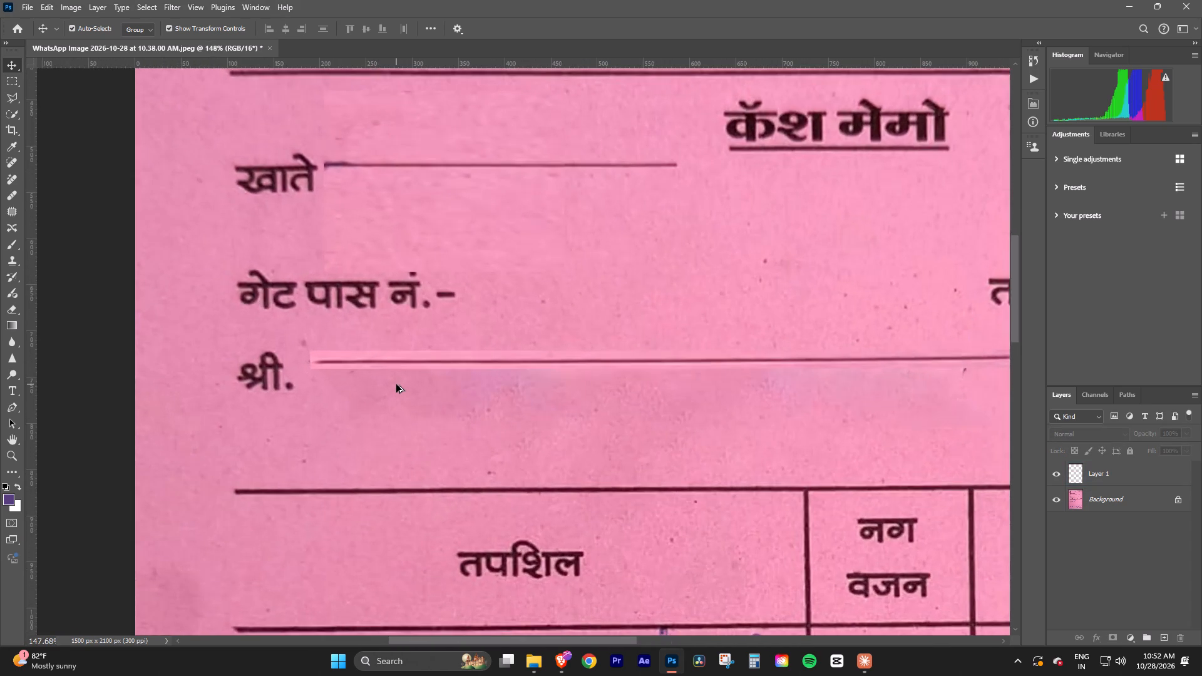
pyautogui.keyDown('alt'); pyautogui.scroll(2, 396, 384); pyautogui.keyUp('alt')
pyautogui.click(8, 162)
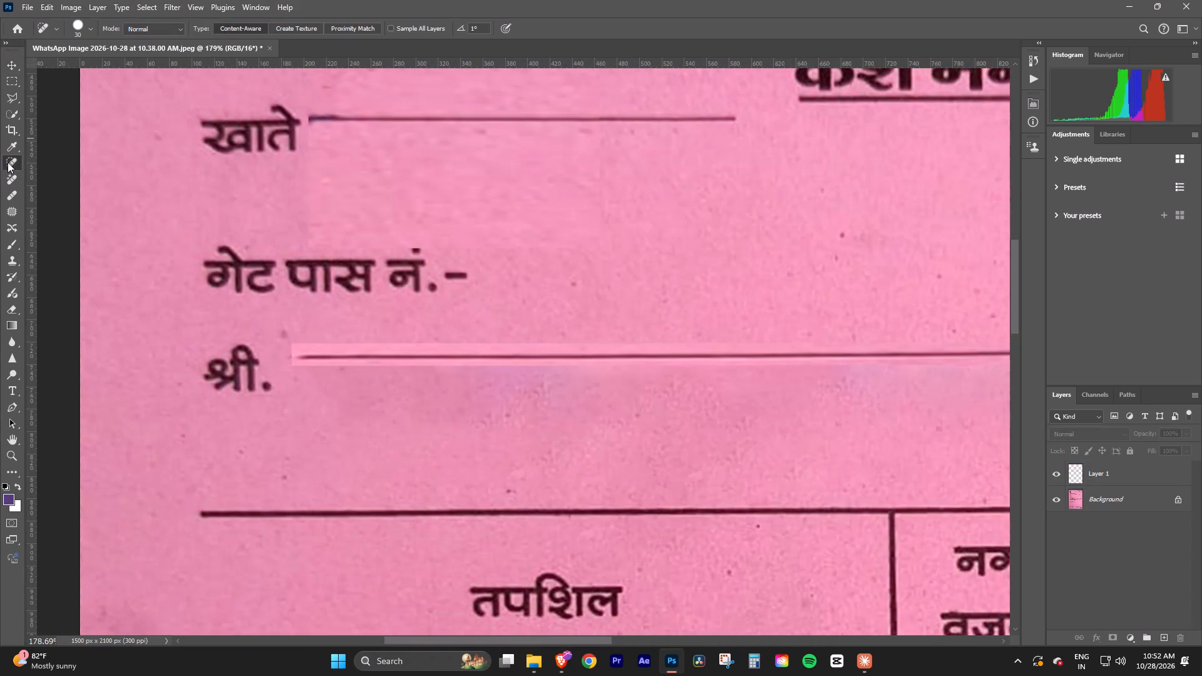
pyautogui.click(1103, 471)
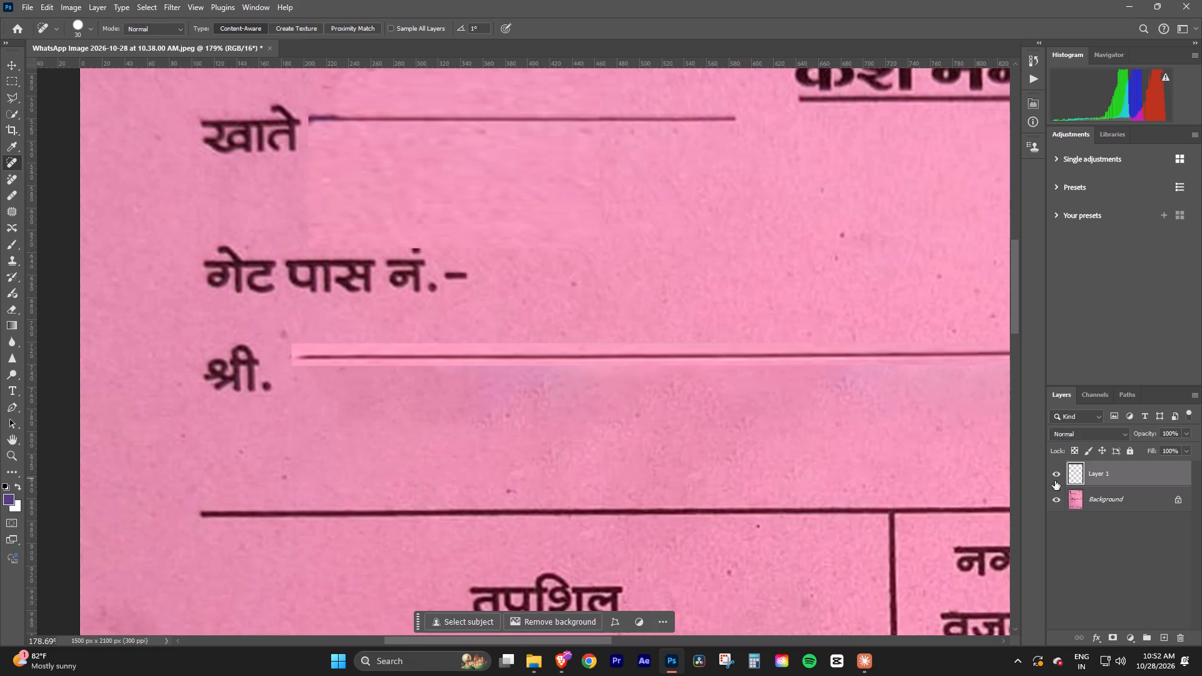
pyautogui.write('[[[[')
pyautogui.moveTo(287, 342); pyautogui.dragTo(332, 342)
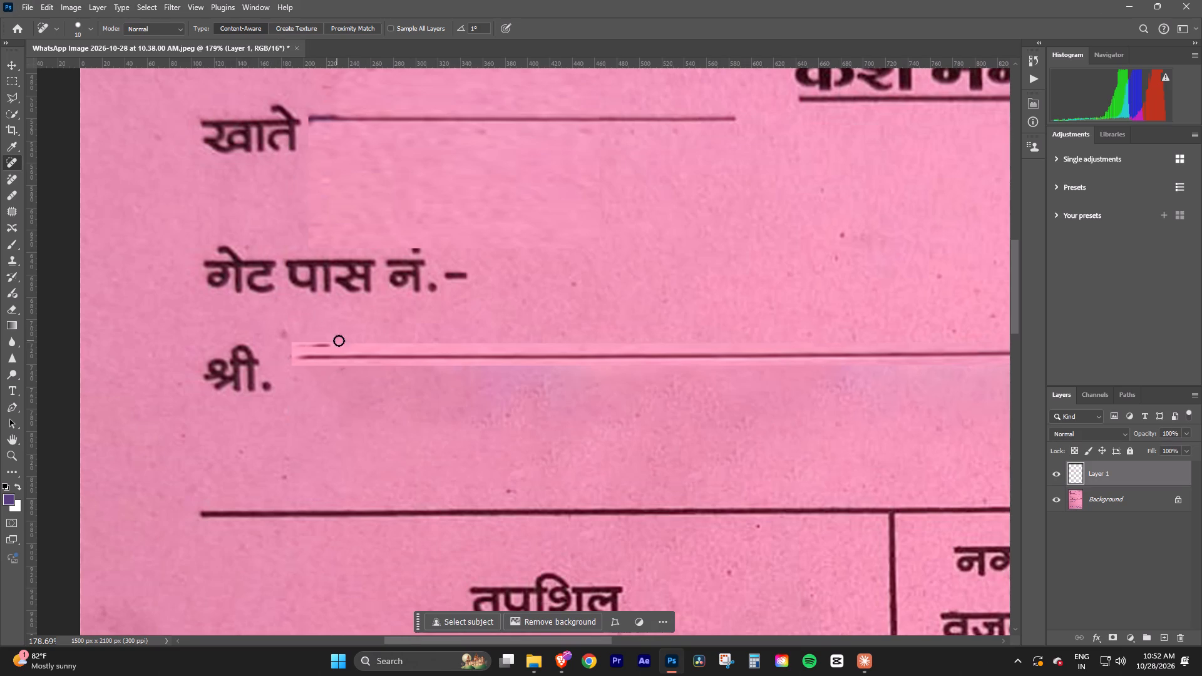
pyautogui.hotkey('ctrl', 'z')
# Erase the pale upper edge of the copied line strip beside "श्री." on Layer 1 using the Eraser at size 10.
pyautogui.click(15, 308)
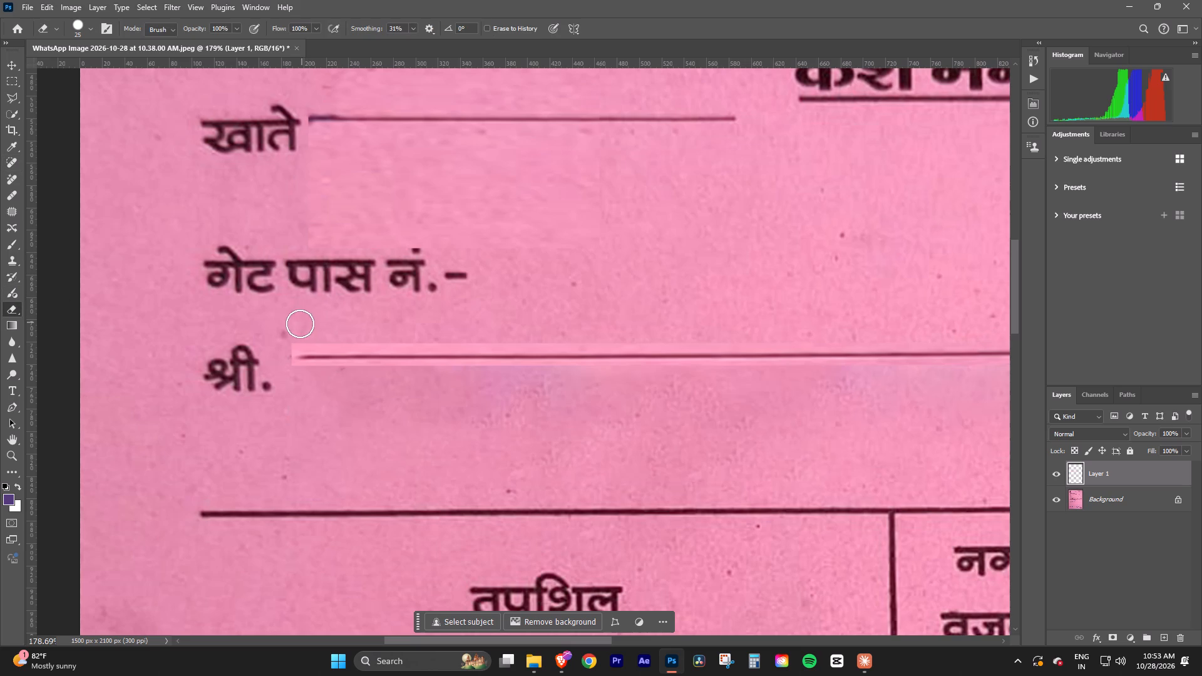
pyautogui.write('[[[')
pyautogui.keyDown('alt'); pyautogui.click(297, 324); pyautogui.keyUp('alt')
pyautogui.moveTo(297, 344); pyautogui.dragTo(303, 345)
pyautogui.moveTo(303, 345); pyautogui.dragTo(373, 345)
pyautogui.moveTo(373, 345); pyautogui.dragTo(522, 341)
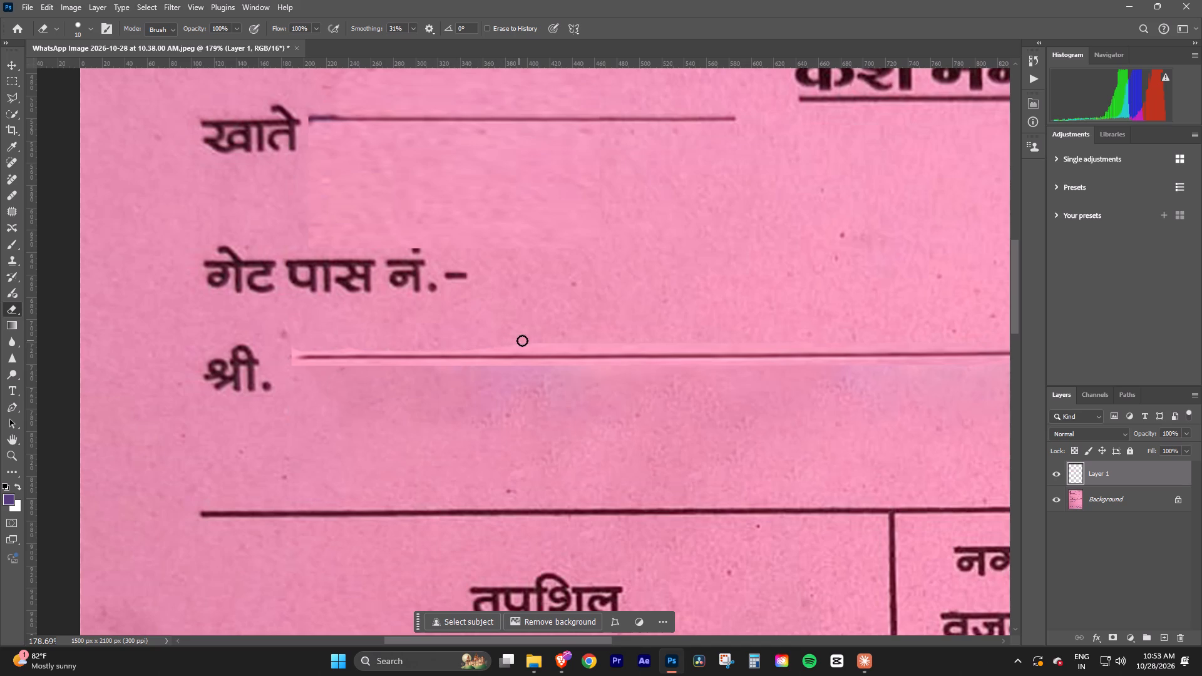
pyautogui.moveTo(522, 341); pyautogui.dragTo(706, 344)
pyautogui.moveTo(706, 344); pyautogui.dragTo(825, 342)
# Erase the pale starting end and lower edge of the copied strip on Layer 1, following just beneath the printed line.
pyautogui.tripleClick(296, 347)
pyautogui.moveTo(291, 366); pyautogui.dragTo(372, 368)
pyautogui.moveTo(372, 368); pyautogui.dragTo(499, 367)
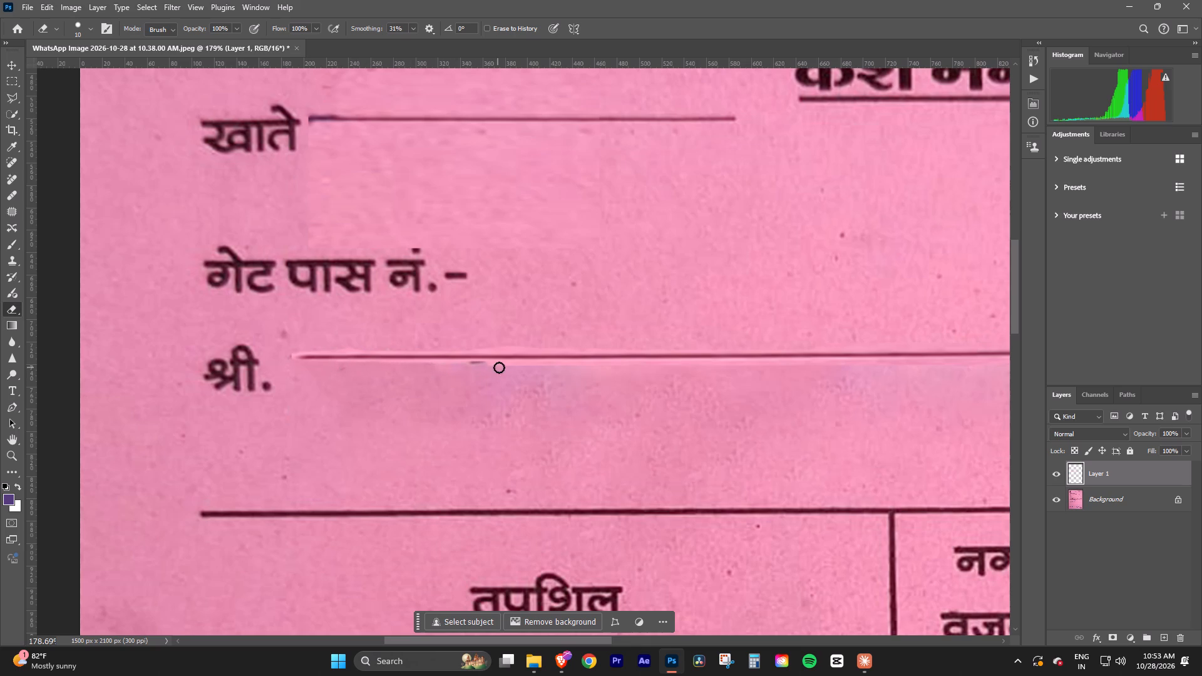
pyautogui.moveTo(499, 367); pyautogui.dragTo(609, 369)
# Examine the blended name line within the whole memo and the handwriting still left in the table and footer.
pyautogui.keyDown('alt'); pyautogui.scroll(-13, 480, 313); pyautogui.keyUp('alt')
pyautogui.keyDown('alt'); pyautogui.scroll(-5, 622, 299); pyautogui.keyUp('alt')
pyautogui.press('space')
pyautogui.press('space')
pyautogui.press('space')
pyautogui.press('space')
pyautogui.press('space')
pyautogui.press('space')
pyautogui.press('space')
pyautogui.press('space')
pyautogui.press('space')
pyautogui.press('space')
pyautogui.press('space')
pyautogui.press('space')
pyautogui.press('space')
pyautogui.press('space')
pyautogui.press('space')
pyautogui.press('space')
pyautogui.press('space')
pyautogui.press('space')
pyautogui.moveTo(891, 330); pyautogui.dragTo(533, 328)
pyautogui.keyDown('alt'); pyautogui.scroll(5, 196, 325); pyautogui.keyUp('alt')
pyautogui.press('space')
pyautogui.press('space')
pyautogui.press('space')
pyautogui.press('space')
pyautogui.press('space')
pyautogui.press('space')
pyautogui.press('space')
pyautogui.press('space')
pyautogui.press('space')
pyautogui.press('space')
pyautogui.press('space')
pyautogui.press('space')
pyautogui.press('space')
pyautogui.press('space')
pyautogui.press('space')
pyautogui.press('space')
pyautogui.press('space')
pyautogui.press('space')
pyautogui.press('space')
pyautogui.press('space')
pyautogui.moveTo(178, 318); pyautogui.dragTo(423, 283)
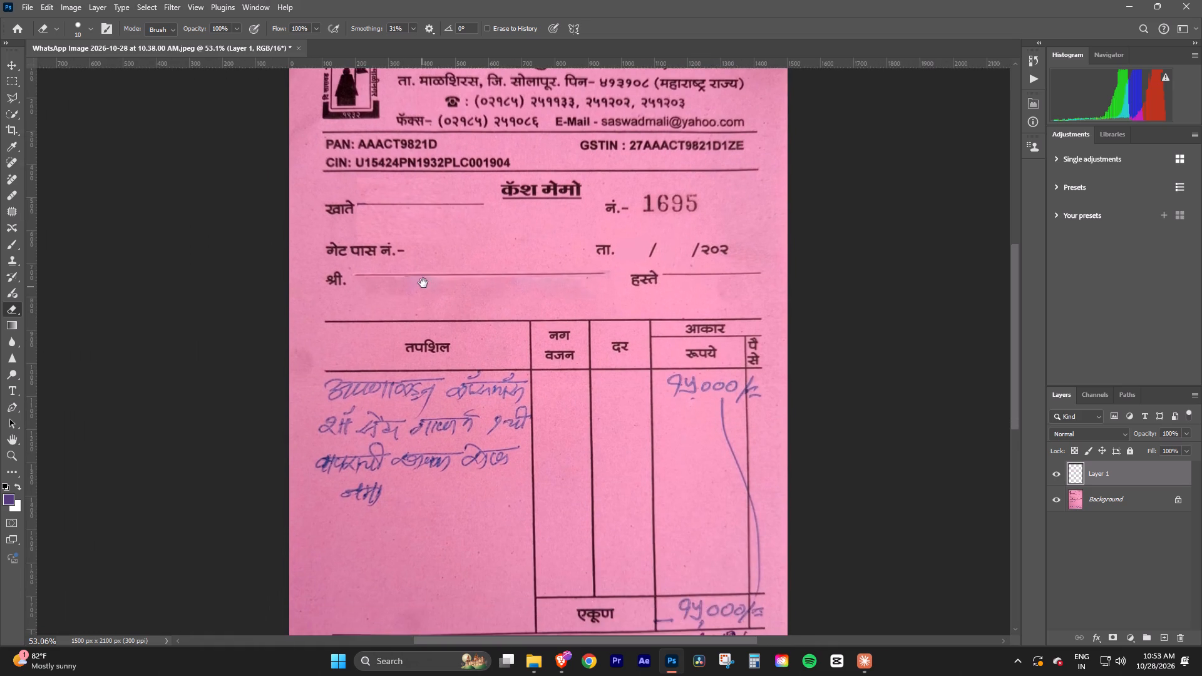
pyautogui.moveTo(423, 283); pyautogui.dragTo(451, 226)
pyautogui.moveTo(461, 391); pyautogui.dragTo(530, 341)
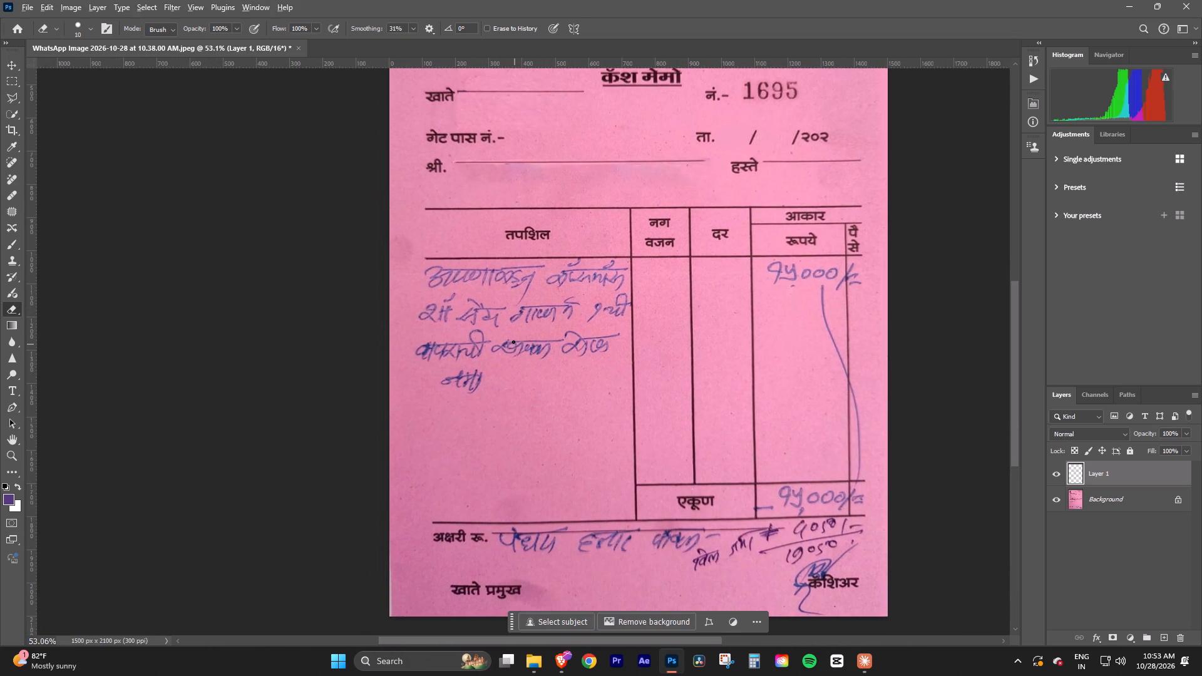
pyautogui.keyDown('alt'); pyautogui.scroll(1, 513, 340); pyautogui.keyUp('alt')
pyautogui.keyDown('alt'); pyautogui.scroll(-1, 513, 340); pyautogui.keyUp('alt')
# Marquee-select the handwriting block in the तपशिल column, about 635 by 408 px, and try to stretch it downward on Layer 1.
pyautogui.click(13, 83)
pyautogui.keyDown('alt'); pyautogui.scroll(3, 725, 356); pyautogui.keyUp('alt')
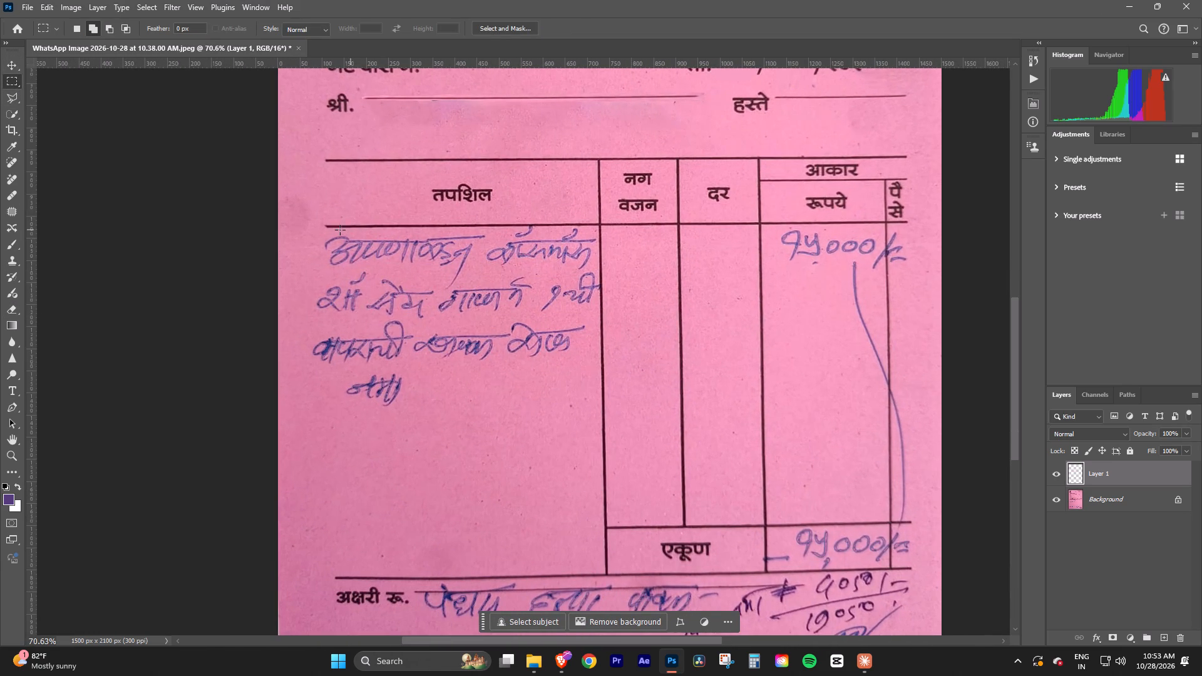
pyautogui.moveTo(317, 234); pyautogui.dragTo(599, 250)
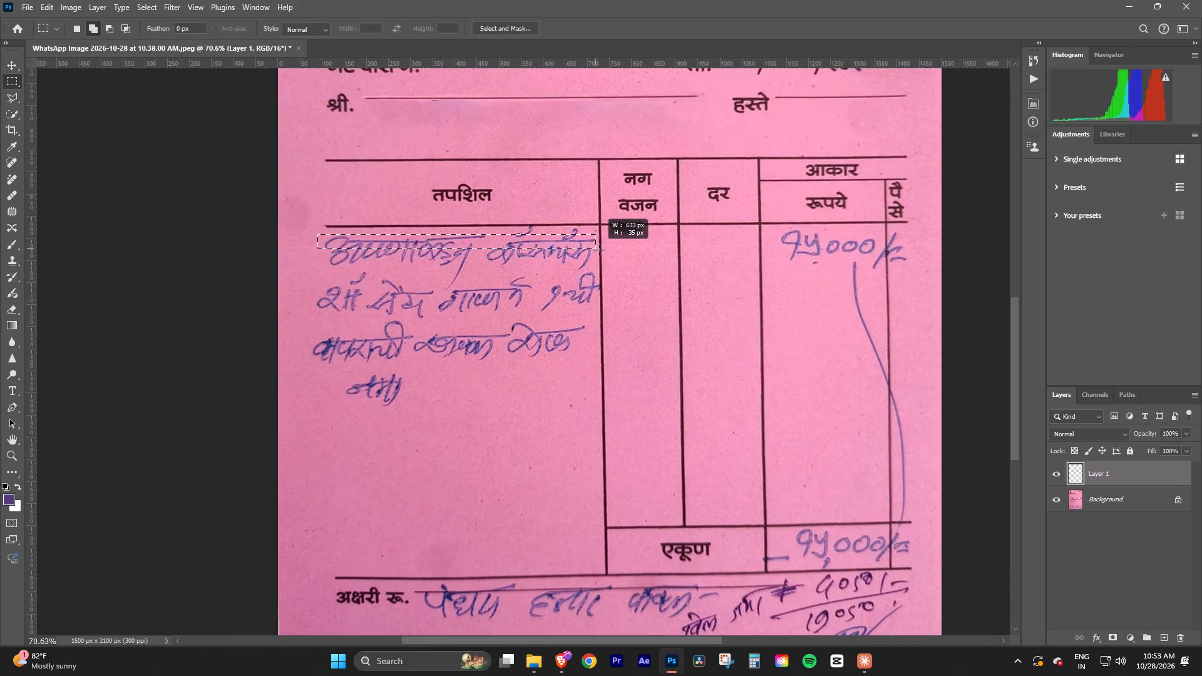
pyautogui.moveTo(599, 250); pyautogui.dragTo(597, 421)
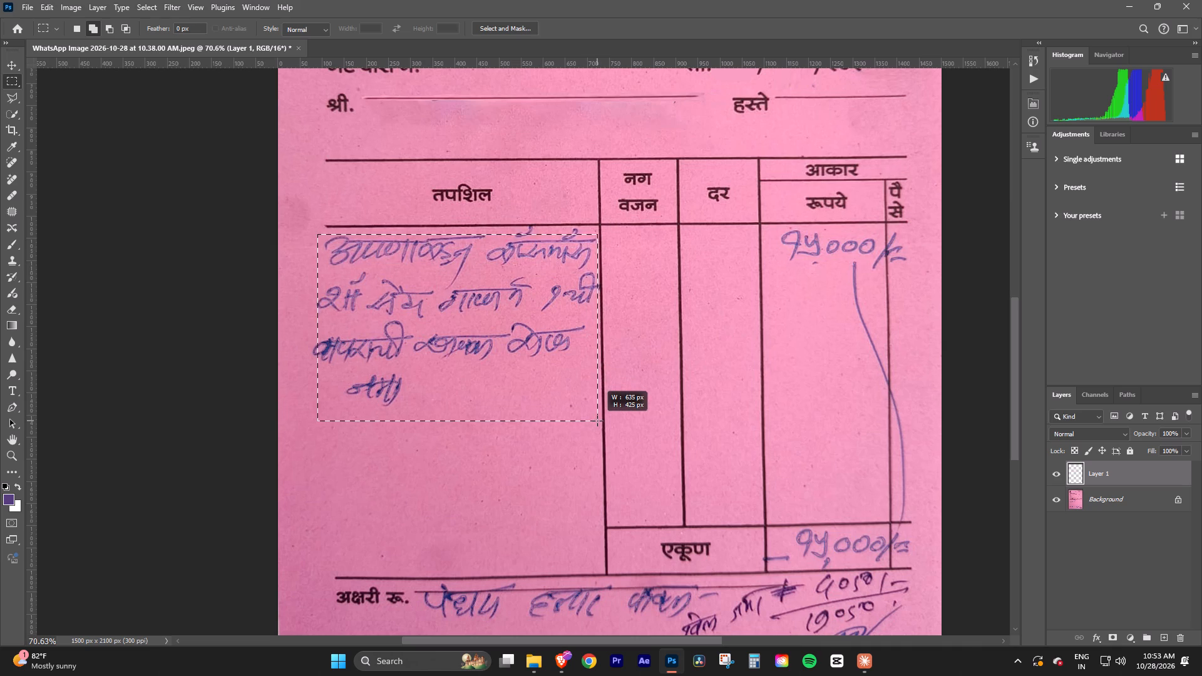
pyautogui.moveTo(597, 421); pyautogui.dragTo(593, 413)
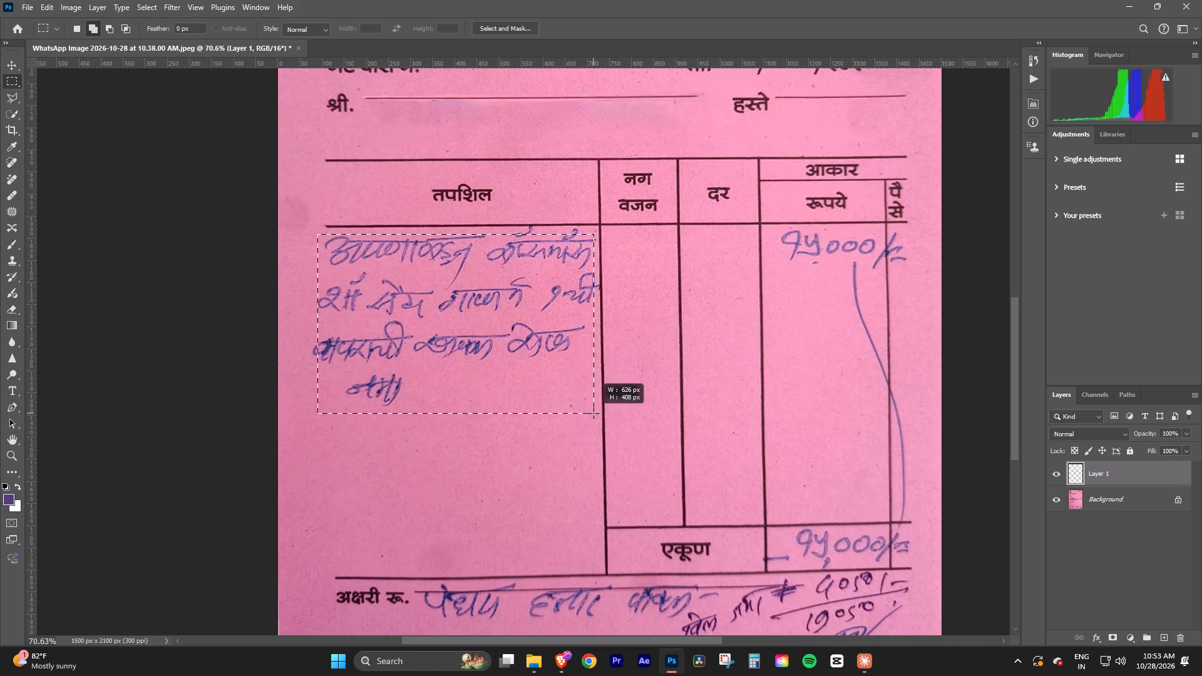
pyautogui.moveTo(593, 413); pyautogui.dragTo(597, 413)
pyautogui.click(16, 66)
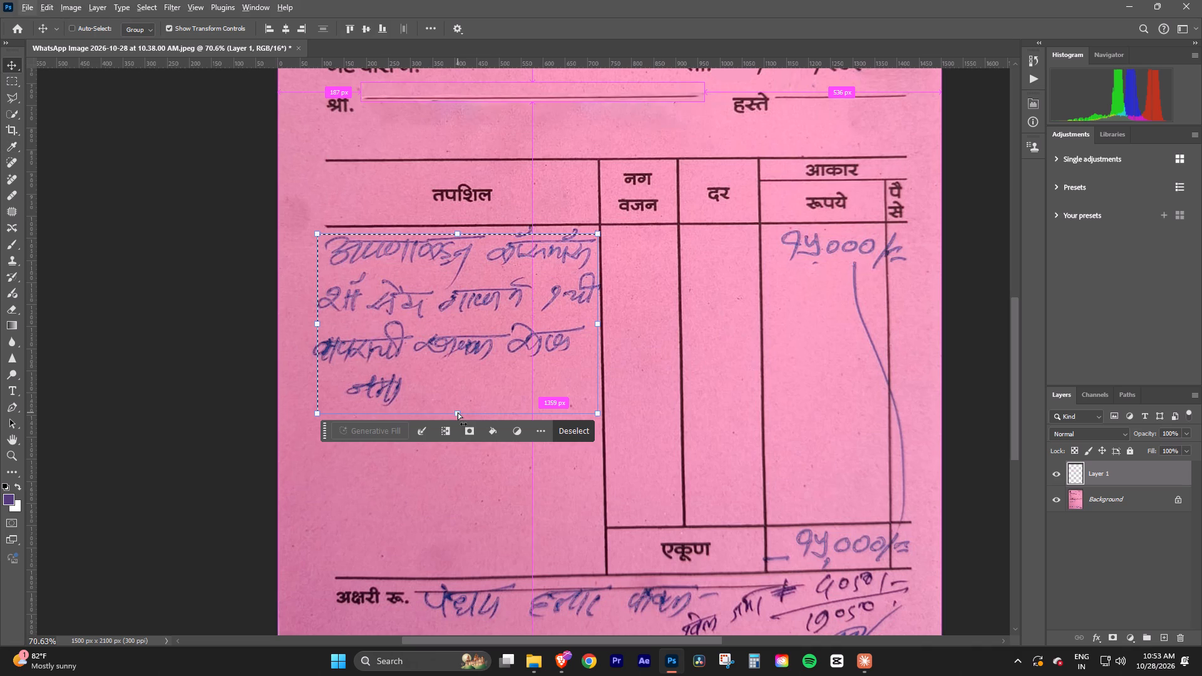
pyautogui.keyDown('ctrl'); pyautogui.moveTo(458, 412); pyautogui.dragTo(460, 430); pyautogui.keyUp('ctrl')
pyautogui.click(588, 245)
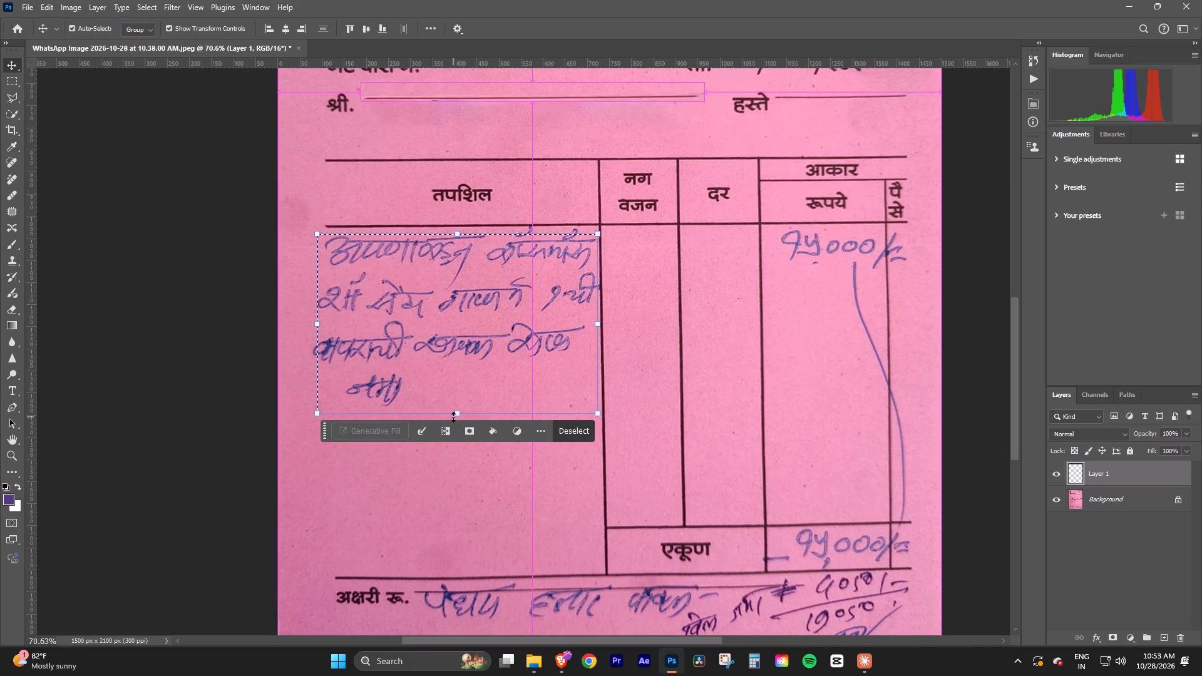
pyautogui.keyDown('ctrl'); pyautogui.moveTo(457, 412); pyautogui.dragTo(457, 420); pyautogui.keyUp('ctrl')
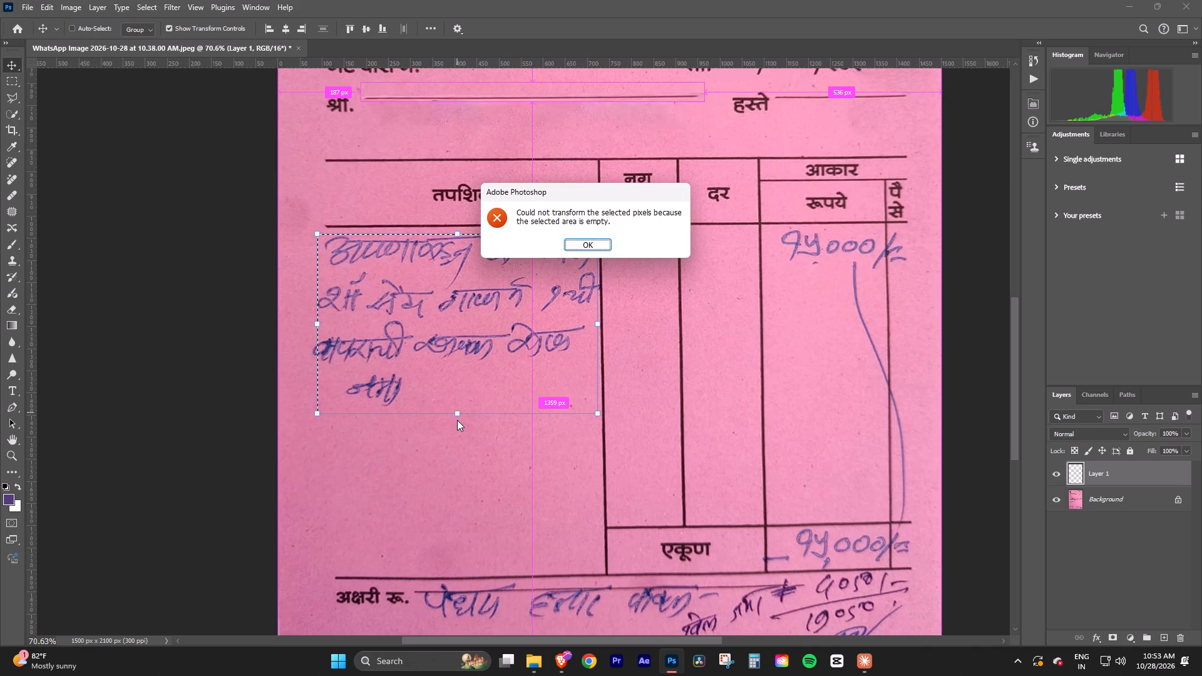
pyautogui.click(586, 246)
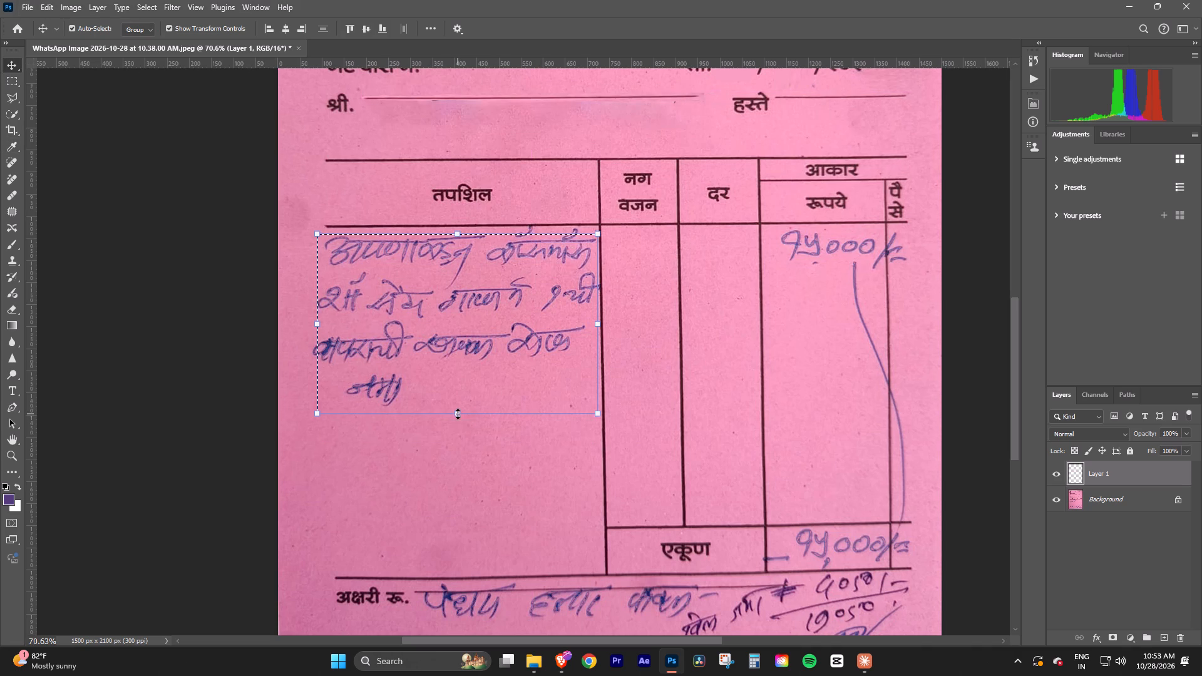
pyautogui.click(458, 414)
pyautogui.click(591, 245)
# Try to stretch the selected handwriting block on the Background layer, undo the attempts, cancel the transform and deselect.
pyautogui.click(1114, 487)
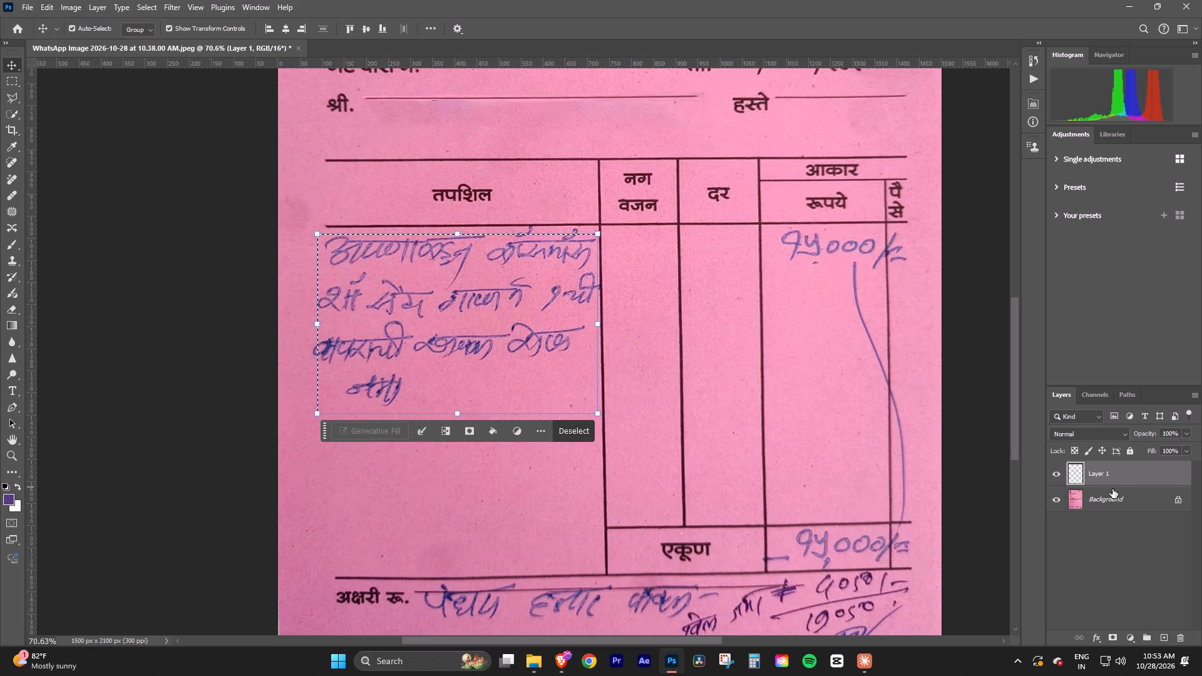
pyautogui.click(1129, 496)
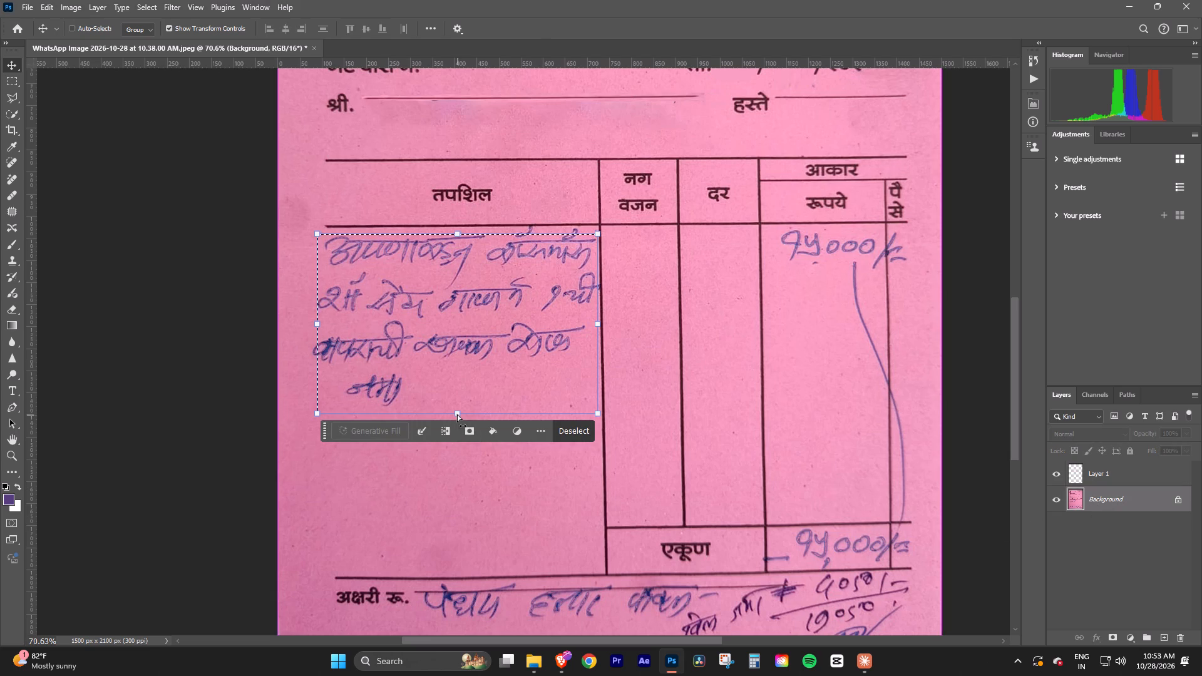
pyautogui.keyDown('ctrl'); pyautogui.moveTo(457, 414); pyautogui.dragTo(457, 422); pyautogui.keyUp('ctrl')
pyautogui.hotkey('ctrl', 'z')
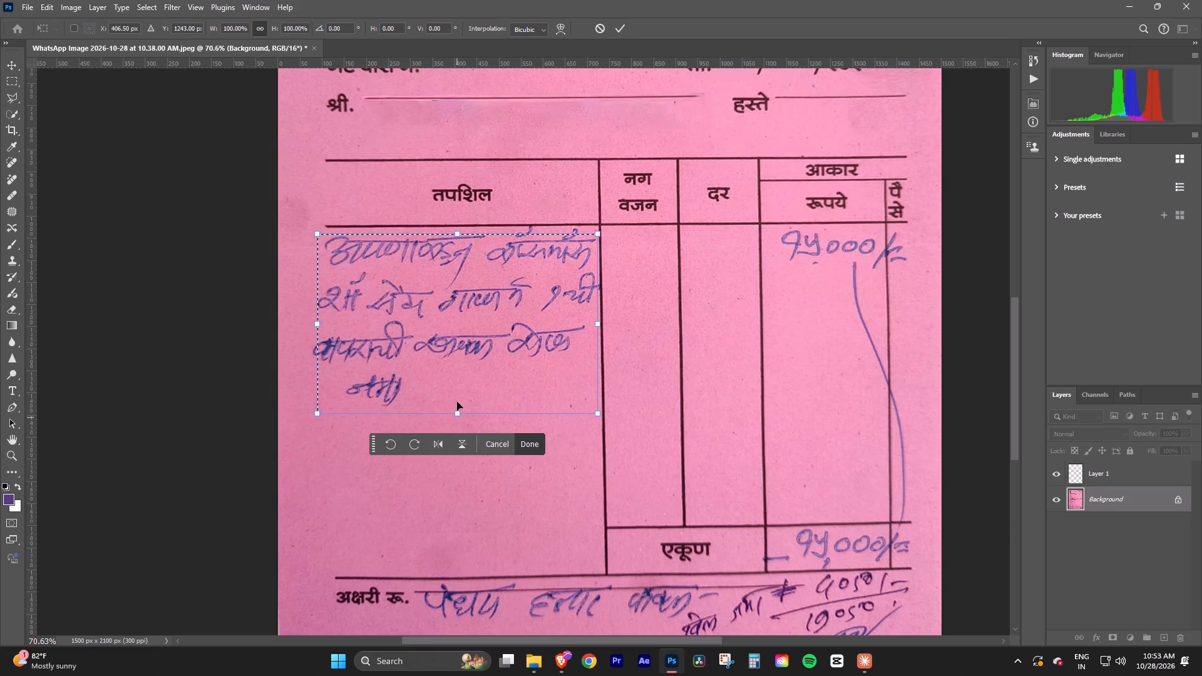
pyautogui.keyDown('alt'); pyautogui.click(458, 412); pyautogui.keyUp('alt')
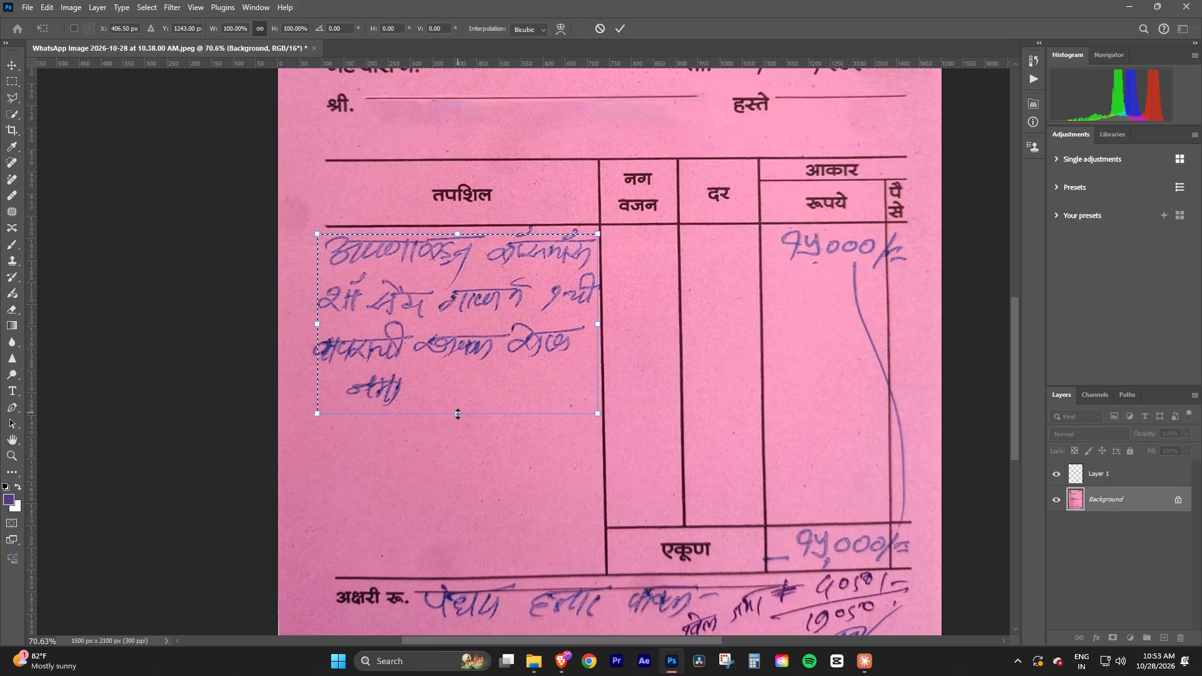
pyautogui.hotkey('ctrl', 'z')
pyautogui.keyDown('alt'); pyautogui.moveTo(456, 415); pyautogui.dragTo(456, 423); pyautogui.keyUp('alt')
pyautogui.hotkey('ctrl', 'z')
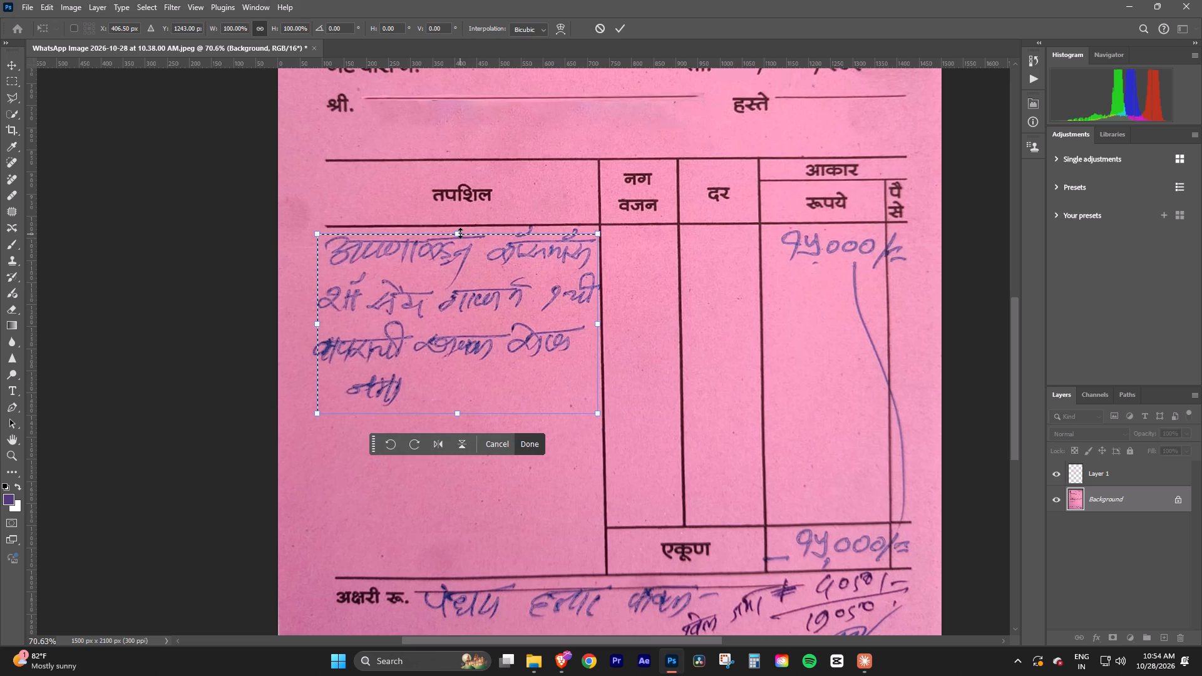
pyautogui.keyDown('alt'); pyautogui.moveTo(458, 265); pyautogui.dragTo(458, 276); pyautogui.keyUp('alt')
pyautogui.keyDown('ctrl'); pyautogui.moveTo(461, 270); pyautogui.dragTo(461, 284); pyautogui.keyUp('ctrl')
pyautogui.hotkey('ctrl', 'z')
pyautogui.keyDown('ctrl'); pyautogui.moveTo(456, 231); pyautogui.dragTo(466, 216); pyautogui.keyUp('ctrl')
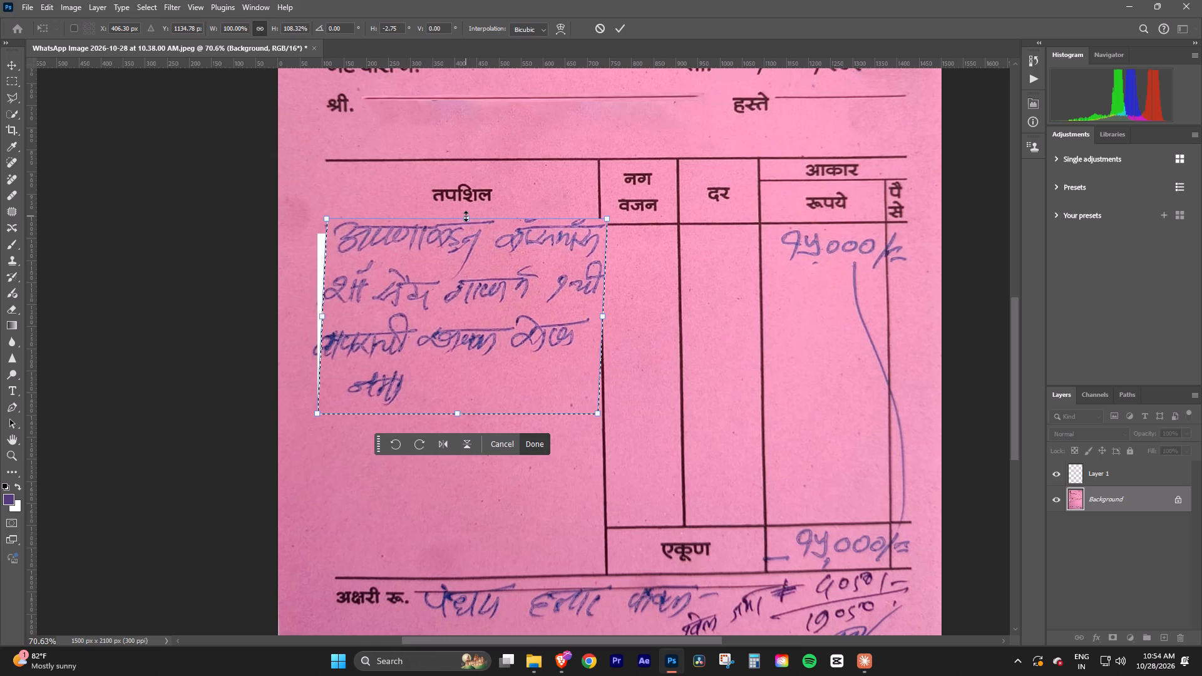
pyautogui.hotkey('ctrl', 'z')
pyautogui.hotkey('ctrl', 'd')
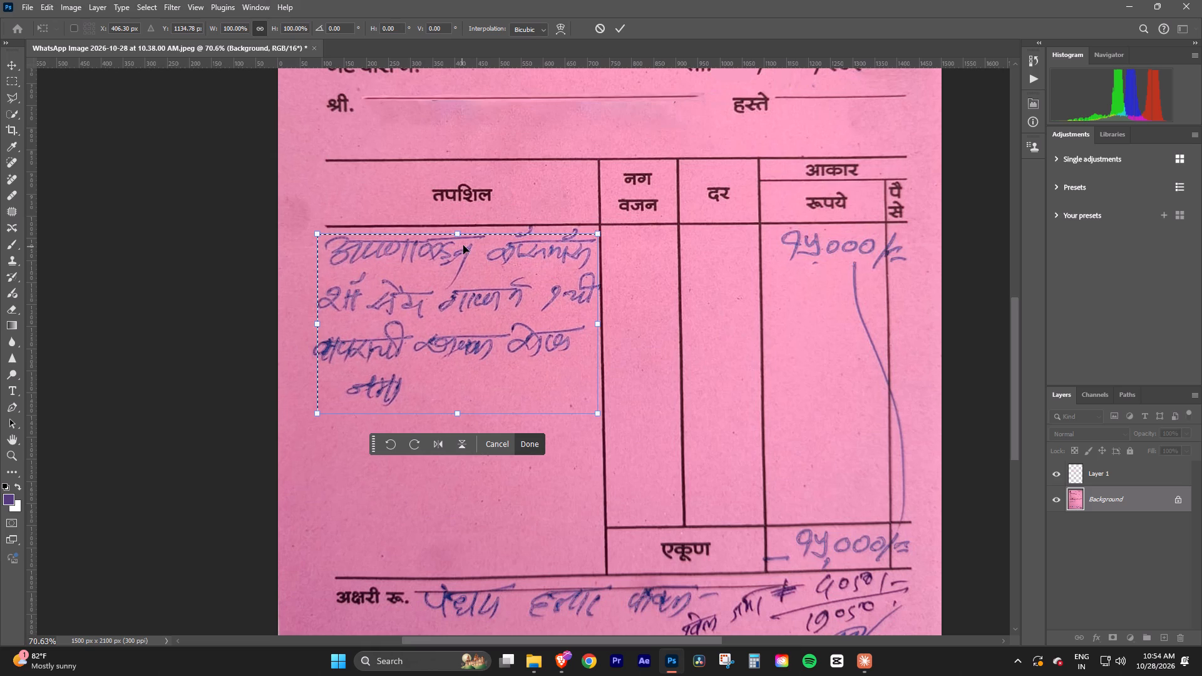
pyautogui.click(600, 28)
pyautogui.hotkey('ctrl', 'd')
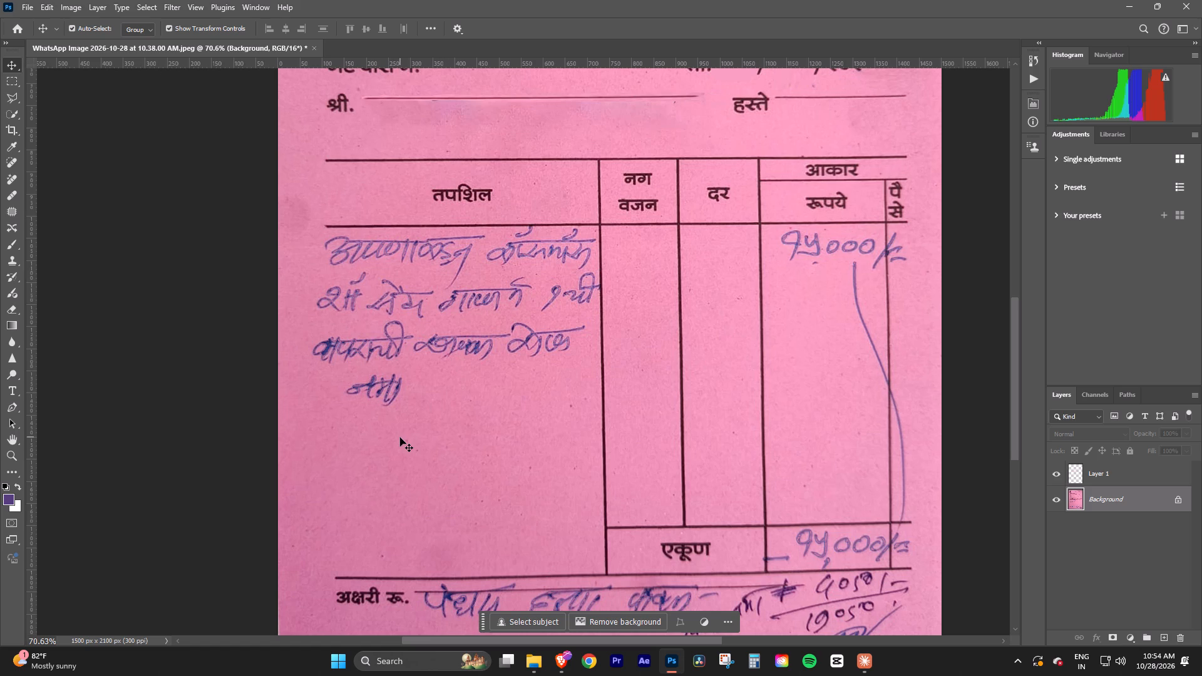
# Marquee-select the blank paper below the तपशिल handwriting, stretch it up to the header line at about 212% height, and deselect.
pyautogui.click(16, 76)
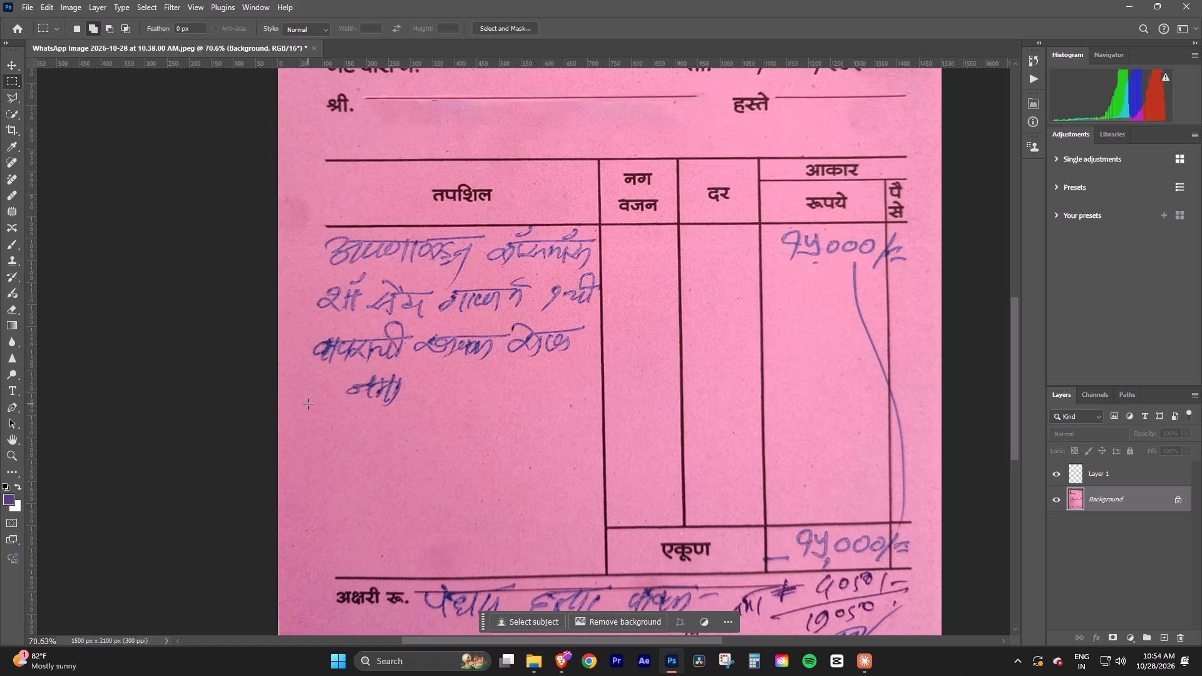
pyautogui.moveTo(304, 407); pyautogui.dragTo(604, 554)
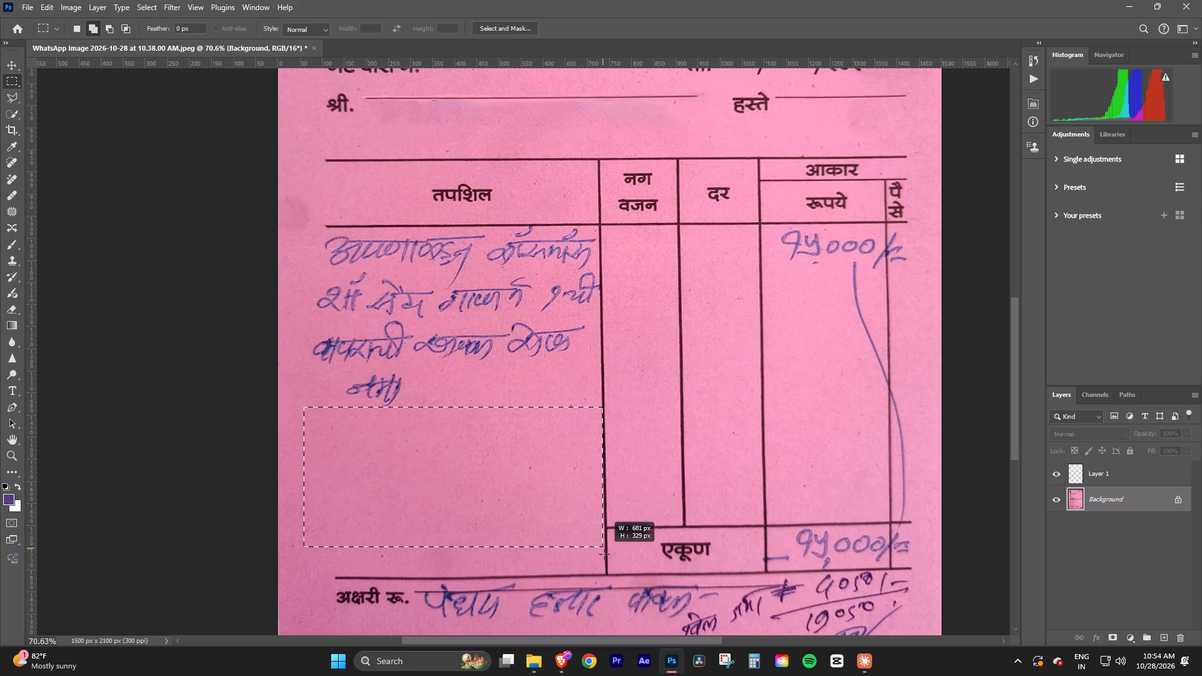
pyautogui.moveTo(604, 554); pyautogui.dragTo(600, 565)
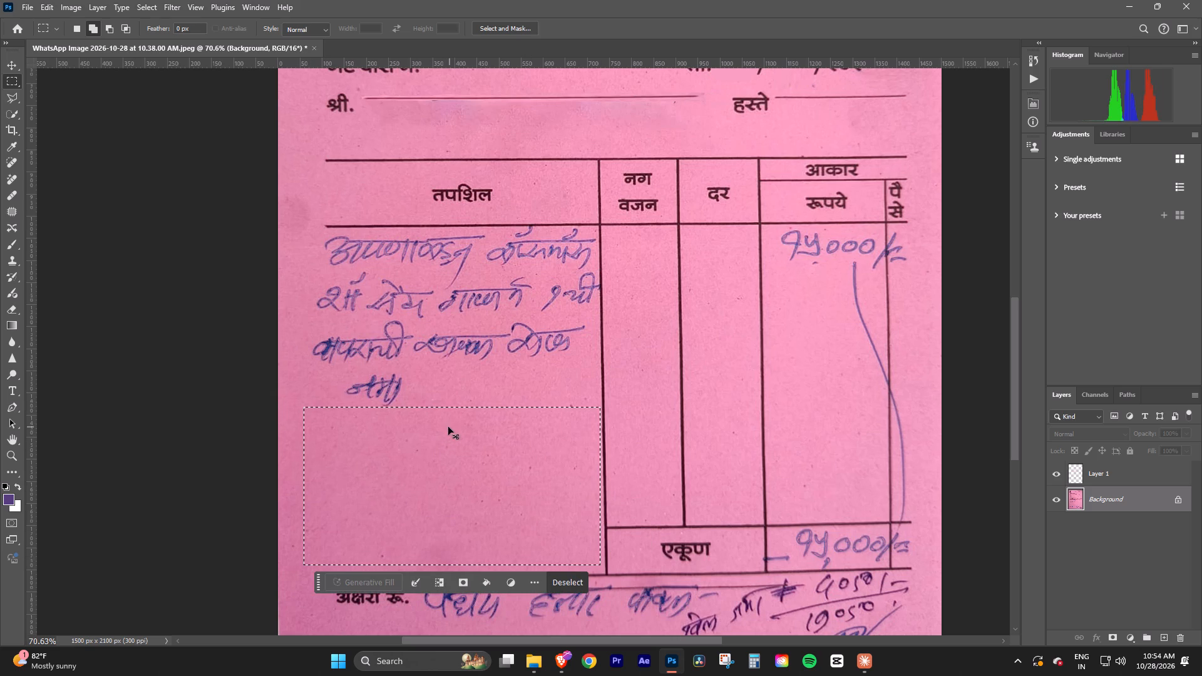
pyautogui.click(11, 61)
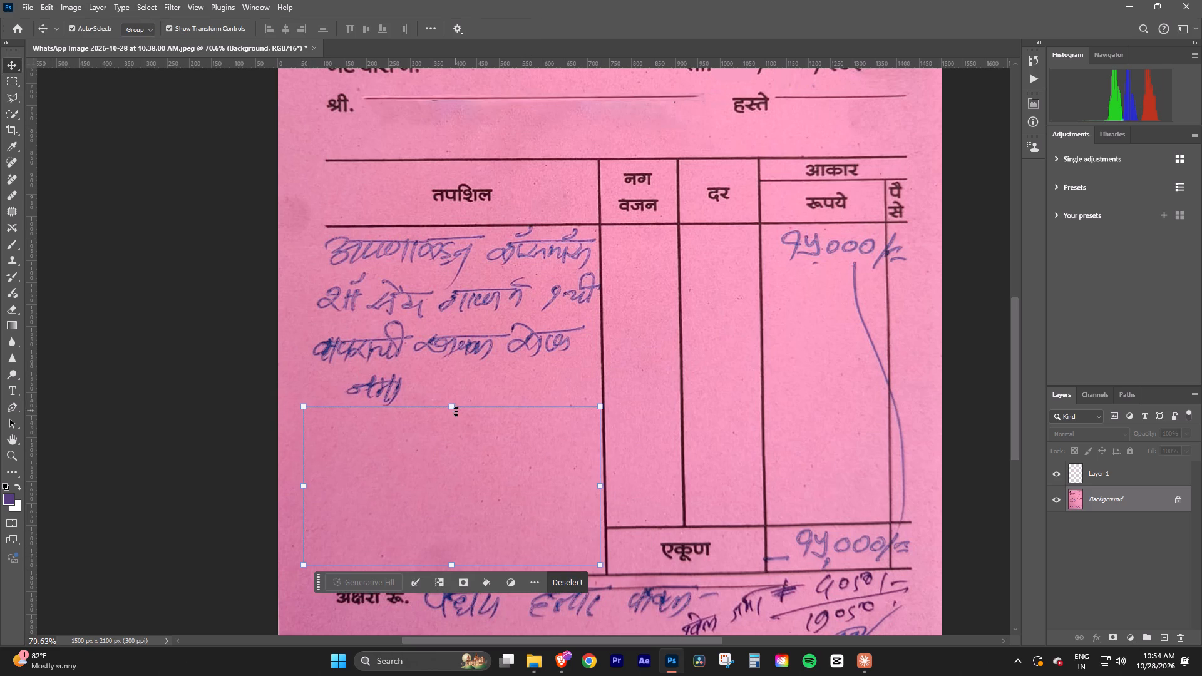
pyautogui.keyDown('ctrl'); pyautogui.moveTo(452, 406); pyautogui.dragTo(460, 335); pyautogui.keyUp('ctrl')
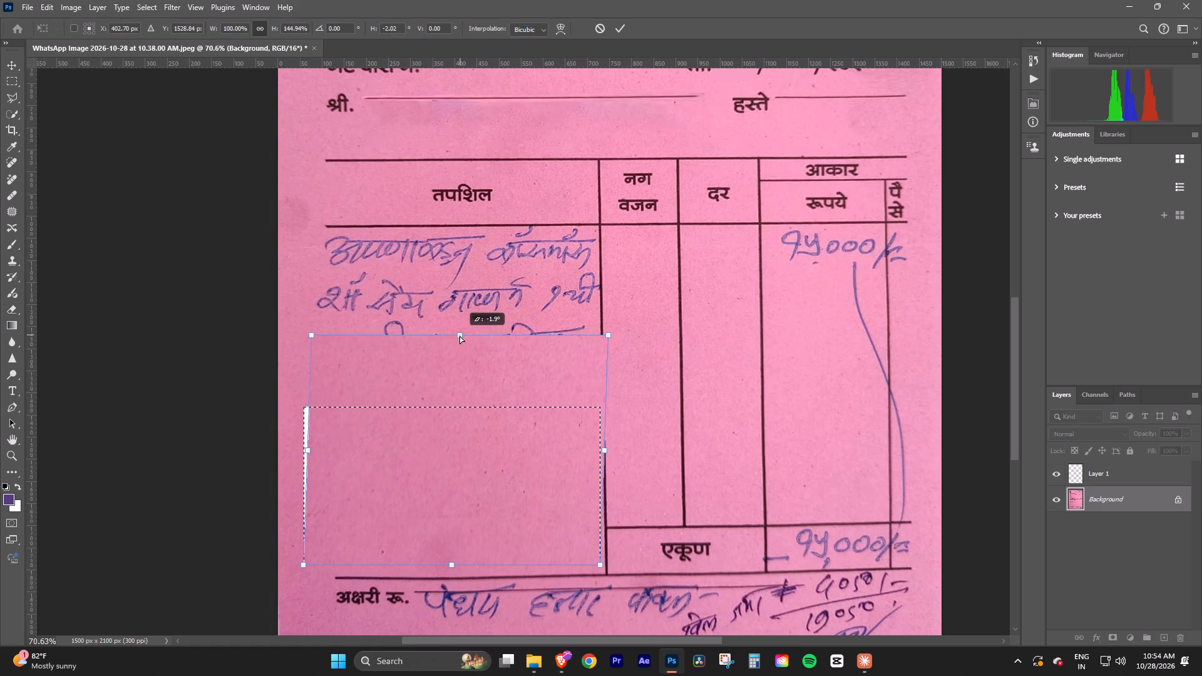
pyautogui.keyDown('ctrl'); pyautogui.moveTo(460, 335); pyautogui.dragTo(449, 253); pyautogui.keyUp('ctrl')
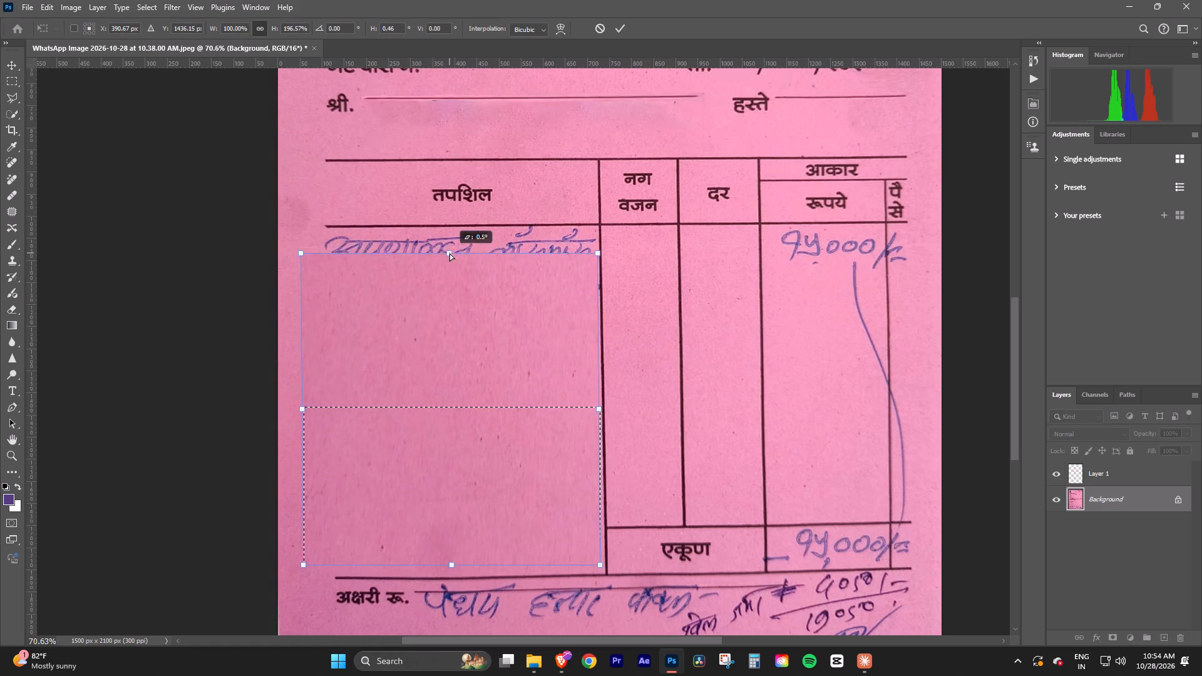
pyautogui.keyDown('ctrl'); pyautogui.moveTo(449, 253); pyautogui.dragTo(451, 228); pyautogui.keyUp('ctrl')
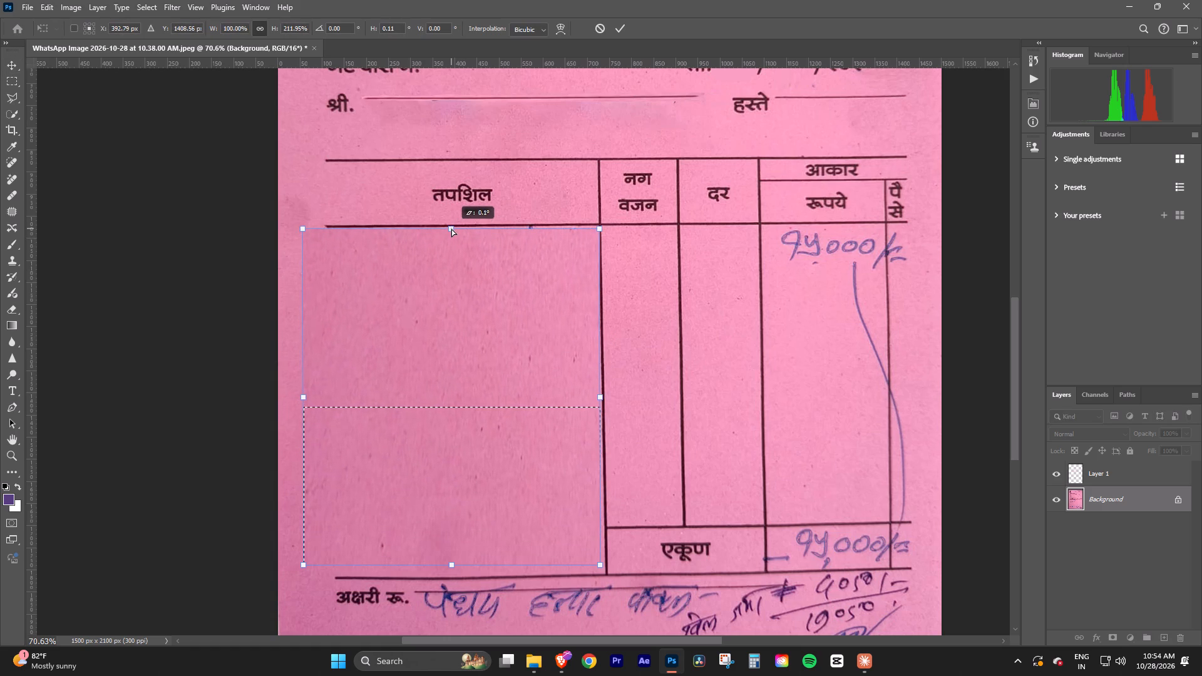
pyautogui.keyDown('ctrl'); pyautogui.moveTo(451, 228); pyautogui.dragTo(451, 228); pyautogui.keyUp('ctrl')
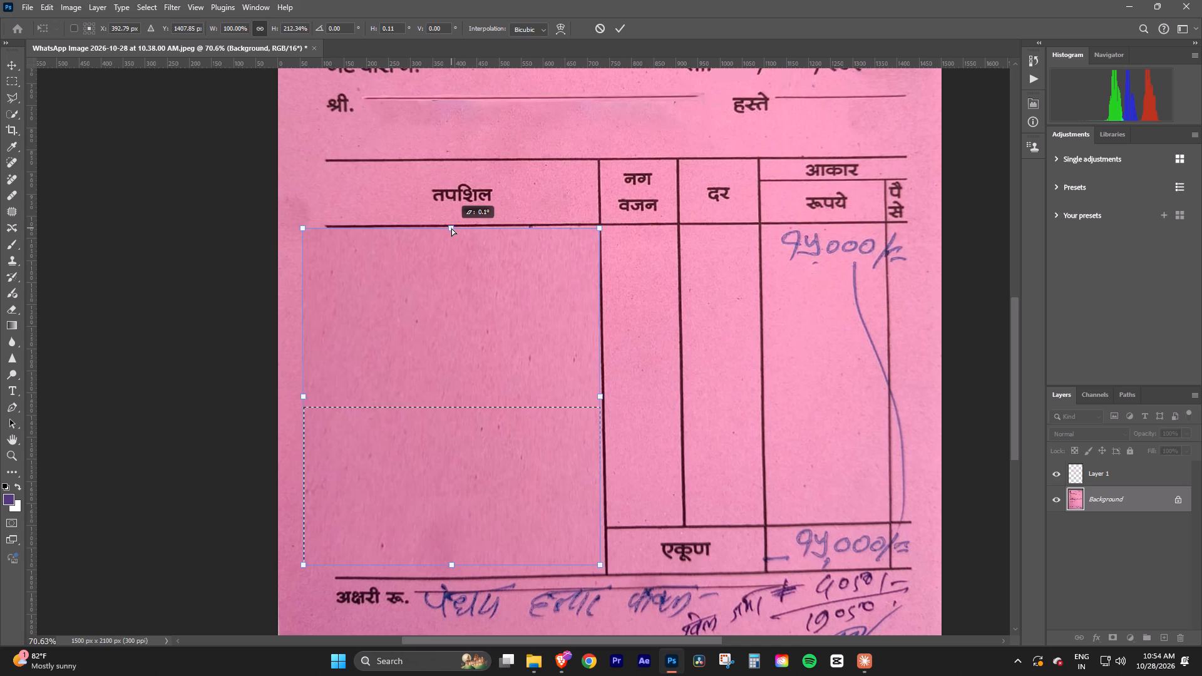
pyautogui.keyDown('ctrl'); pyautogui.moveTo(451, 228); pyautogui.dragTo(450, 228); pyautogui.keyUp('ctrl')
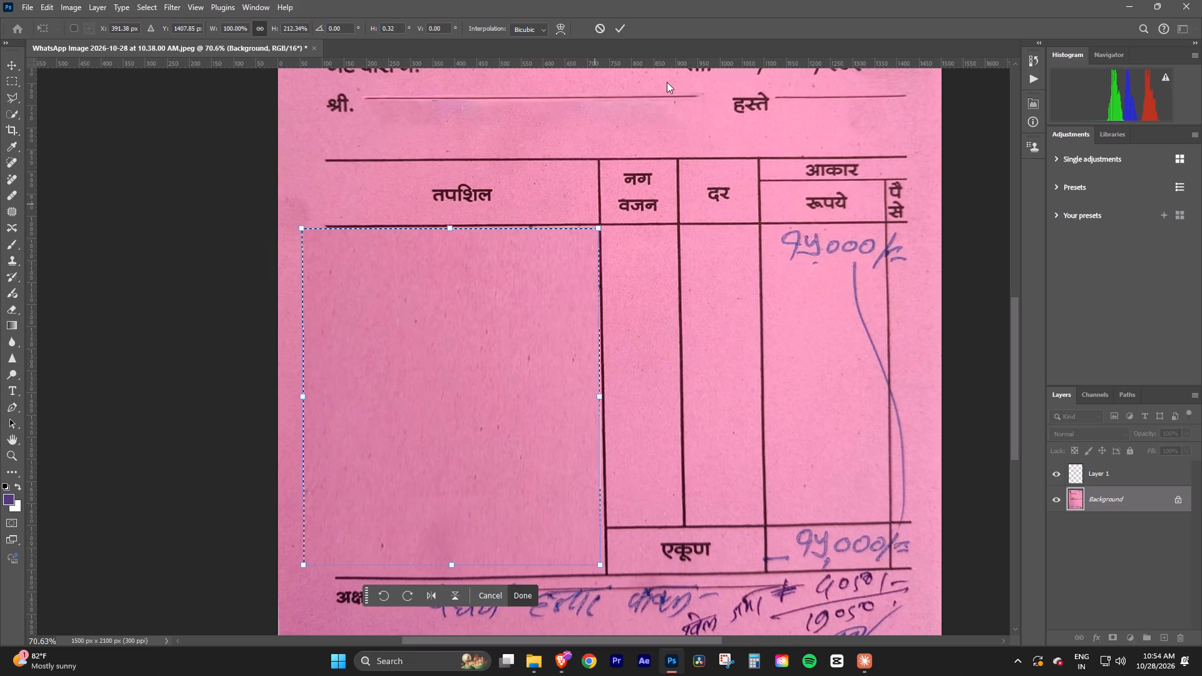
pyautogui.click(622, 24)
pyautogui.hotkey('ctrl', 'd')
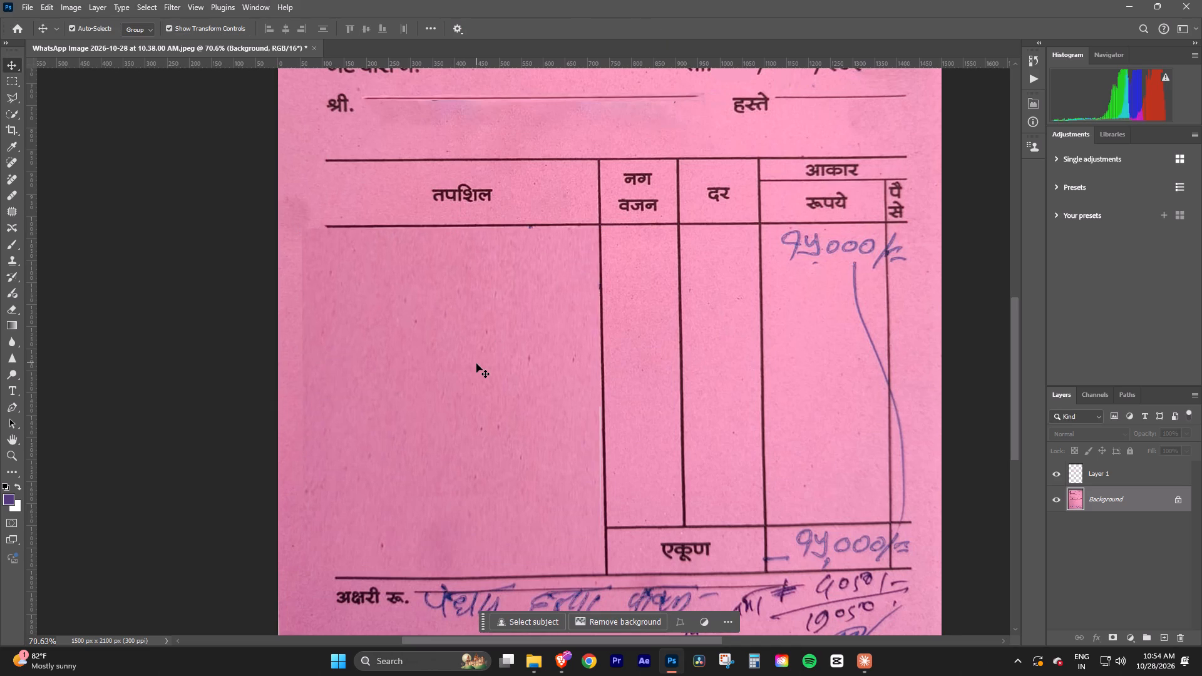
# Remove the lower half of the white gap beside the तपशिल column's right line using a 10 px Spot Healing Brush.
pyautogui.keyDown('alt'); pyautogui.scroll(2, 562, 430); pyautogui.keyUp('alt')
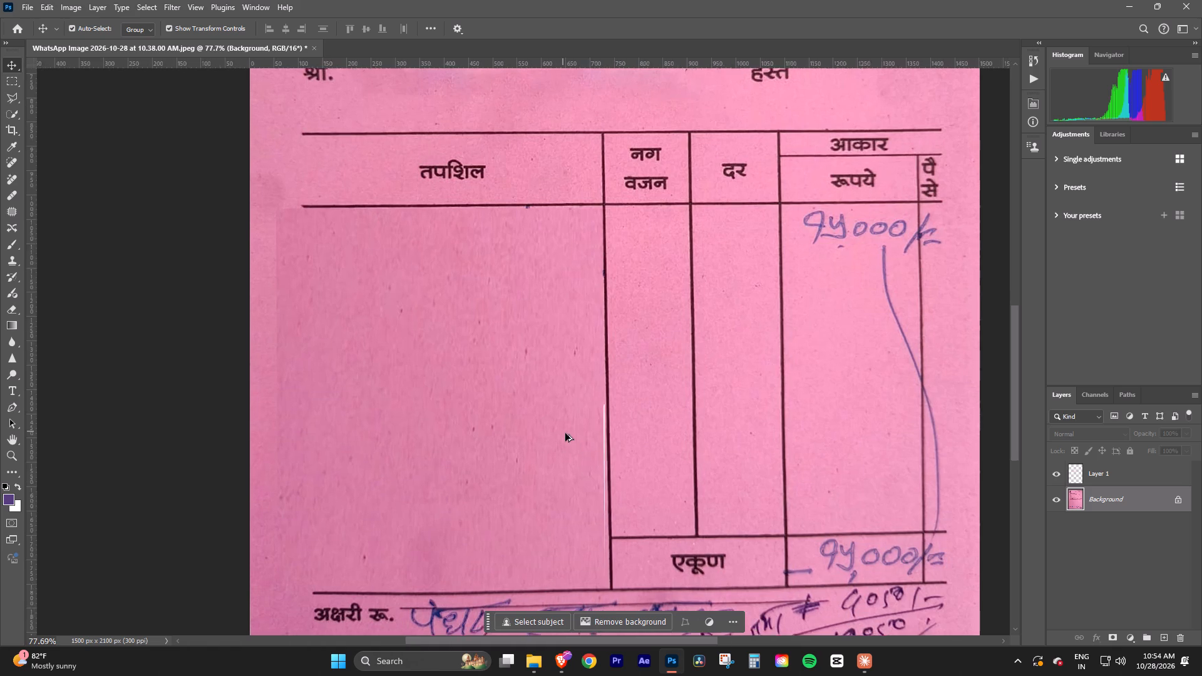
pyautogui.keyDown('alt'); pyautogui.scroll(8, 565, 433); pyautogui.keyUp('alt')
pyautogui.press('space')
pyautogui.press('space')
pyautogui.press('space')
pyautogui.press('space')
pyautogui.press('space')
pyautogui.press('space')
pyautogui.press('space')
pyautogui.press('space')
pyautogui.press('space')
pyautogui.press('space')
pyautogui.press('space')
pyautogui.press('space')
pyautogui.press('space')
pyautogui.press('space')
pyautogui.press('space')
pyautogui.press('space')
pyautogui.press('space')
pyautogui.moveTo(563, 421); pyautogui.dragTo(555, 185)
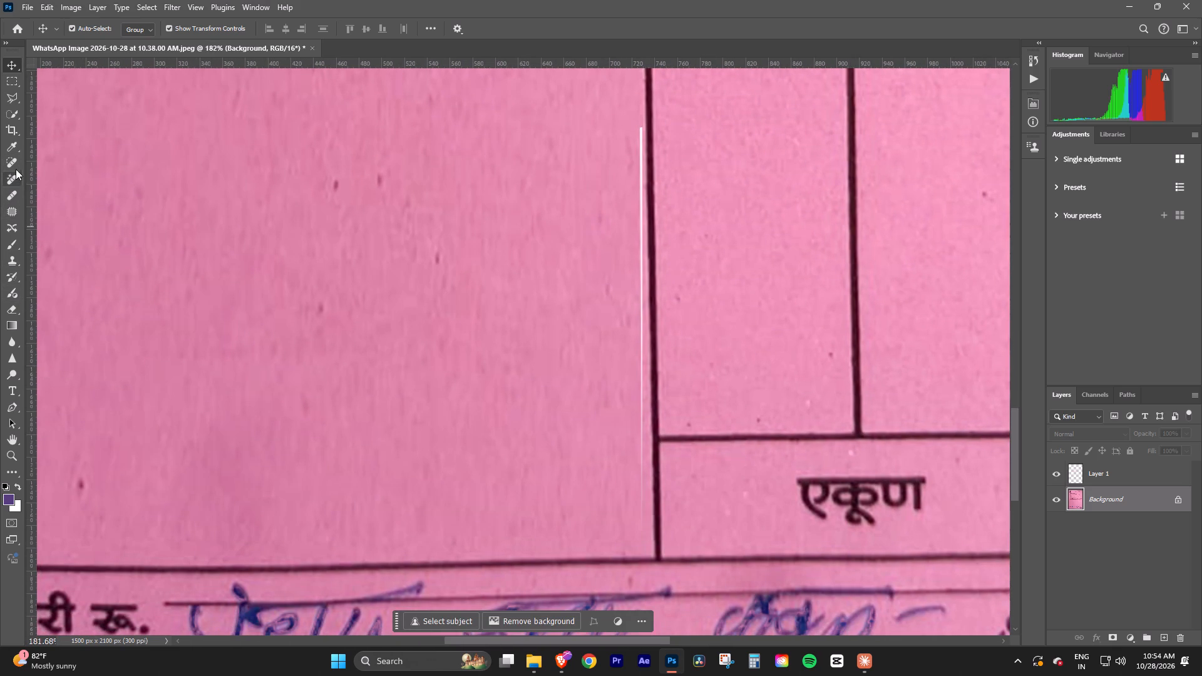
pyautogui.click(12, 160)
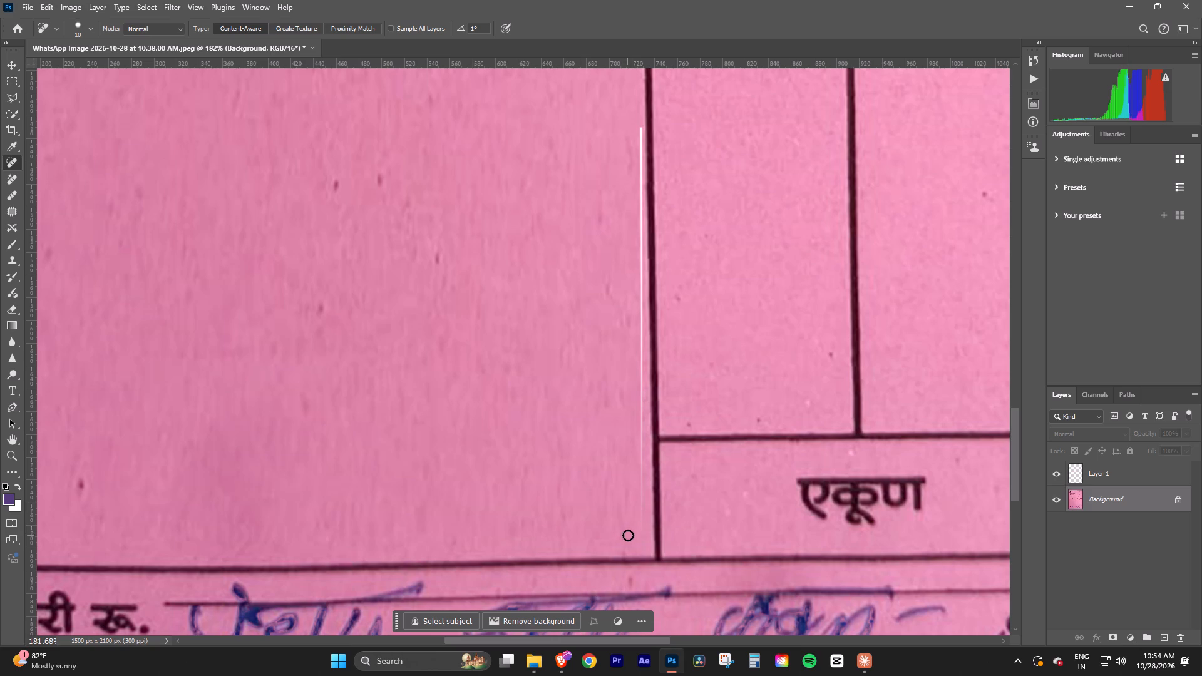
pyautogui.moveTo(639, 526); pyautogui.dragTo(645, 441)
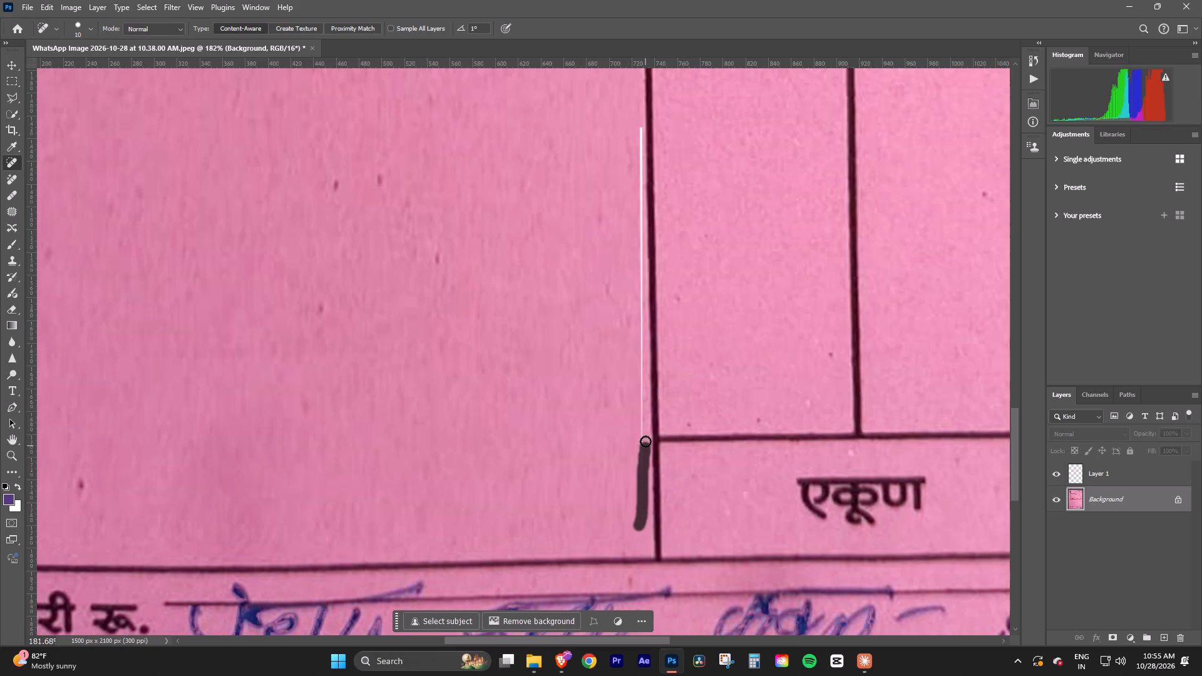
pyautogui.moveTo(645, 441); pyautogui.dragTo(644, 429)
pyautogui.moveTo(643, 448); pyautogui.dragTo(643, 458)
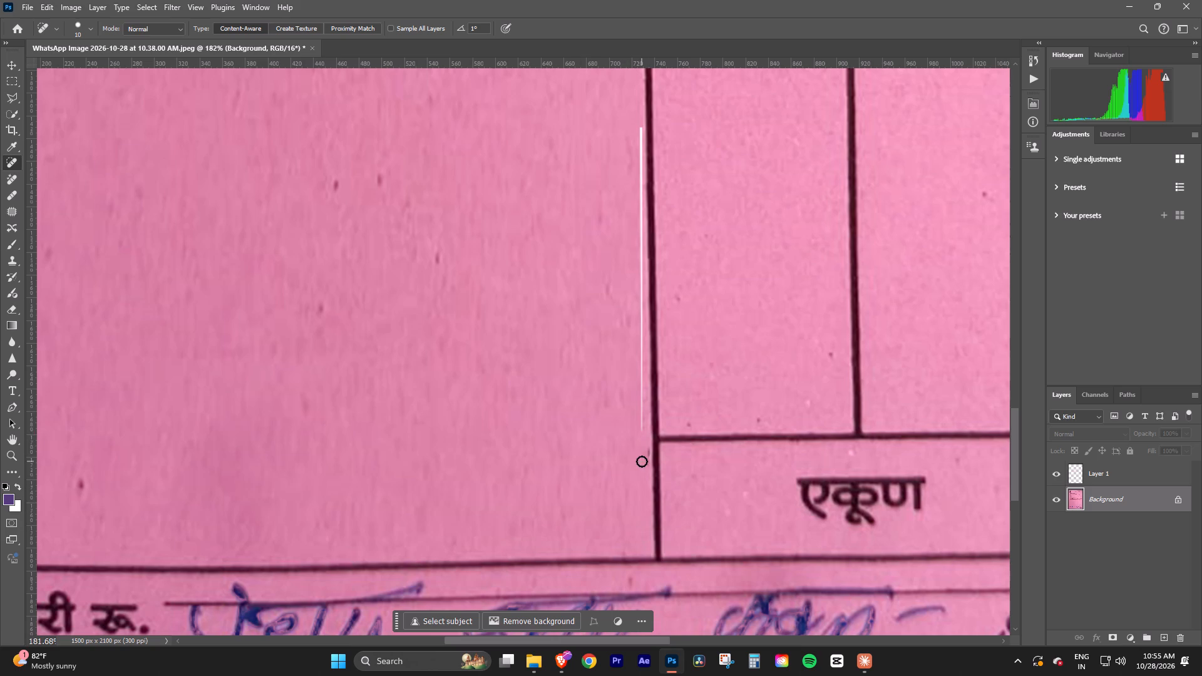
pyautogui.click(639, 424)
pyautogui.moveTo(641, 426); pyautogui.dragTo(641, 369)
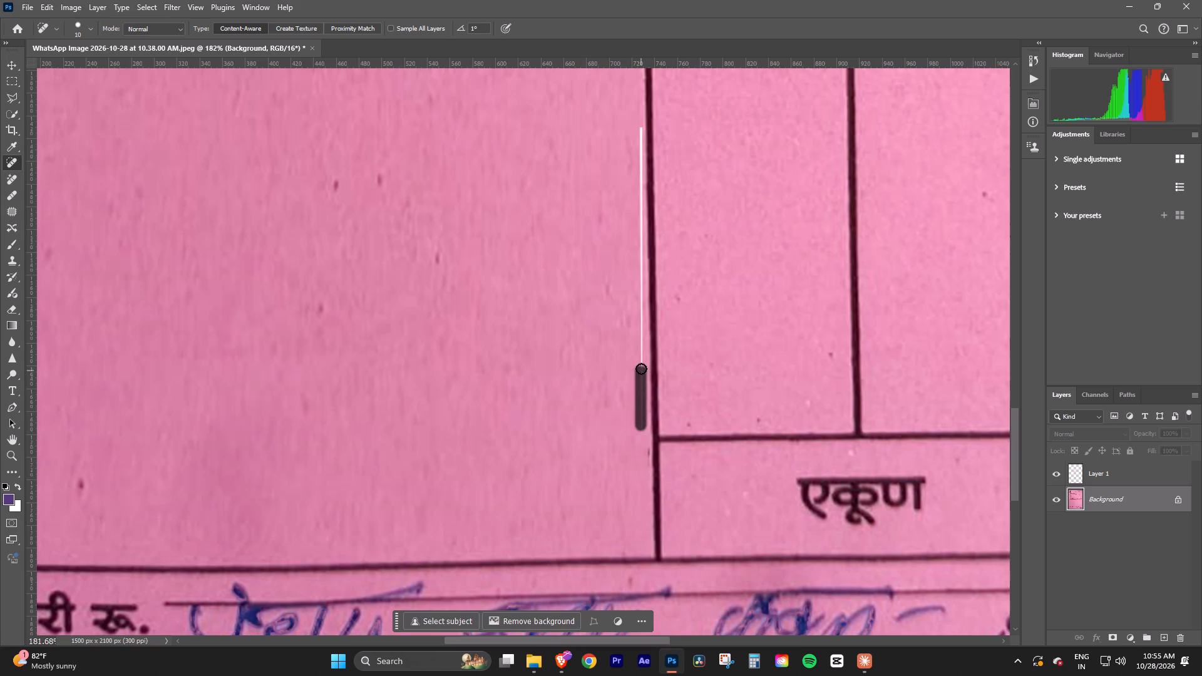
pyautogui.moveTo(641, 369); pyautogui.dragTo(640, 305)
# Reduce the Spot Healing Brush to 8 px and heal the rest of the white gap along the column line.
pyautogui.press('space')
pyautogui.press('space')
pyautogui.press('space')
pyautogui.press('space')
pyautogui.press('space')
pyautogui.press('space')
pyautogui.moveTo(600, 284); pyautogui.dragTo(568, 376)
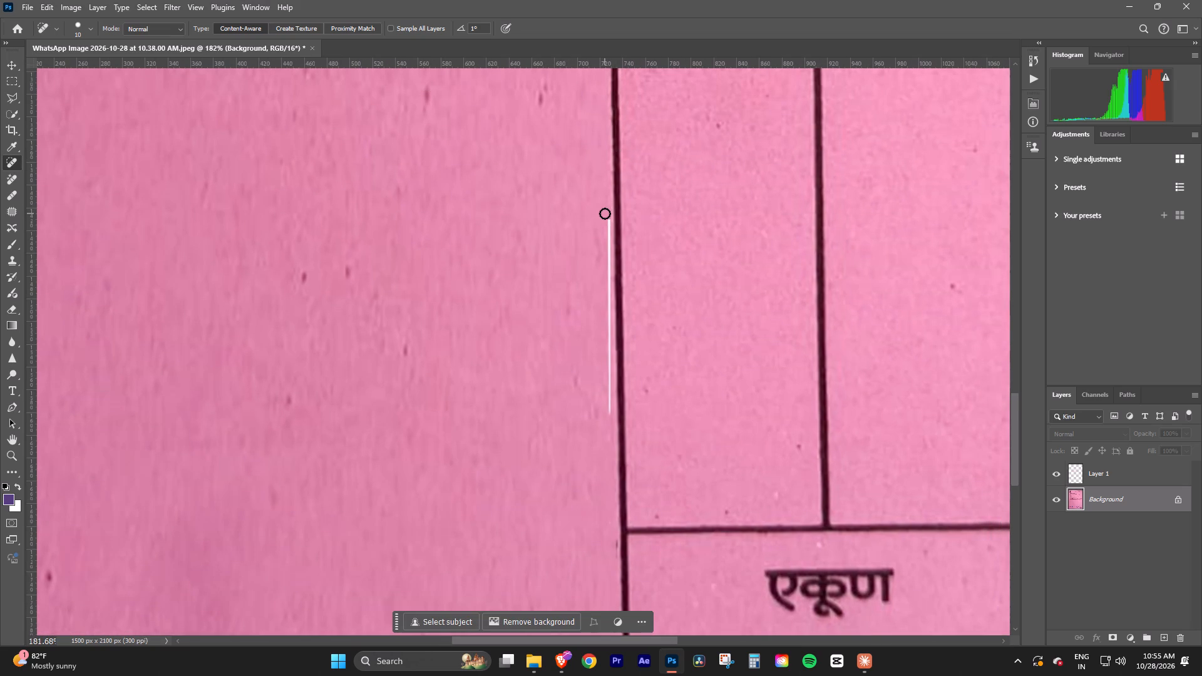
pyautogui.press('[')
pyautogui.press('[')
pyautogui.moveTo(607, 218); pyautogui.dragTo(609, 262)
pyautogui.moveTo(609, 262); pyautogui.dragTo(608, 311)
pyautogui.moveTo(608, 311); pyautogui.dragTo(608, 378)
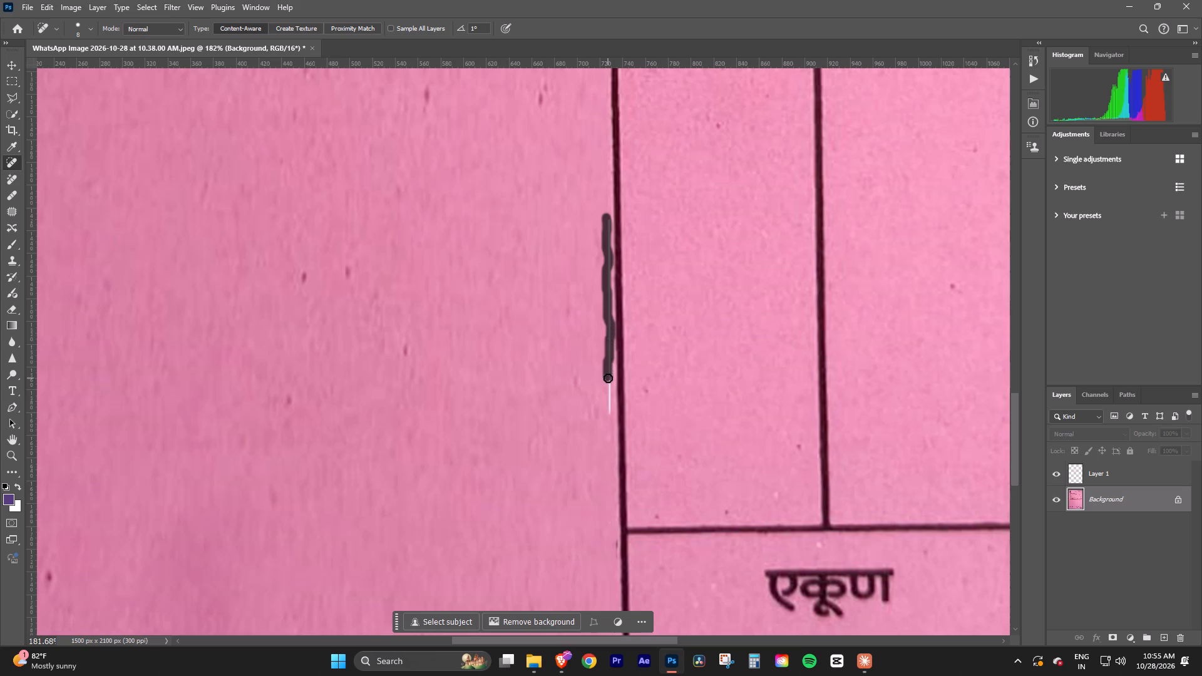
pyautogui.moveTo(608, 378); pyautogui.dragTo(608, 415)
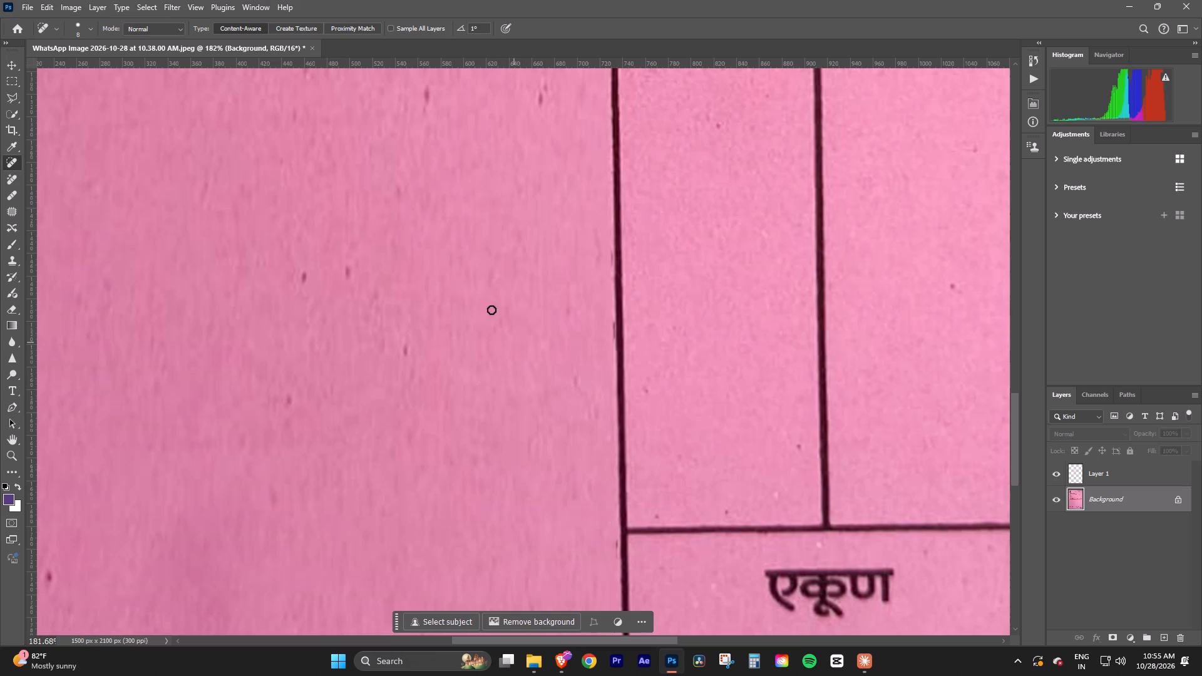
# Spot-heal the stretched patch's upper-left corner, along its short top edge and the start of its left seam.
pyautogui.press('space')
pyautogui.press('space')
pyautogui.press('space')
pyautogui.press('space')
pyautogui.press('space')
pyautogui.press('space')
pyautogui.press('space')
pyautogui.press('space')
pyautogui.press('space')
pyautogui.press('space')
pyautogui.press('space')
pyautogui.press('space')
pyautogui.press('space')
pyautogui.press('space')
pyautogui.press('space')
pyautogui.press('space')
pyautogui.press('space')
pyautogui.press('space')
pyautogui.press('space')
pyautogui.press('space')
pyautogui.moveTo(458, 252); pyautogui.dragTo(627, 539)
pyautogui.moveTo(392, 295); pyautogui.dragTo(553, 450)
pyautogui.click(553, 449)
pyautogui.moveTo(523, 453); pyautogui.dragTo(508, 348)
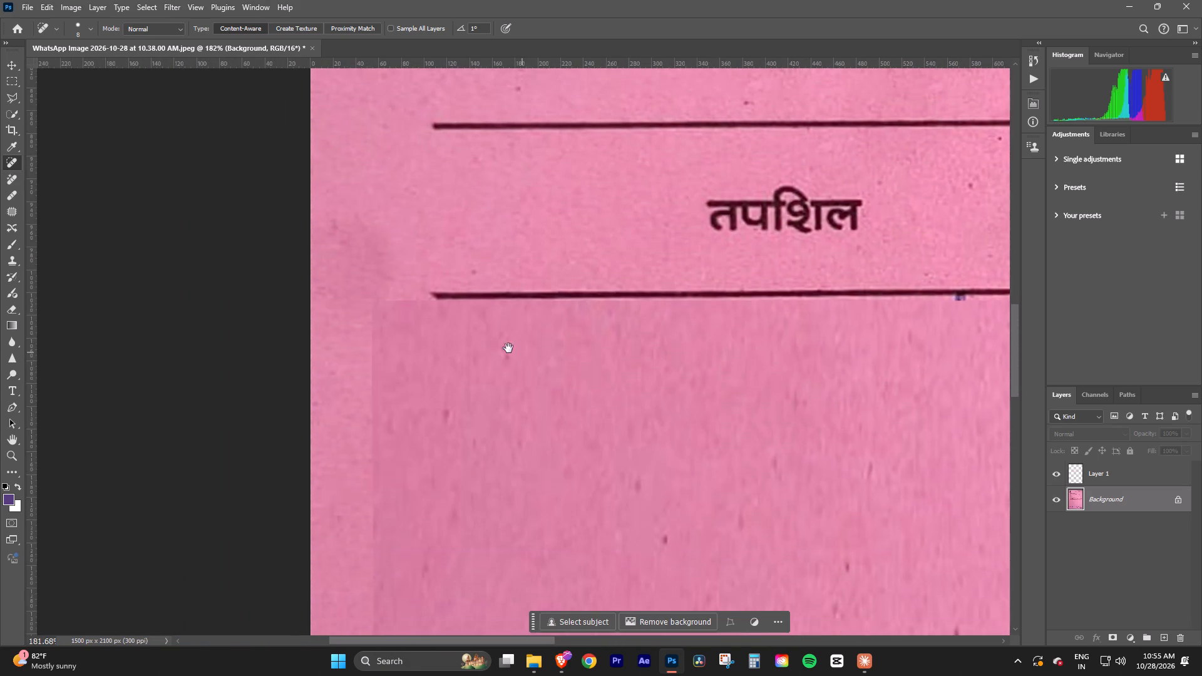
pyautogui.moveTo(508, 348); pyautogui.dragTo(522, 352)
pyautogui.moveTo(369, 302); pyautogui.dragTo(422, 304)
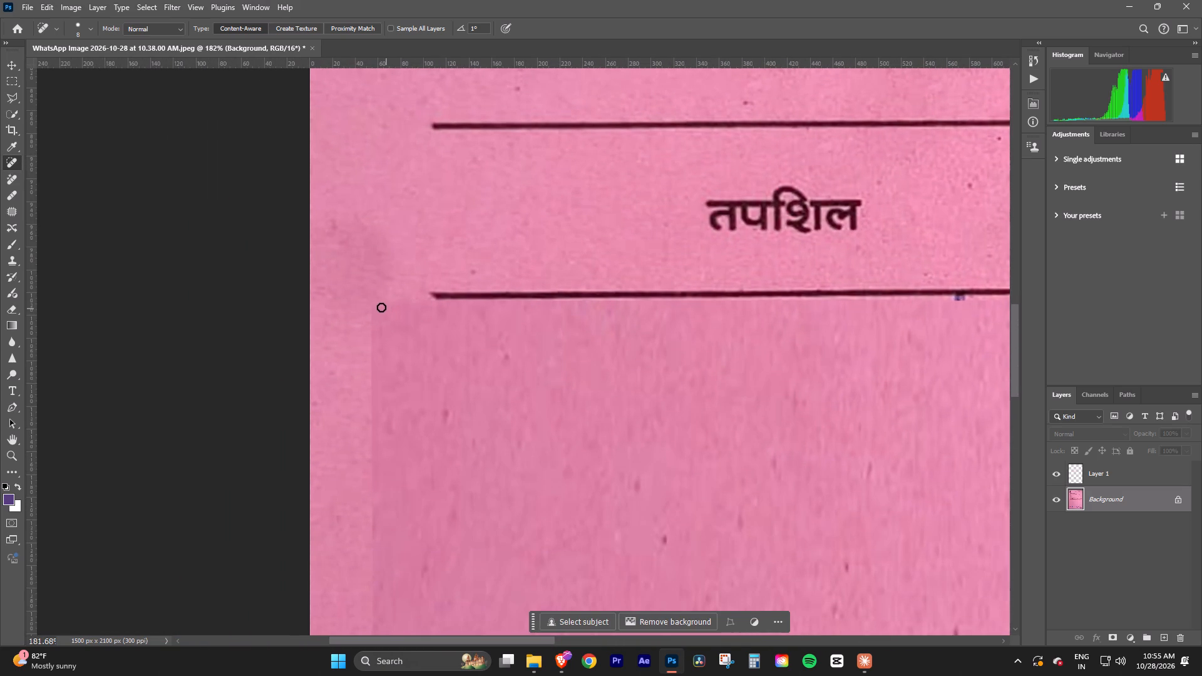
pyautogui.moveTo(374, 305); pyautogui.dragTo(371, 443)
# Enlarge the Spot Healing Brush to 30 px and blend the upper part of the patch's left seam into the paper margin.
pyautogui.press('space')
pyautogui.press('space')
pyautogui.press('space')
pyautogui.press('space')
pyautogui.press('space')
pyautogui.press('space')
pyautogui.press('space')
pyautogui.press('space')
pyautogui.press('space')
pyautogui.press('space')
pyautogui.moveTo(421, 473); pyautogui.dragTo(481, 270)
pyautogui.write(']]')
pyautogui.press(']')
pyautogui.press(']')
pyautogui.press(']')
pyautogui.press(']')
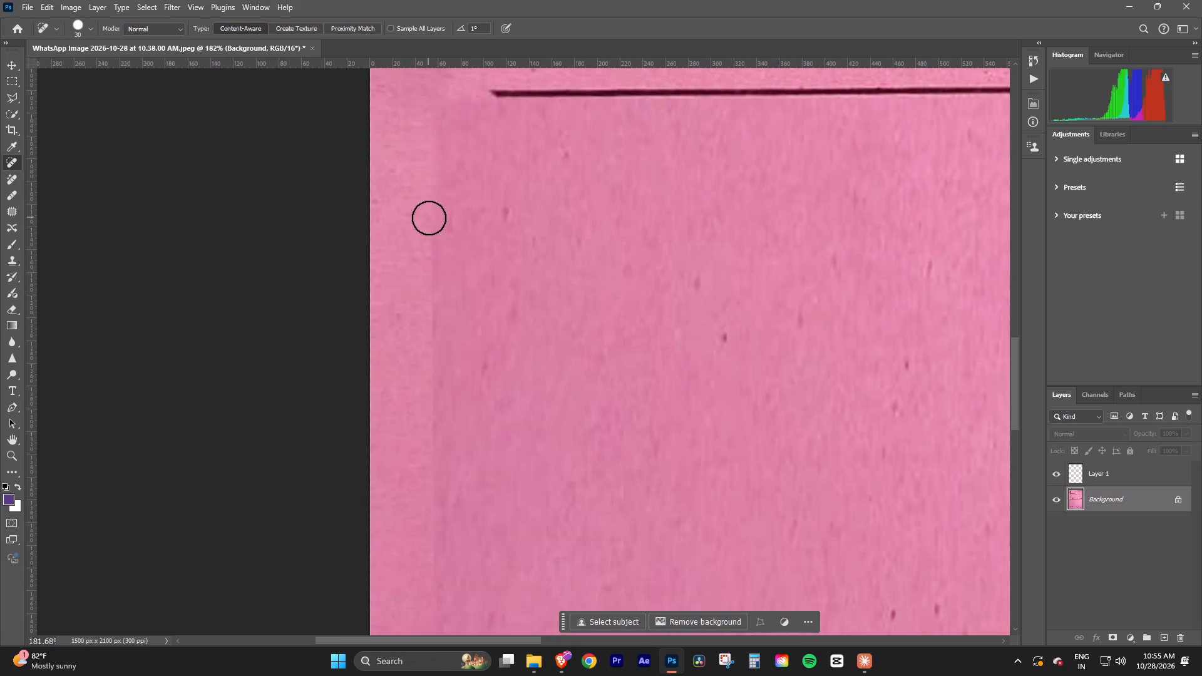
pyautogui.moveTo(438, 131); pyautogui.dragTo(428, 414)
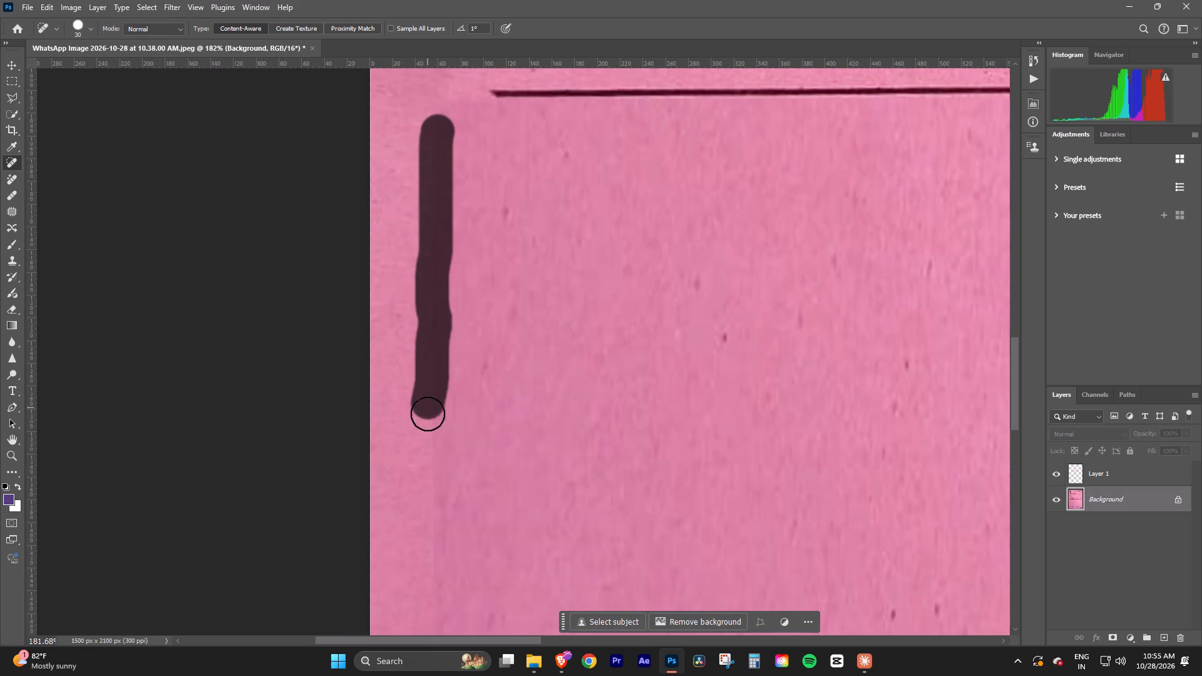
pyautogui.moveTo(428, 414); pyautogui.dragTo(423, 466)
# Spot-heal the remaining lower part of the stretched patch's left seam down towards the अक्षरी रू. line.
pyautogui.press('space')
pyautogui.press('space')
pyautogui.press('space')
pyautogui.press('space')
pyautogui.press('space')
pyautogui.press('space')
pyautogui.press('space')
pyautogui.press('space')
pyautogui.press('space')
pyautogui.press('space')
pyautogui.press('space')
pyautogui.press('space')
pyautogui.moveTo(464, 499); pyautogui.dragTo(500, 220)
pyautogui.moveTo(474, 192); pyautogui.dragTo(472, 317)
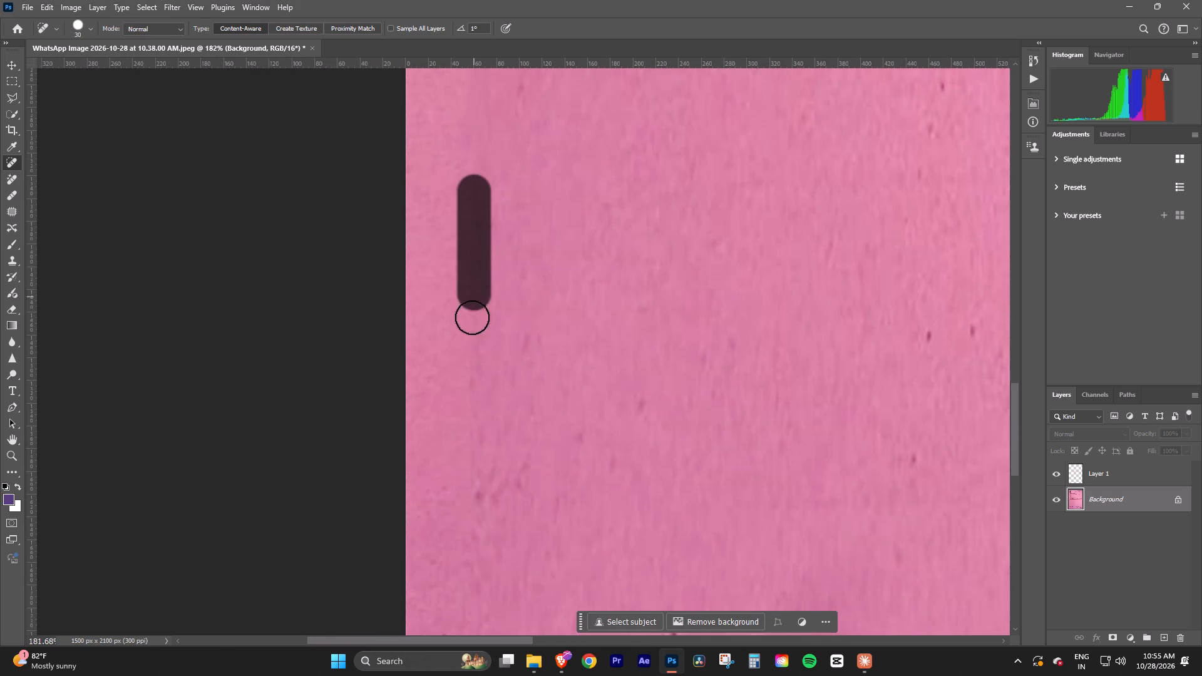
pyautogui.moveTo(472, 317); pyautogui.dragTo(475, 444)
pyautogui.press('space')
pyautogui.press('space')
pyautogui.press('space')
pyautogui.press('space')
pyautogui.press('space')
pyautogui.press('space')
pyautogui.moveTo(500, 472); pyautogui.dragTo(471, 349)
pyautogui.moveTo(440, 338); pyautogui.dragTo(441, 407)
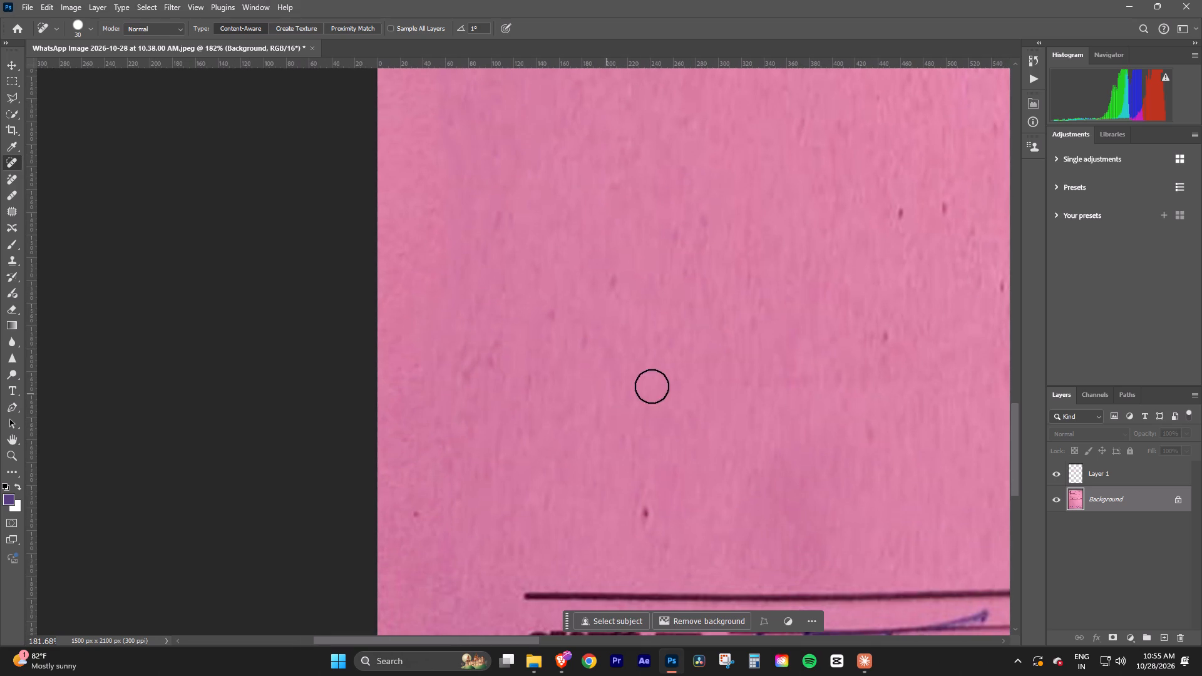
# Examine the cleaned तपशिल column within the whole memo and the handwriting left in the amount column and footer.
pyautogui.press('z')
pyautogui.press('z')
pyautogui.press('z')
pyautogui.press('z')
pyautogui.press('z')
pyautogui.press('z')
pyautogui.press('z')
pyautogui.press('z')
pyautogui.press('z')
pyautogui.press('z')
pyautogui.press('z')
pyautogui.moveTo(746, 339); pyautogui.dragTo(671, 347)
pyautogui.press('space')
pyautogui.press('space')
pyautogui.press('space')
pyautogui.press('space')
pyautogui.press('space')
pyautogui.press('space')
pyautogui.press('space')
pyautogui.press('space')
pyautogui.press('space')
pyautogui.press('space')
pyautogui.press('space')
pyautogui.press('space')
pyautogui.press('space')
pyautogui.press('space')
pyautogui.moveTo(759, 313); pyautogui.dragTo(615, 342)
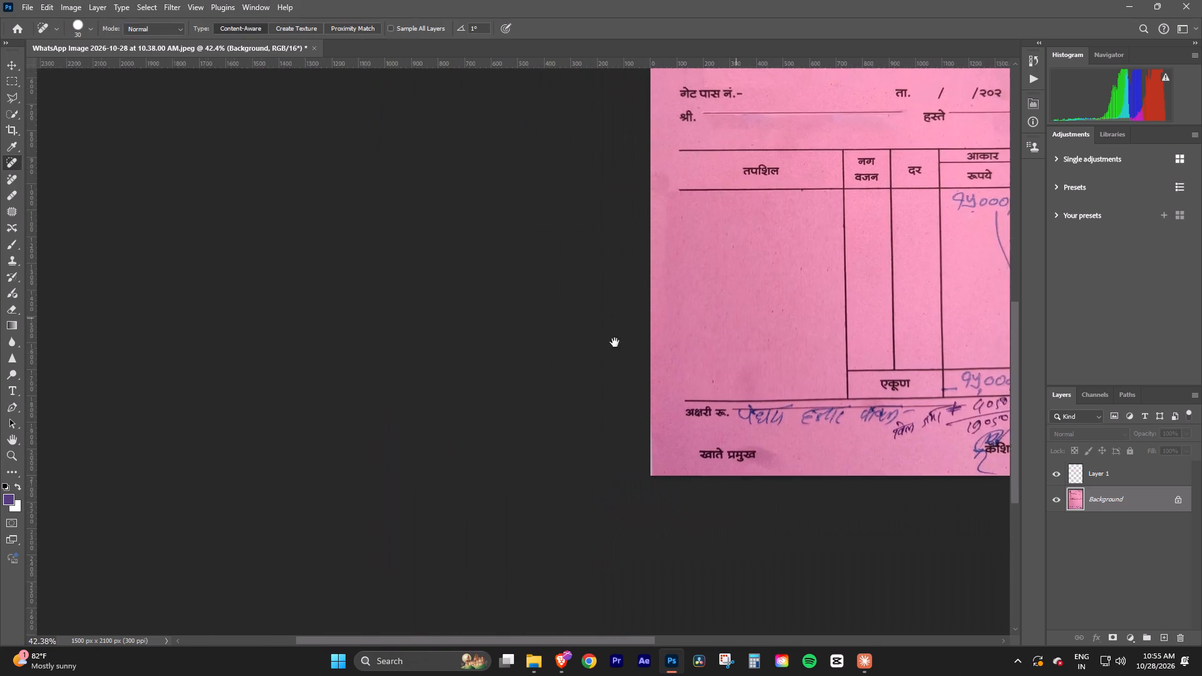
# Spot-heal the patch's upper-left seam and the ink speck just under the header line of the तपशिल column.
pyautogui.moveTo(615, 342); pyautogui.dragTo(533, 361)
pyautogui.press('z')
pyautogui.press('z')
pyautogui.press('z')
pyautogui.press('z')
pyautogui.press('z')
pyautogui.press('z')
pyautogui.press('z')
pyautogui.press('z')
pyautogui.press('z')
pyautogui.press('z')
pyautogui.press('z')
pyautogui.press('z')
pyautogui.press('z')
pyautogui.press('z')
pyautogui.press('z')
pyautogui.press('z')
pyautogui.press('z')
pyautogui.press('z')
pyautogui.press('z')
pyautogui.press('z')
pyautogui.moveTo(516, 285); pyautogui.dragTo(535, 293)
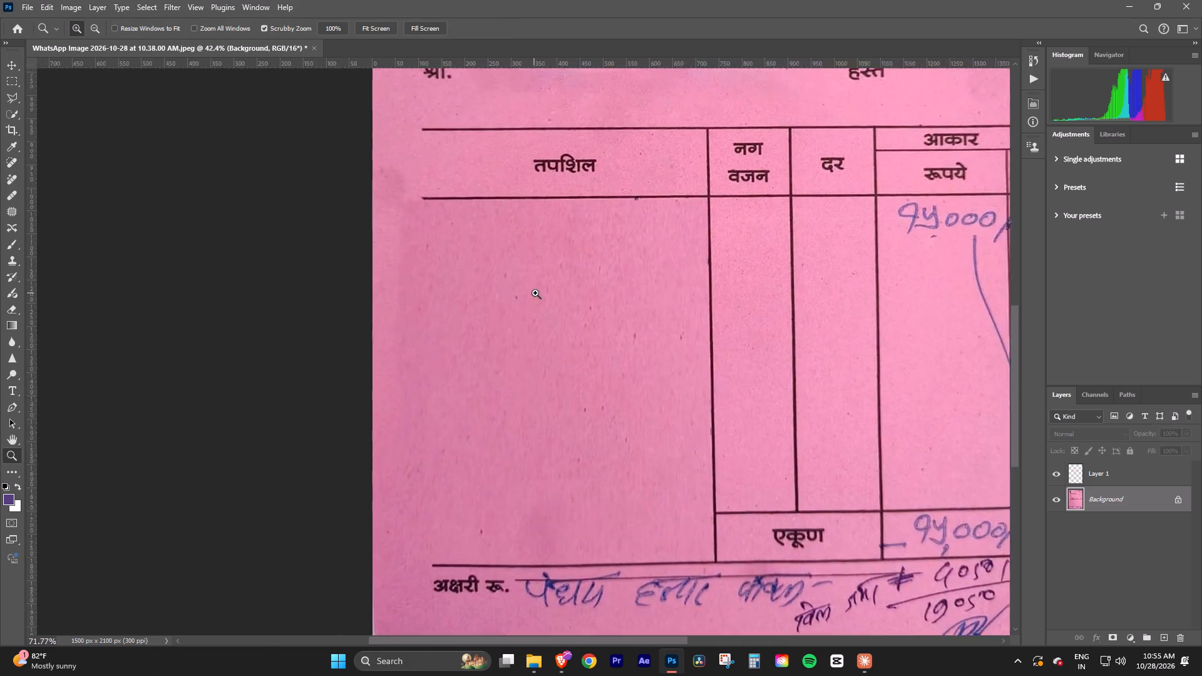
pyautogui.moveTo(535, 293); pyautogui.dragTo(542, 293)
pyautogui.moveTo(379, 178); pyautogui.dragTo(378, 215)
pyautogui.moveTo(390, 188); pyautogui.dragTo(393, 198)
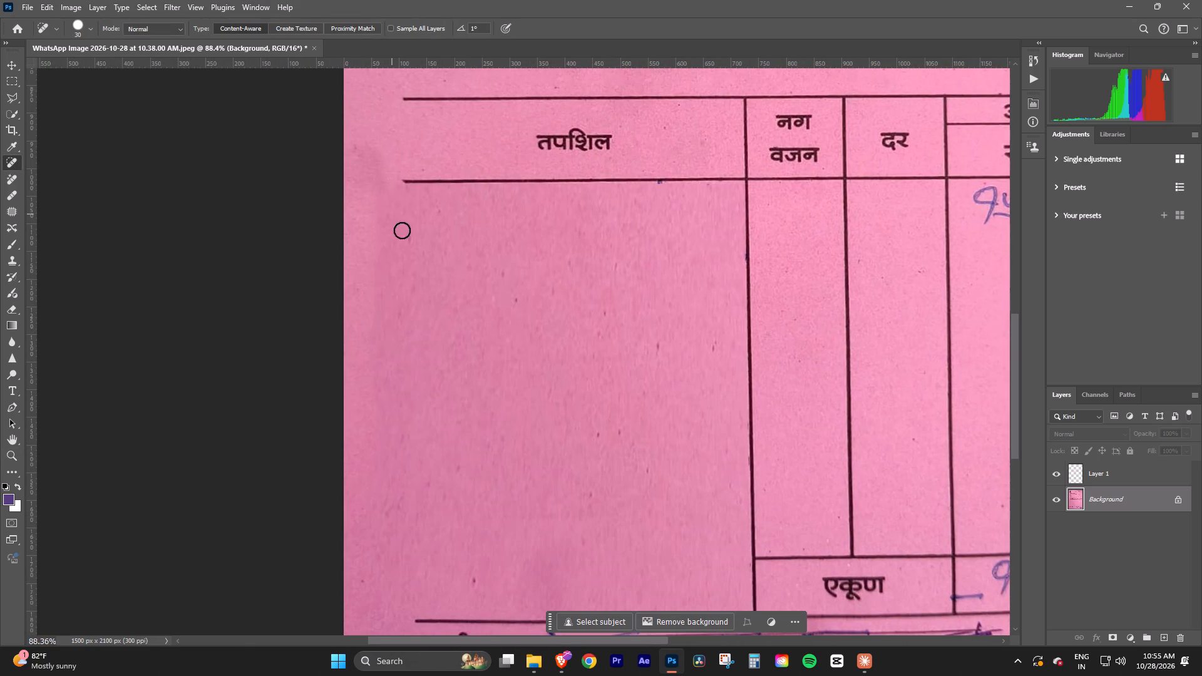
pyautogui.click(660, 189)
# Spot-heal the first two handwritten digits and the small dash beneath them at the top of the रूपये column.
pyautogui.press('z')
pyautogui.press('z')
pyautogui.press('z')
pyautogui.press('z')
pyautogui.press('z')
pyautogui.press('z')
pyautogui.press('z')
pyautogui.moveTo(649, 300); pyautogui.dragTo(624, 302)
pyautogui.press('space')
pyautogui.press('space')
pyautogui.press('space')
pyautogui.press('space')
pyautogui.press('space')
pyautogui.press('space')
pyautogui.press('space')
pyautogui.press('space')
pyautogui.press('space')
pyautogui.press('space')
pyautogui.press('space')
pyautogui.press('space')
pyautogui.press('space')
pyautogui.press('space')
pyautogui.press('space')
pyautogui.press('space')
pyautogui.press('space')
pyautogui.moveTo(644, 372); pyautogui.dragTo(473, 313)
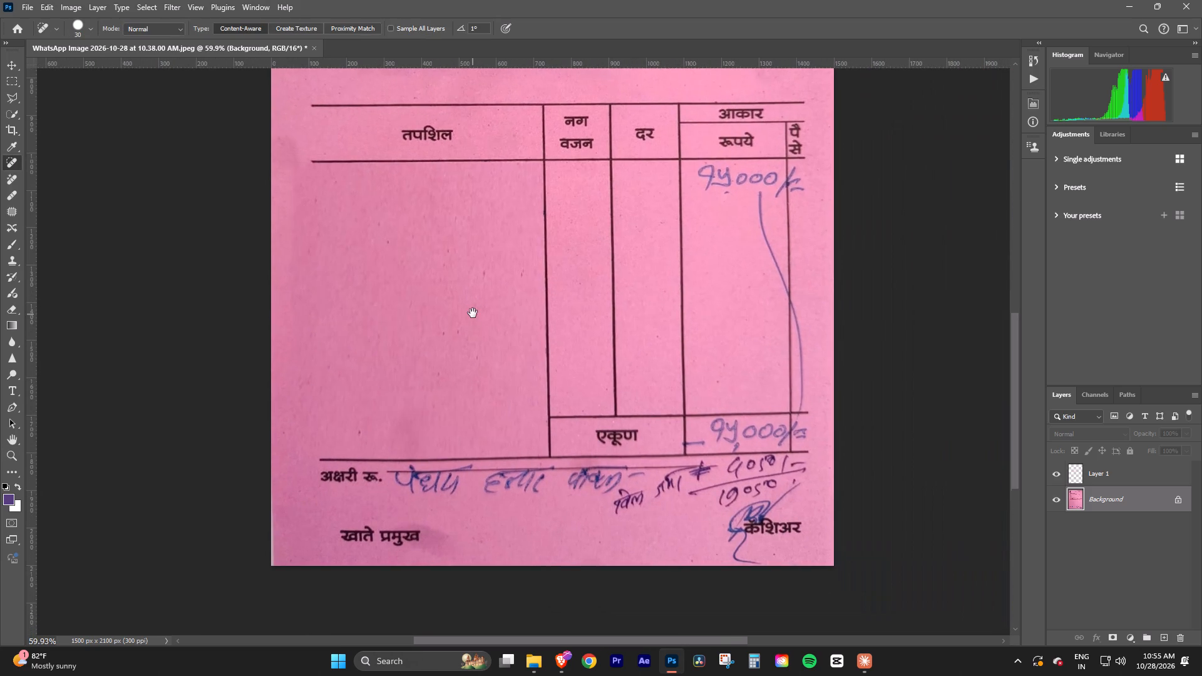
pyautogui.moveTo(473, 313); pyautogui.dragTo(471, 313)
pyautogui.press('space')
pyautogui.press('space')
pyautogui.press('space')
pyautogui.press('space')
pyautogui.press('space')
pyautogui.press('space')
pyautogui.press('space')
pyautogui.press('space')
pyautogui.press('space')
pyautogui.press('space')
pyautogui.press('space')
pyautogui.press('space')
pyautogui.press('space')
pyautogui.press('space')
pyautogui.moveTo(753, 250); pyautogui.dragTo(658, 394)
pyautogui.press('z')
pyautogui.press('z')
pyautogui.press('z')
pyautogui.press('z')
pyautogui.press('z')
pyautogui.press('z')
pyautogui.press('z')
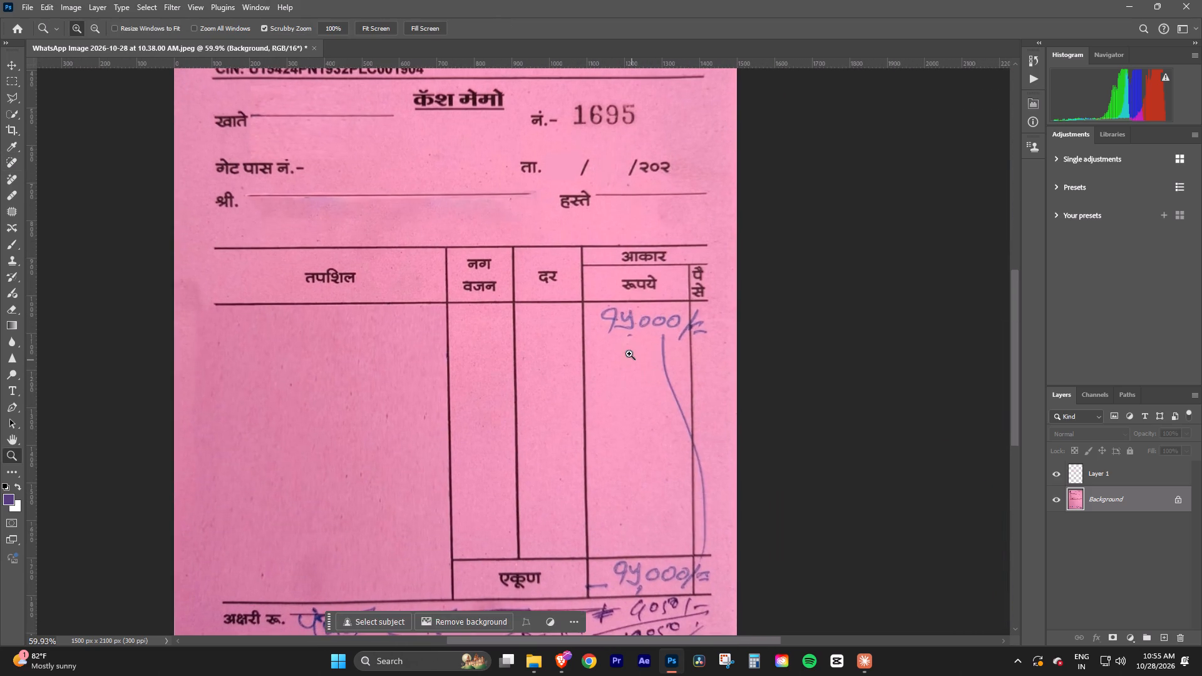
pyautogui.moveTo(629, 344); pyautogui.dragTo(664, 349)
pyautogui.press('space')
pyautogui.press('space')
pyautogui.press('space')
pyautogui.moveTo(662, 342); pyautogui.dragTo(591, 379)
pyautogui.press('z')
pyautogui.press('z')
pyautogui.moveTo(568, 367); pyautogui.dragTo(597, 373)
pyautogui.press('space')
pyautogui.moveTo(614, 353); pyautogui.dragTo(600, 378)
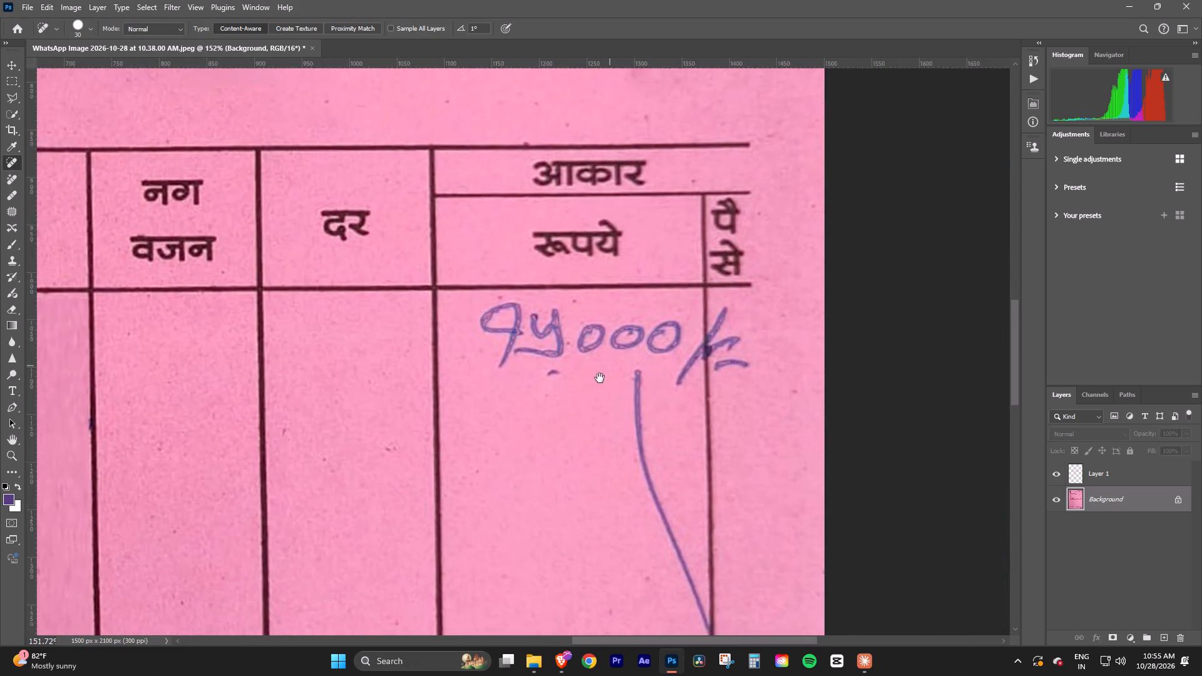
pyautogui.moveTo(600, 378); pyautogui.dragTo(595, 379)
pyautogui.click(538, 396)
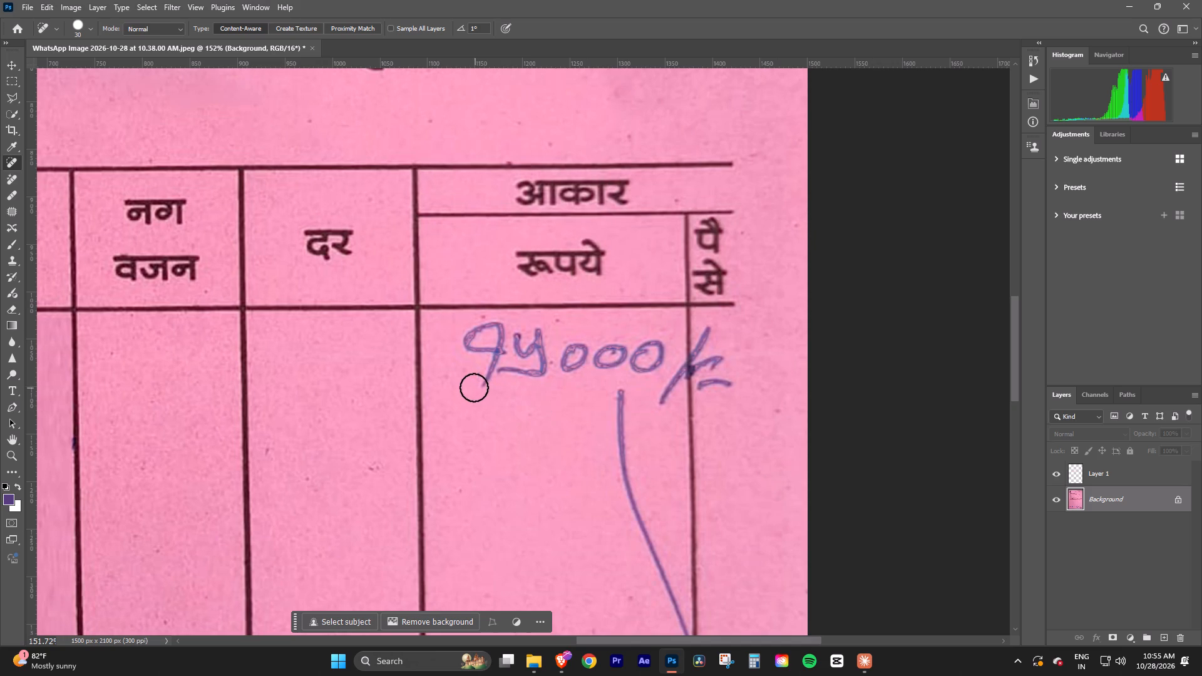
pyautogui.click(498, 333)
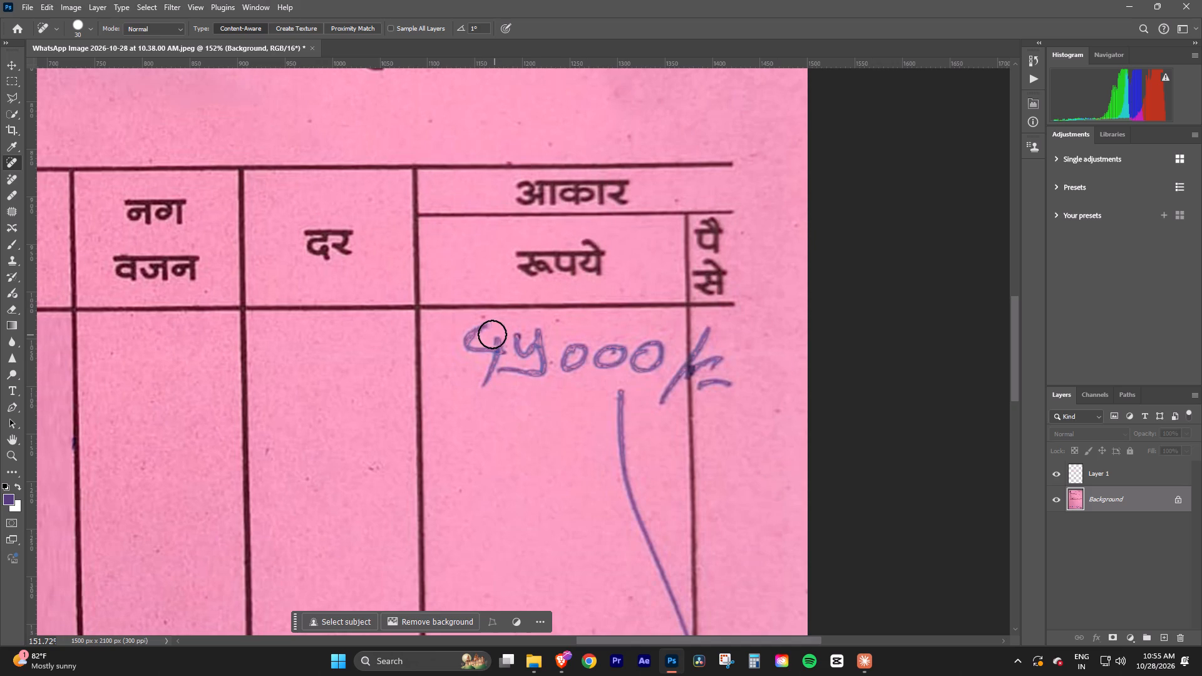
pyautogui.moveTo(483, 335); pyautogui.dragTo(501, 344)
pyautogui.moveTo(492, 361); pyautogui.dragTo(492, 389)
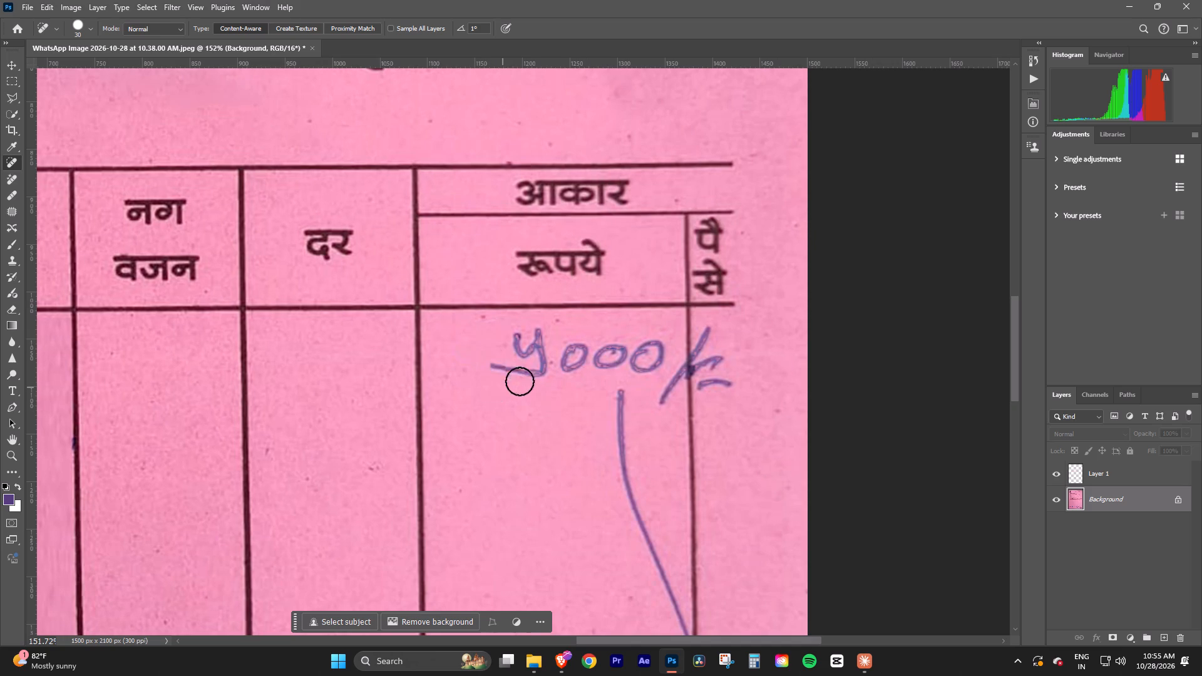
pyautogui.moveTo(502, 371); pyautogui.dragTo(539, 378)
pyautogui.click(541, 352)
pyautogui.click(538, 342)
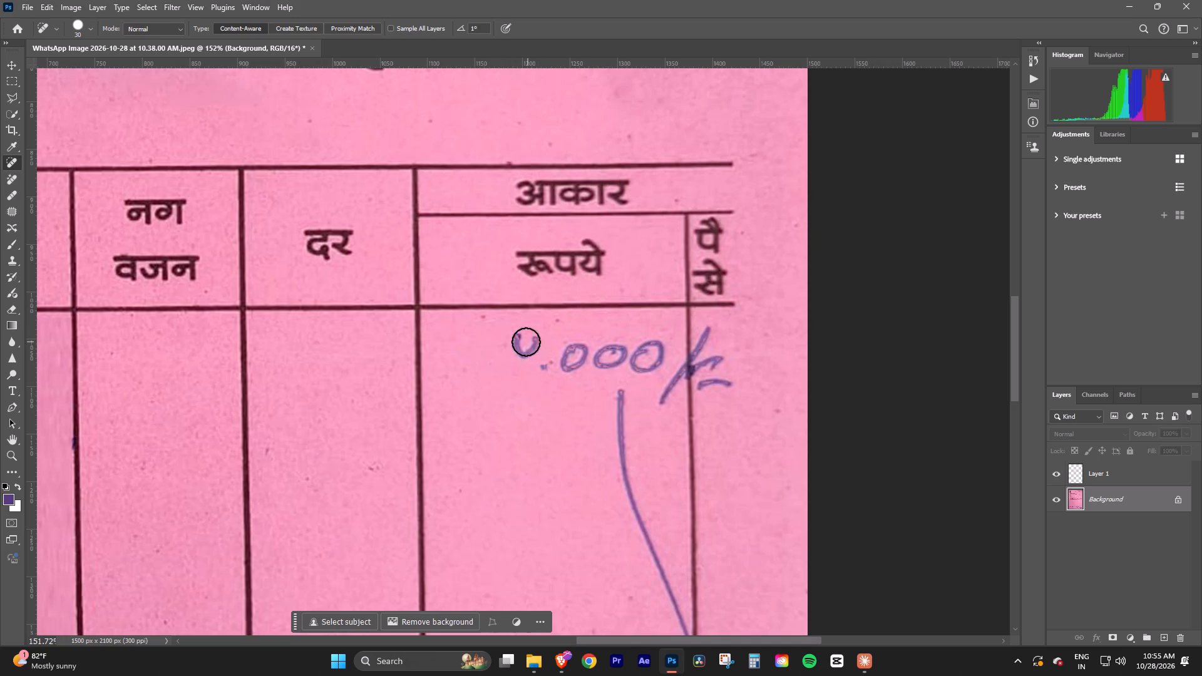
pyautogui.moveTo(520, 342); pyautogui.dragTo(541, 374)
# Spot-heal the handwritten zeros of the amount at the top of the रूपये column.
pyautogui.moveTo(523, 360); pyautogui.dragTo(552, 349)
pyautogui.moveTo(540, 363); pyautogui.dragTo(579, 362)
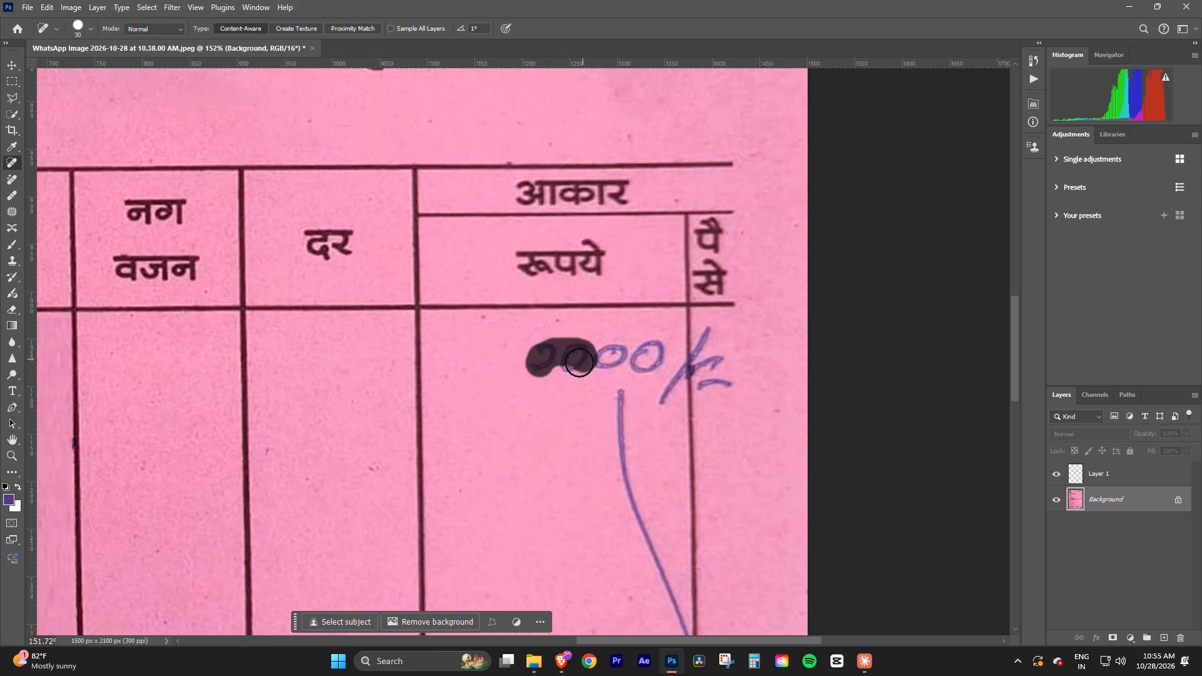
pyautogui.moveTo(579, 362); pyautogui.dragTo(657, 354)
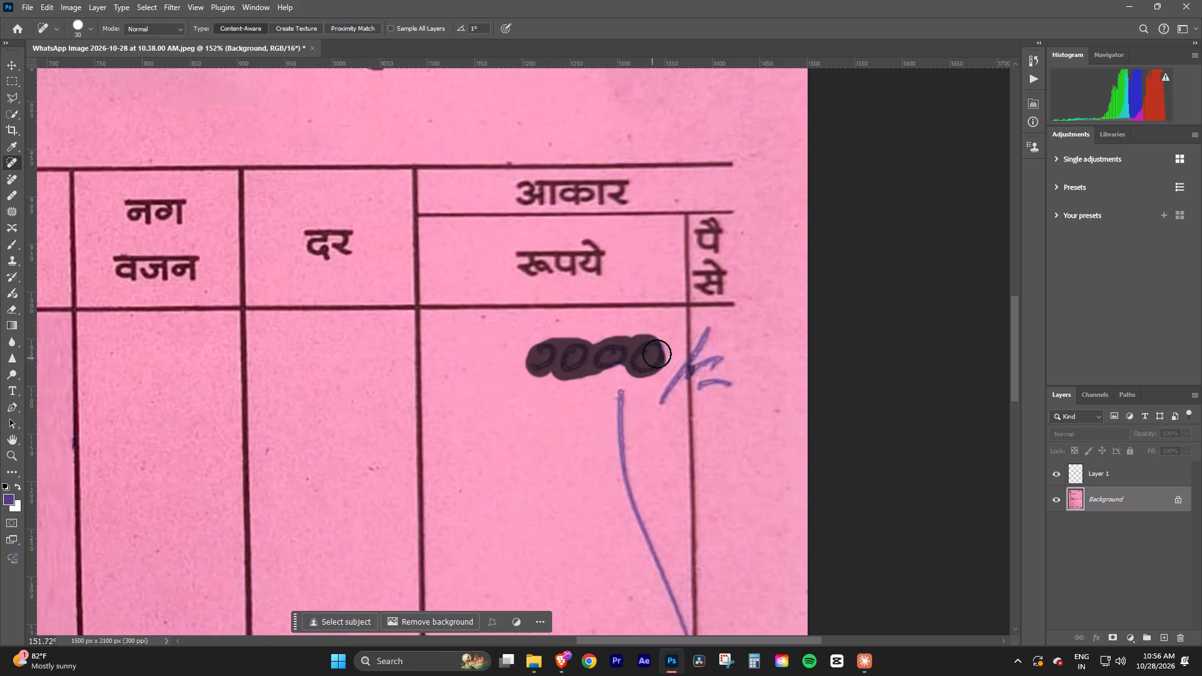
pyautogui.moveTo(657, 354); pyautogui.dragTo(647, 351)
pyautogui.moveTo(630, 364); pyautogui.dragTo(612, 369)
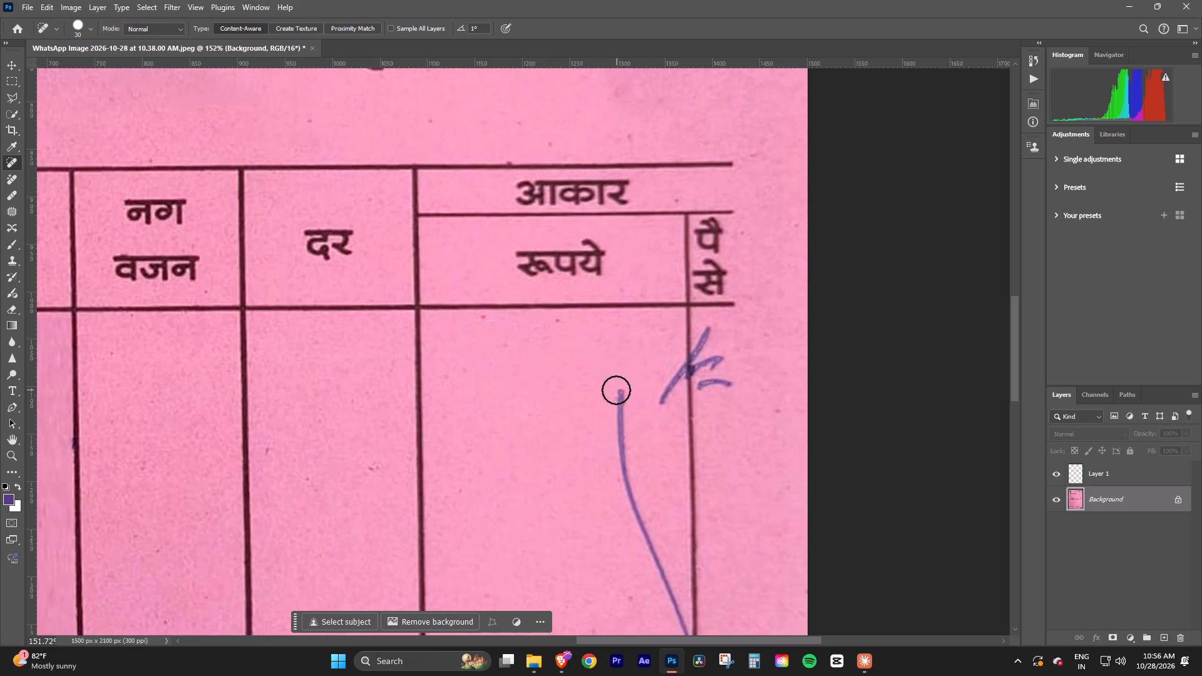
# Spot-heal the upper part of the long pen stroke running down the रूपये column, stopping short of the पैसे divider line.
pyautogui.moveTo(617, 398); pyautogui.dragTo(632, 473)
pyautogui.press('space')
pyautogui.press('space')
pyautogui.press('space')
pyautogui.press('space')
pyautogui.press('space')
pyautogui.press('space')
pyautogui.moveTo(629, 501); pyautogui.dragTo(580, 347)
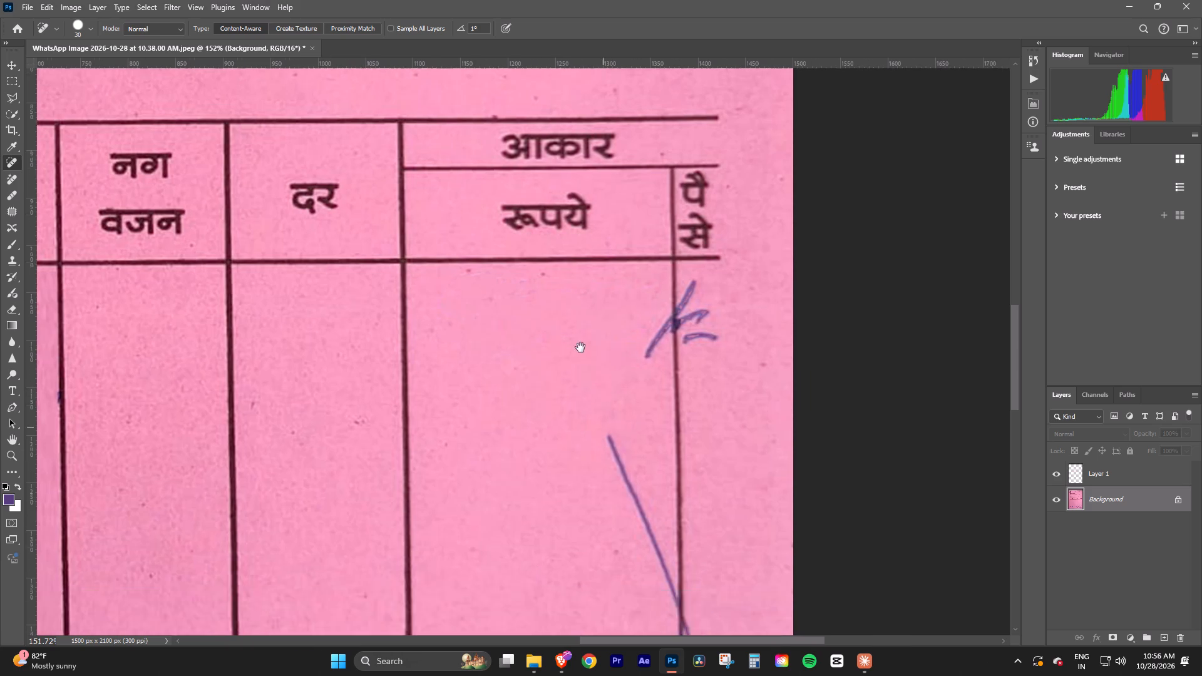
pyautogui.moveTo(580, 347); pyautogui.dragTo(578, 329)
pyautogui.moveTo(576, 310); pyautogui.dragTo(609, 414)
# Spot-heal the handwritten /= mark on both sides of the रूपये–पैसे divider line, leaving the ink directly on the line.
pyautogui.press('space')
pyautogui.press('space')
pyautogui.press('space')
pyautogui.press('space')
pyautogui.press('space')
pyautogui.press('space')
pyautogui.moveTo(595, 302); pyautogui.dragTo(569, 406)
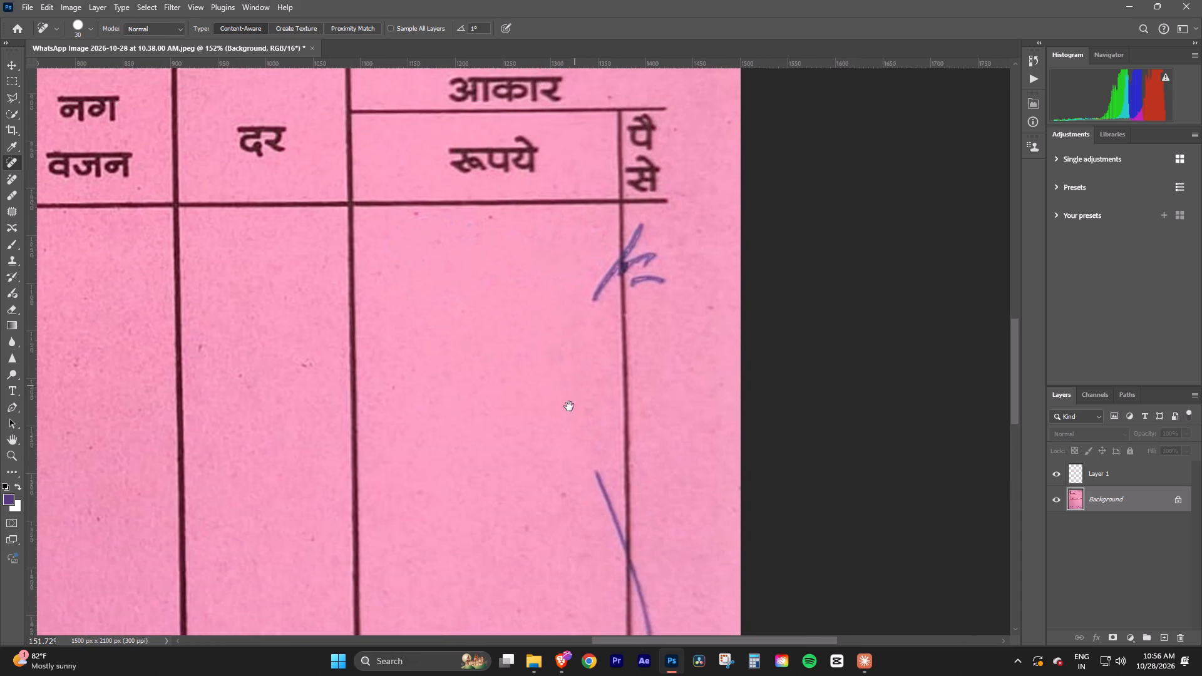
pyautogui.moveTo(569, 406); pyautogui.dragTo(565, 420)
pyautogui.click(645, 327)
pyautogui.click(629, 329)
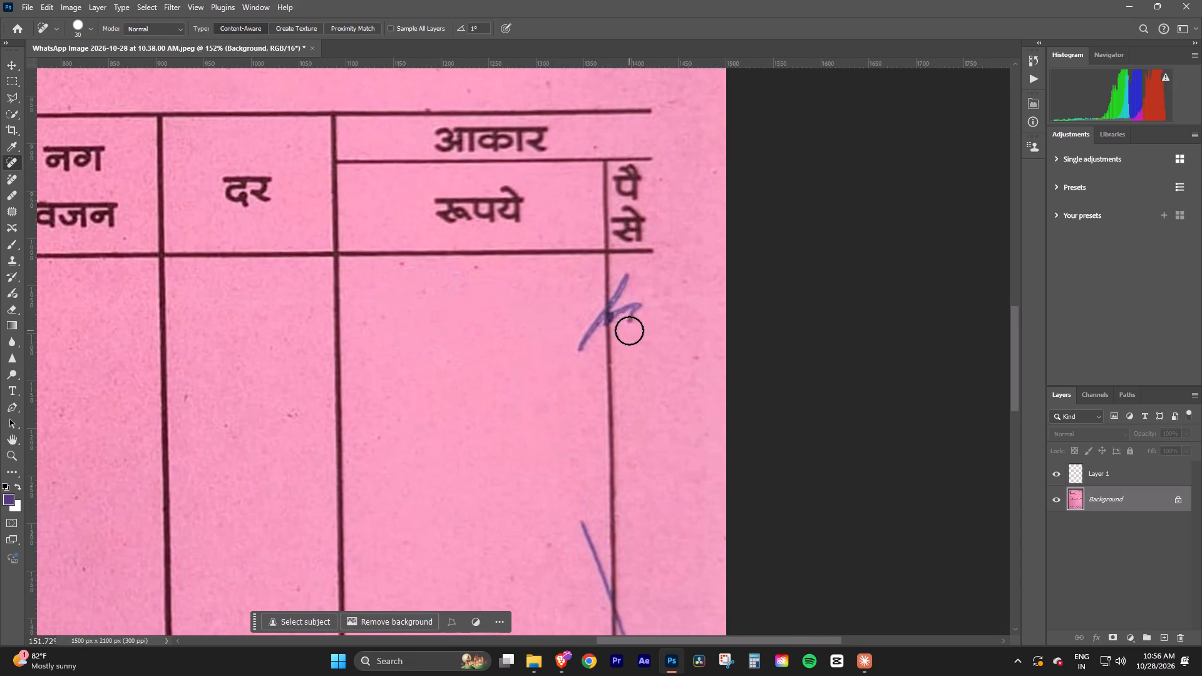
pyautogui.click(632, 311)
pyautogui.click(629, 282)
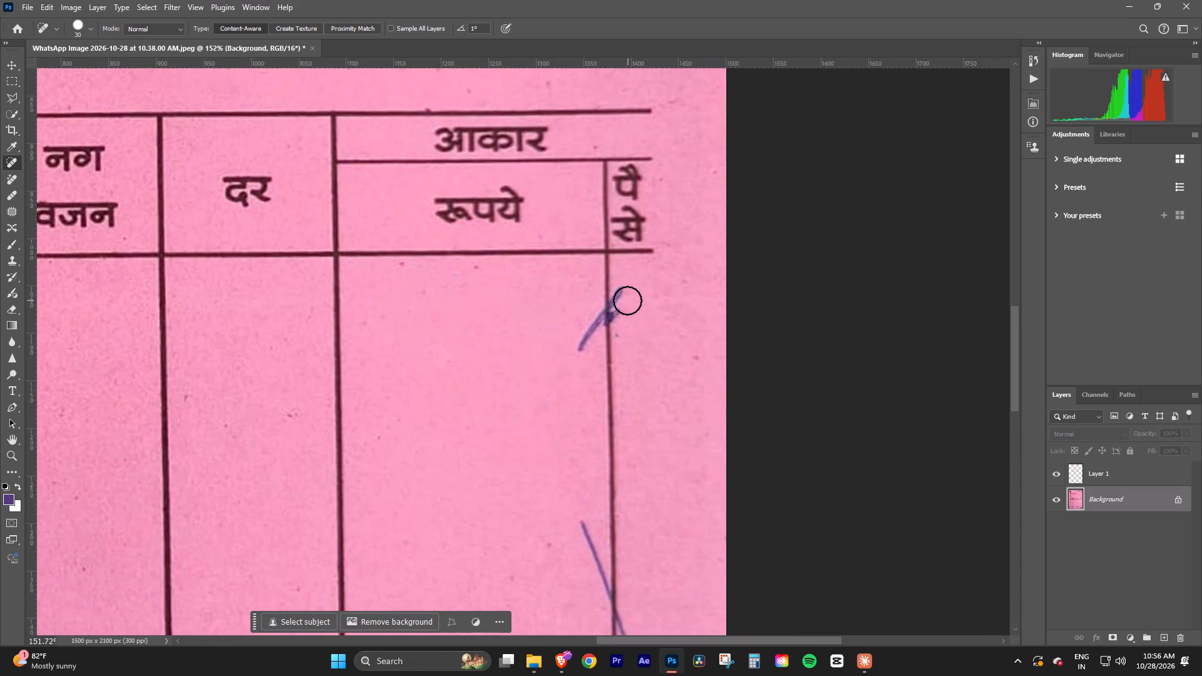
pyautogui.click(627, 297)
pyautogui.moveTo(583, 329); pyautogui.dragTo(577, 358)
pyautogui.press('space')
pyautogui.moveTo(577, 319); pyautogui.dragTo(579, 367)
pyautogui.moveTo(588, 365); pyautogui.dragTo(590, 381)
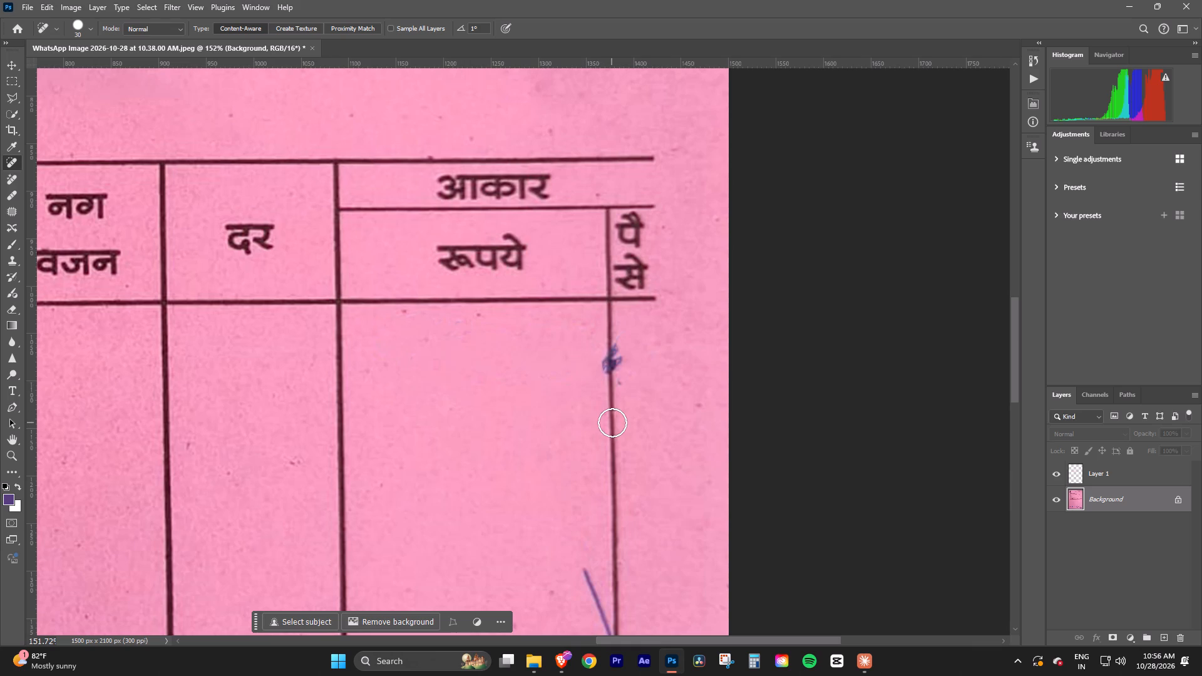
# Clone a clean piece of the रूपये–पैसे divider line over the leftover ink blot below the header with the Clone Stamp.
pyautogui.click(14, 262)
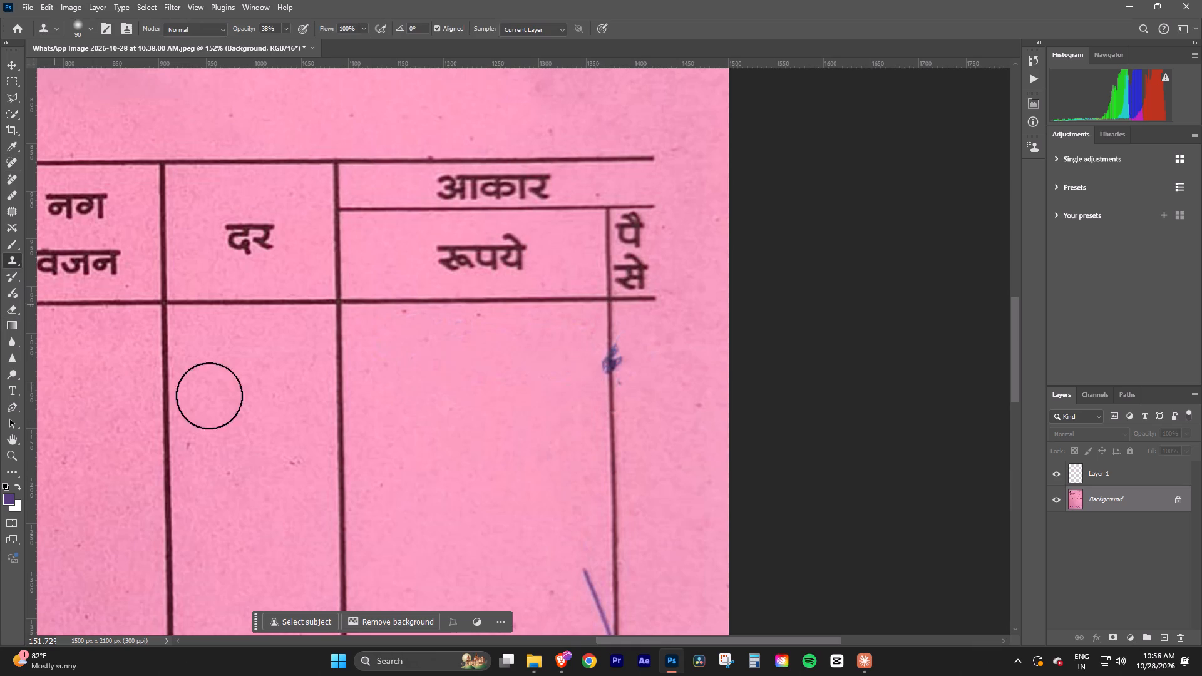
pyautogui.keyDown('alt'); pyautogui.click(612, 420); pyautogui.keyUp('alt')
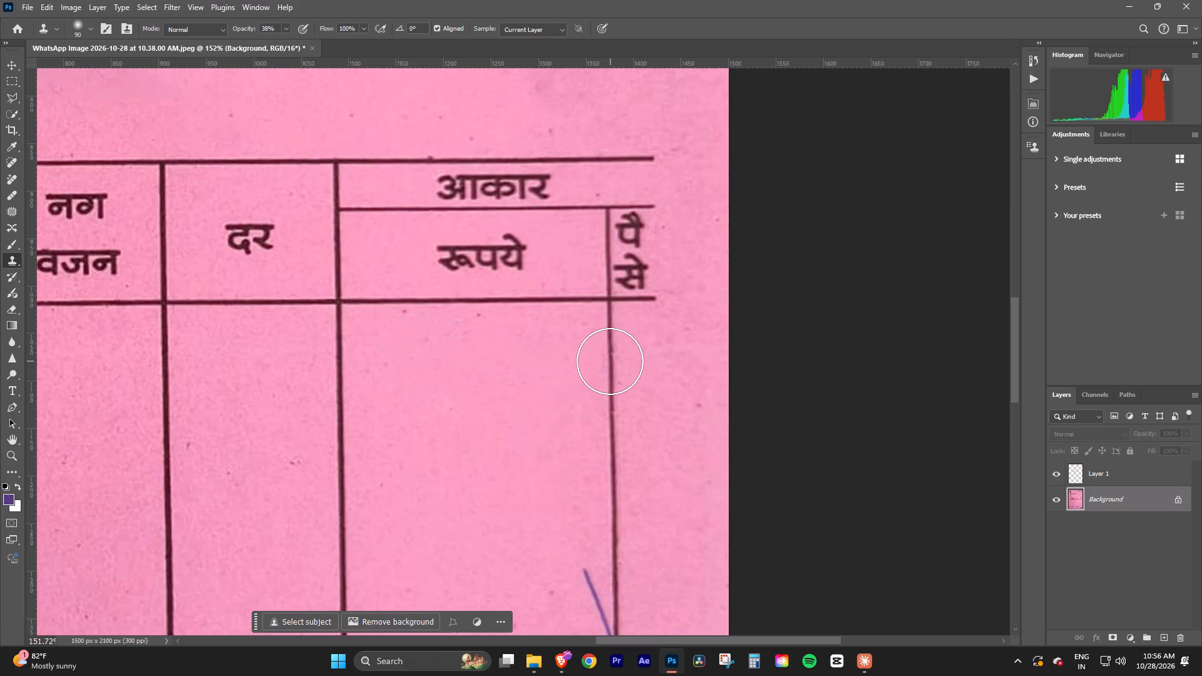
pyautogui.tripleClick(610, 361)
pyautogui.doubleClick(610, 361)
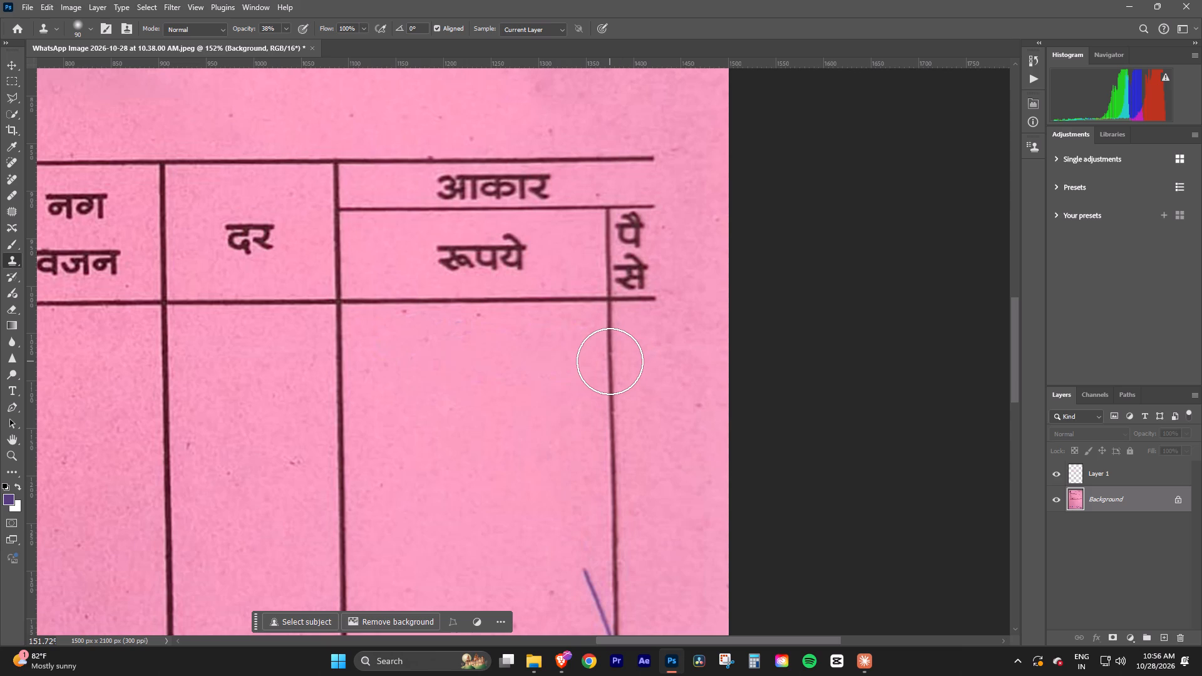
pyautogui.tripleClick(610, 361)
pyautogui.doubleClick(610, 361)
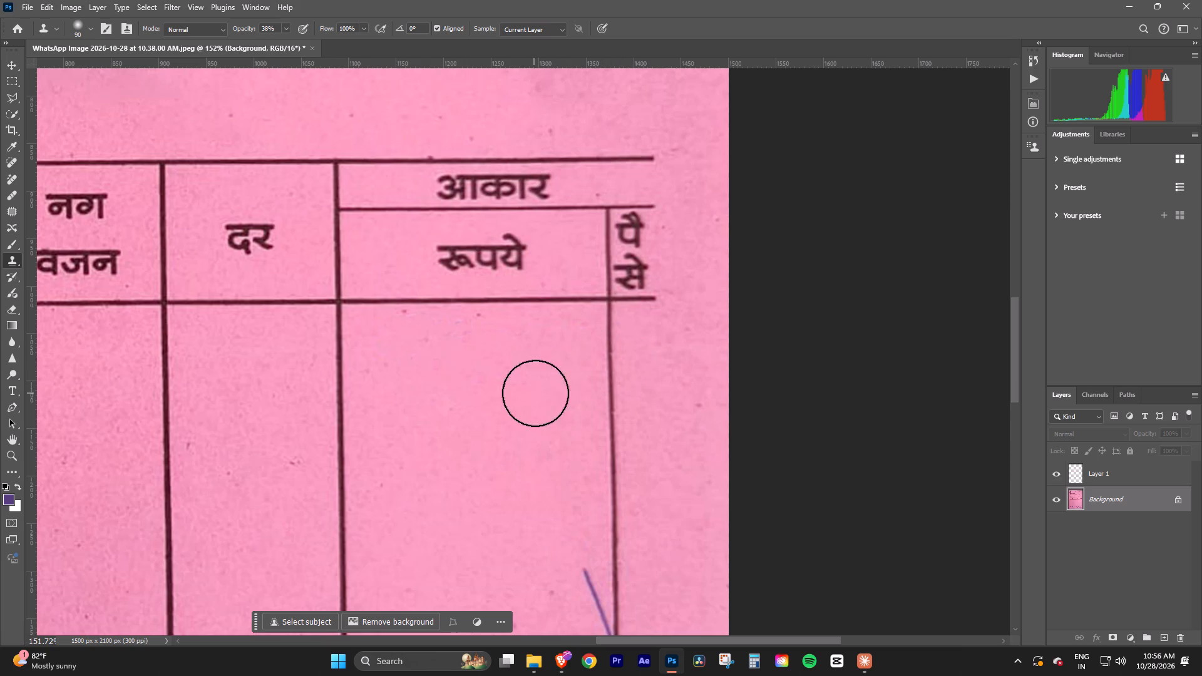
# Clone a clean piece of the रूपये–पैसे divider line over the spot where the long pen stroke crosses it.
pyautogui.press('space')
pyautogui.press('space')
pyautogui.press('space')
pyautogui.press('space')
pyautogui.press('space')
pyautogui.press('space')
pyautogui.press('space')
pyautogui.press('space')
pyautogui.press('space')
pyautogui.press('space')
pyautogui.press('space')
pyautogui.press('space')
pyautogui.press('space')
pyautogui.press('space')
pyautogui.press('space')
pyautogui.press('space')
pyautogui.press('space')
pyautogui.press('space')
pyautogui.moveTo(538, 436); pyautogui.dragTo(563, 154)
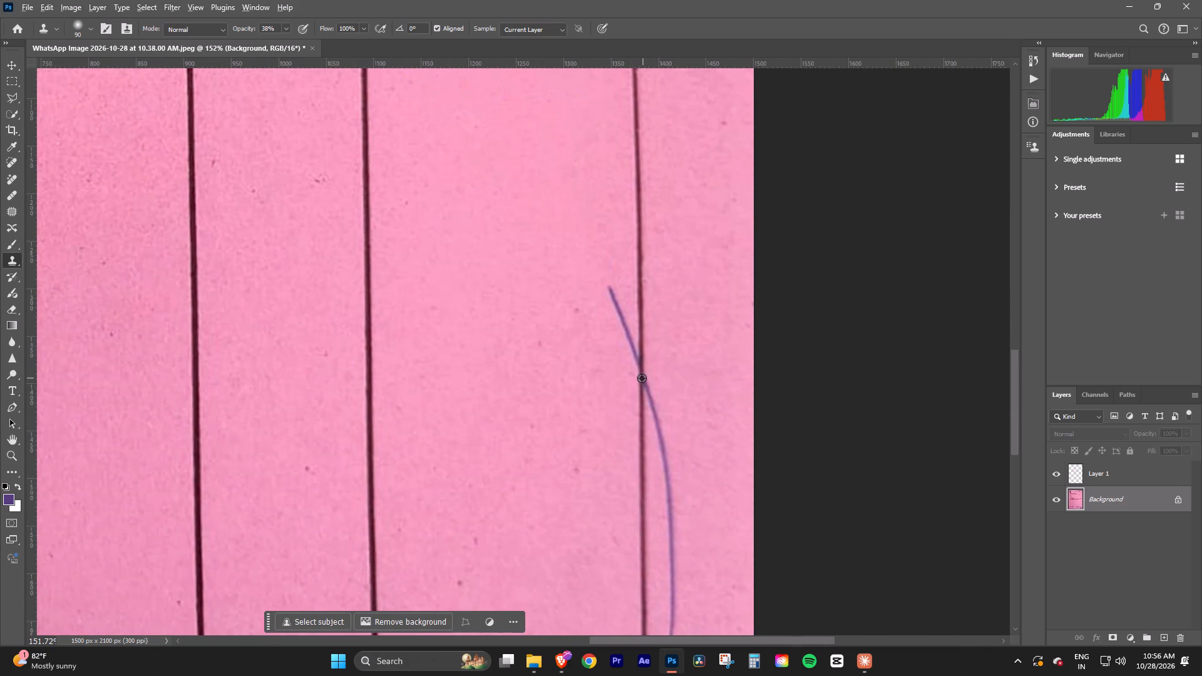
pyautogui.keyDown('alt'); pyautogui.click(639, 232); pyautogui.keyUp('alt')
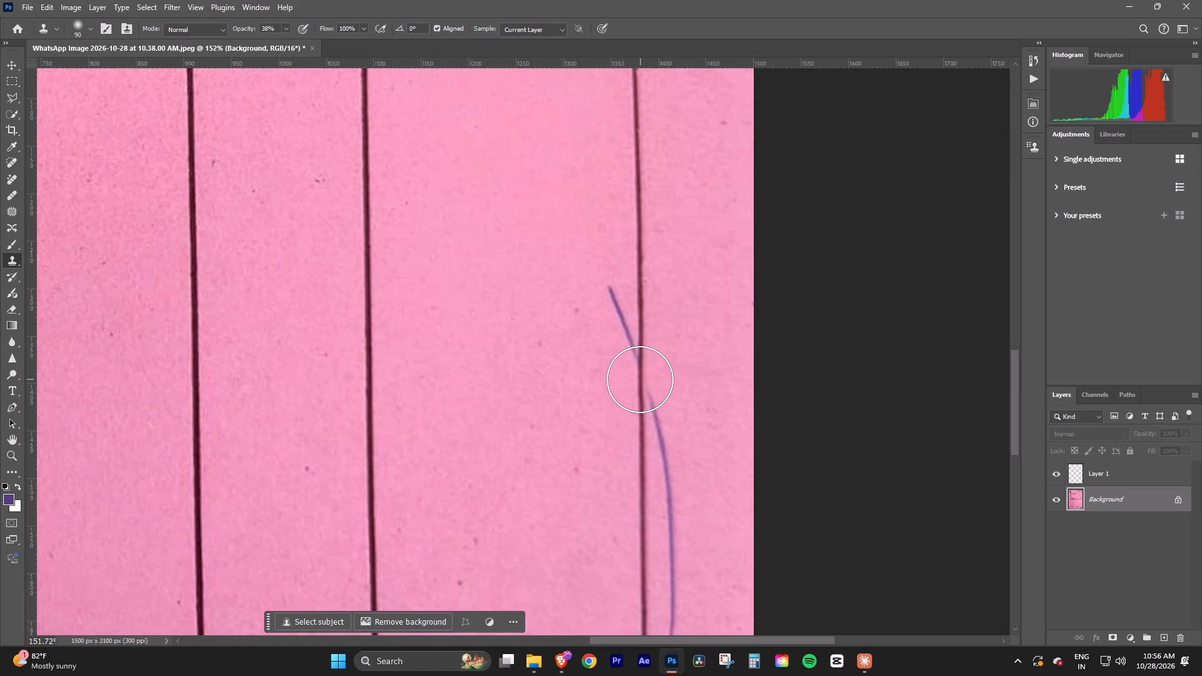
pyautogui.tripleClick(641, 379)
pyautogui.tripleClick(641, 379)
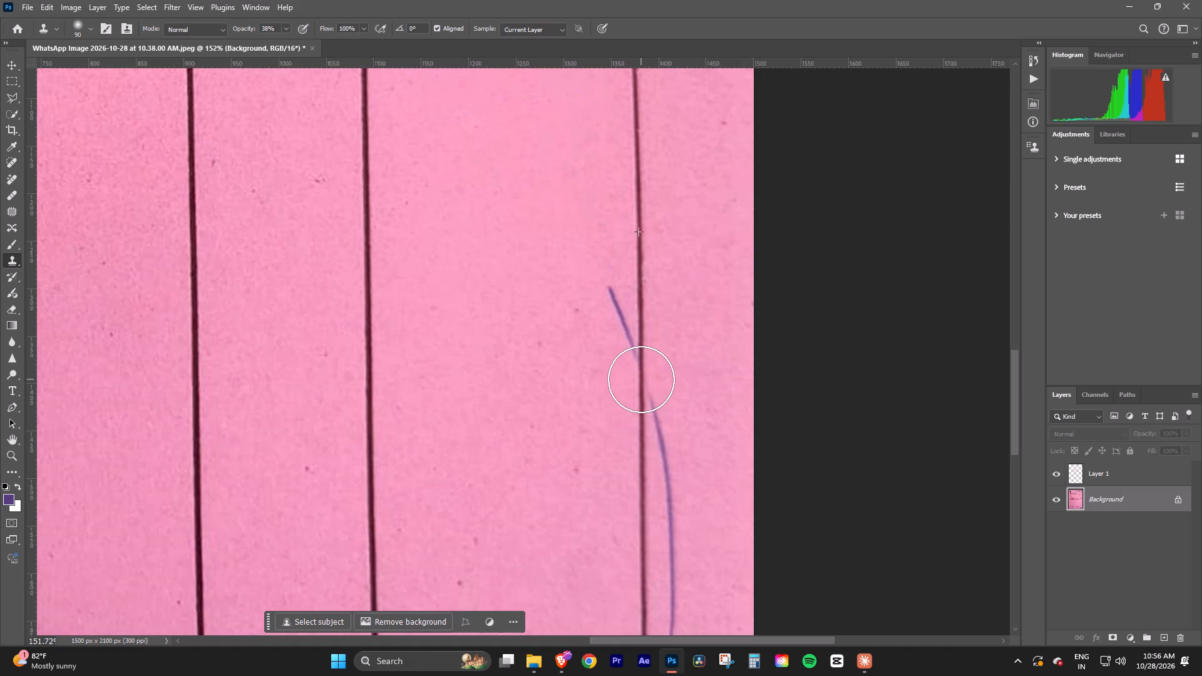
pyautogui.tripleClick(641, 379)
pyautogui.tripleClick(641, 379)
pyautogui.tripleClick(641, 379)
pyautogui.tripleClick(641, 379)
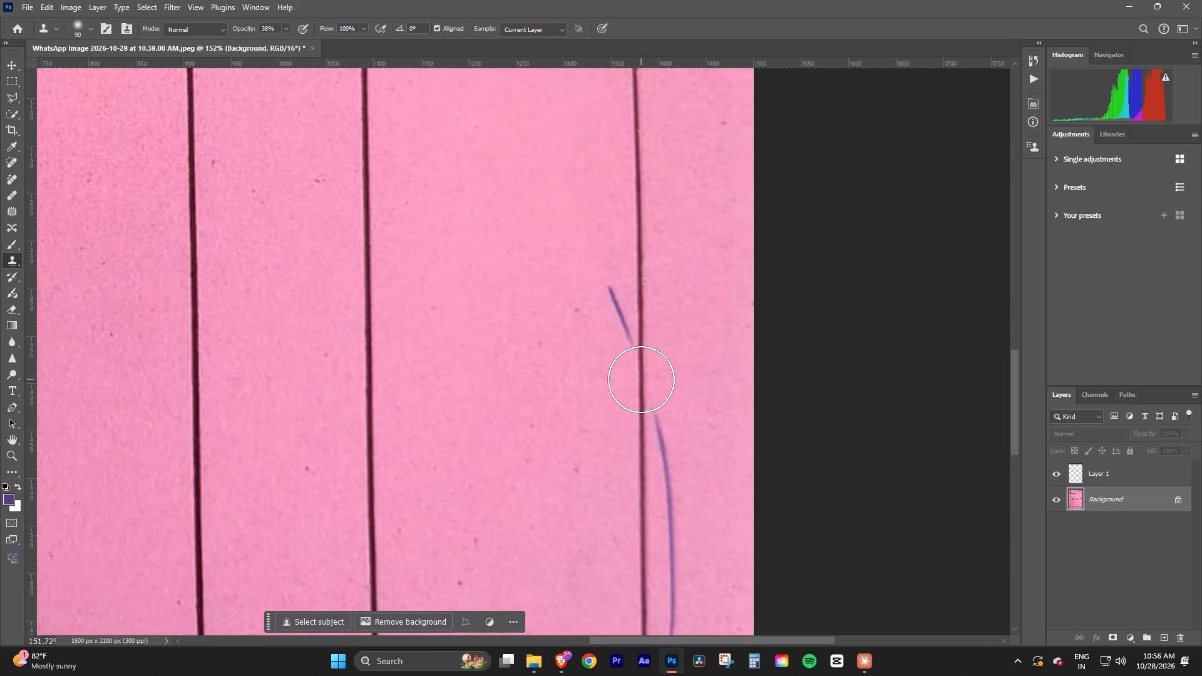
pyautogui.doubleClick(641, 379)
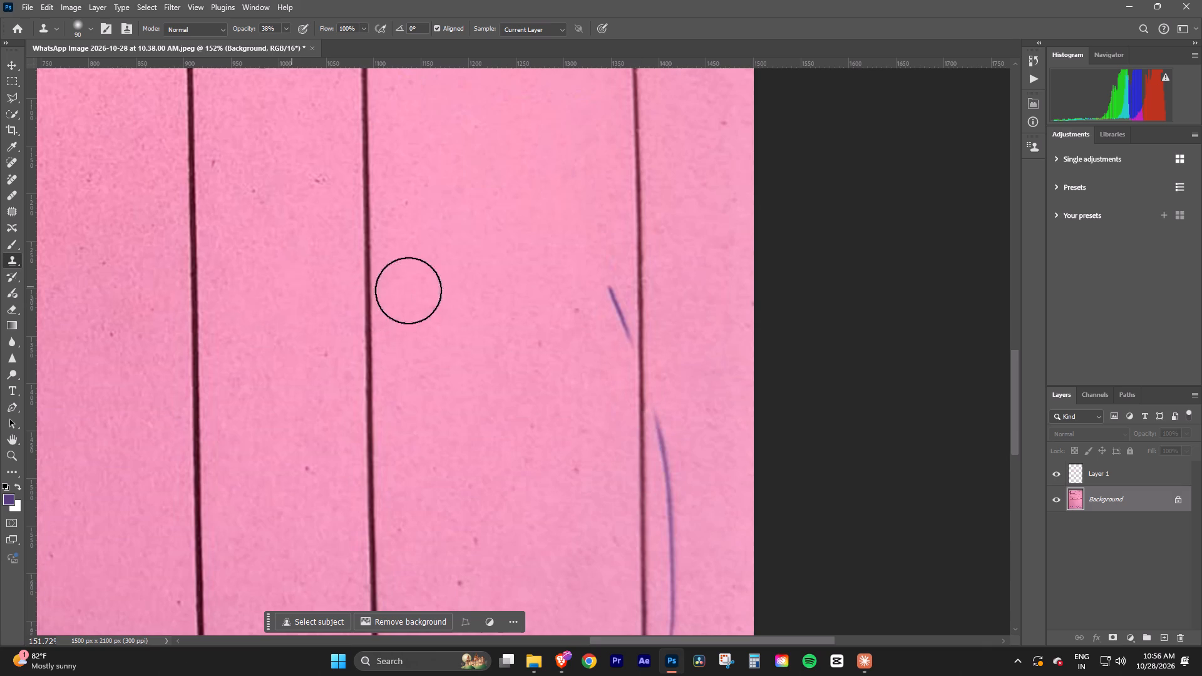
# Fade the short leftover pen stroke beside the रूपये–पैसे divider with the Clone Stamp and spot-heal it with a 15 px brush.
pyautogui.keyDown('alt'); pyautogui.click(547, 329); pyautogui.keyUp('alt')
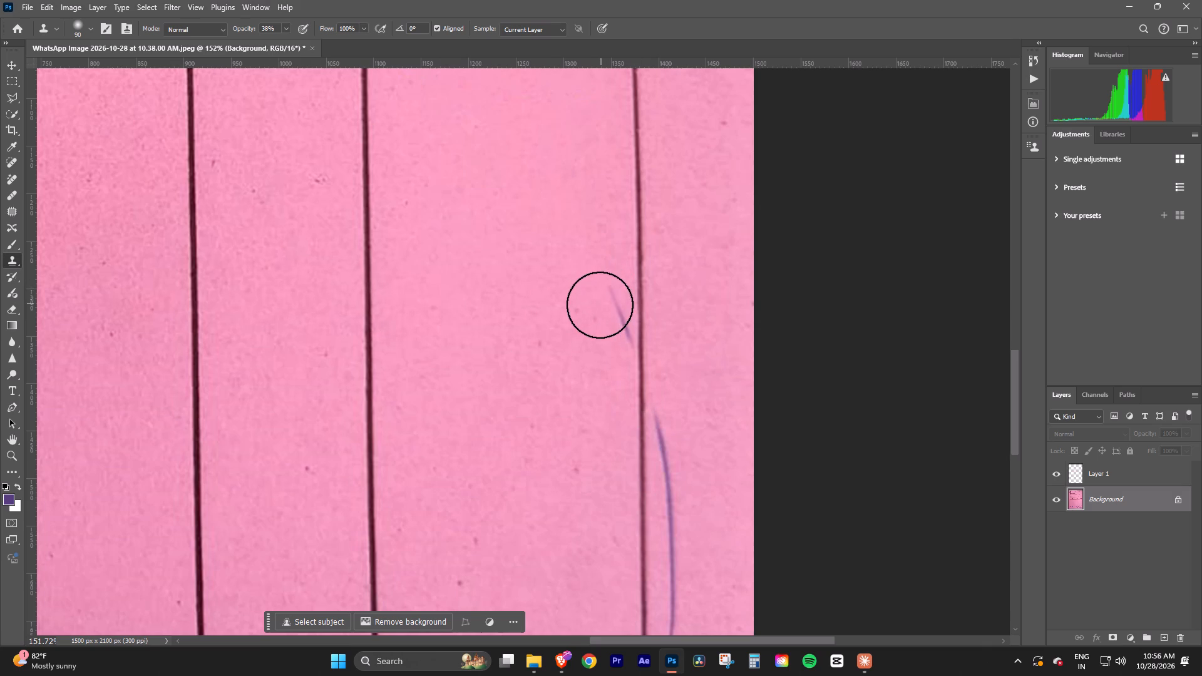
pyautogui.tripleClick(603, 302)
pyautogui.click(603, 302)
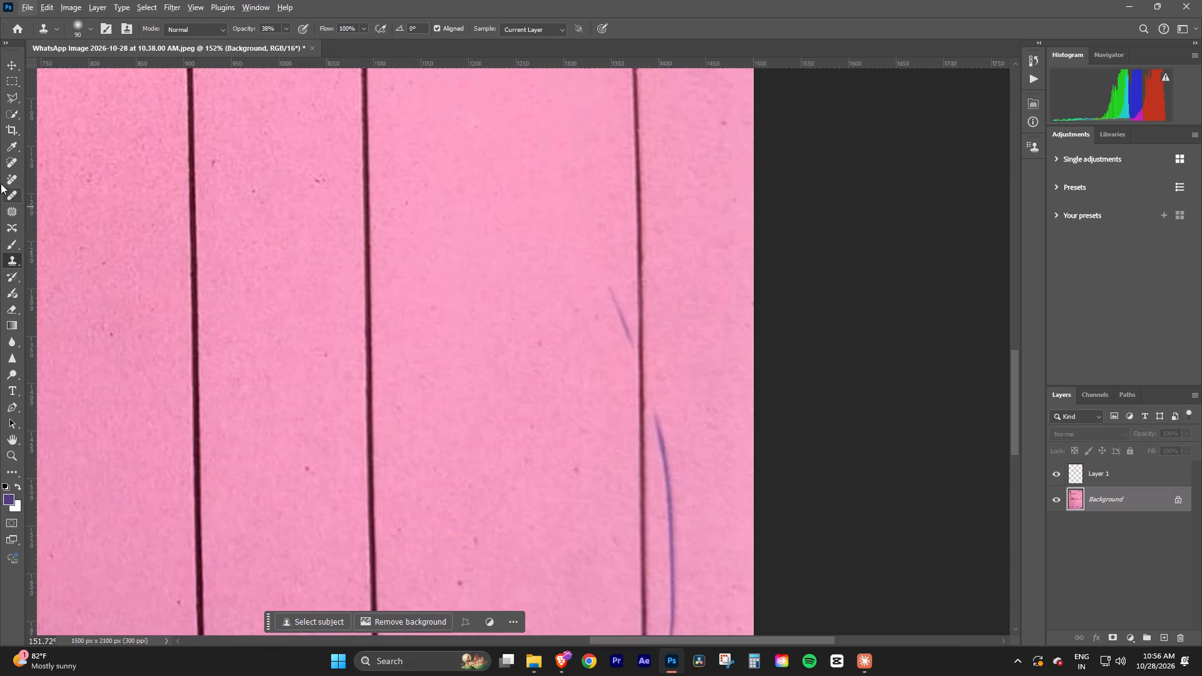
pyautogui.click(7, 162)
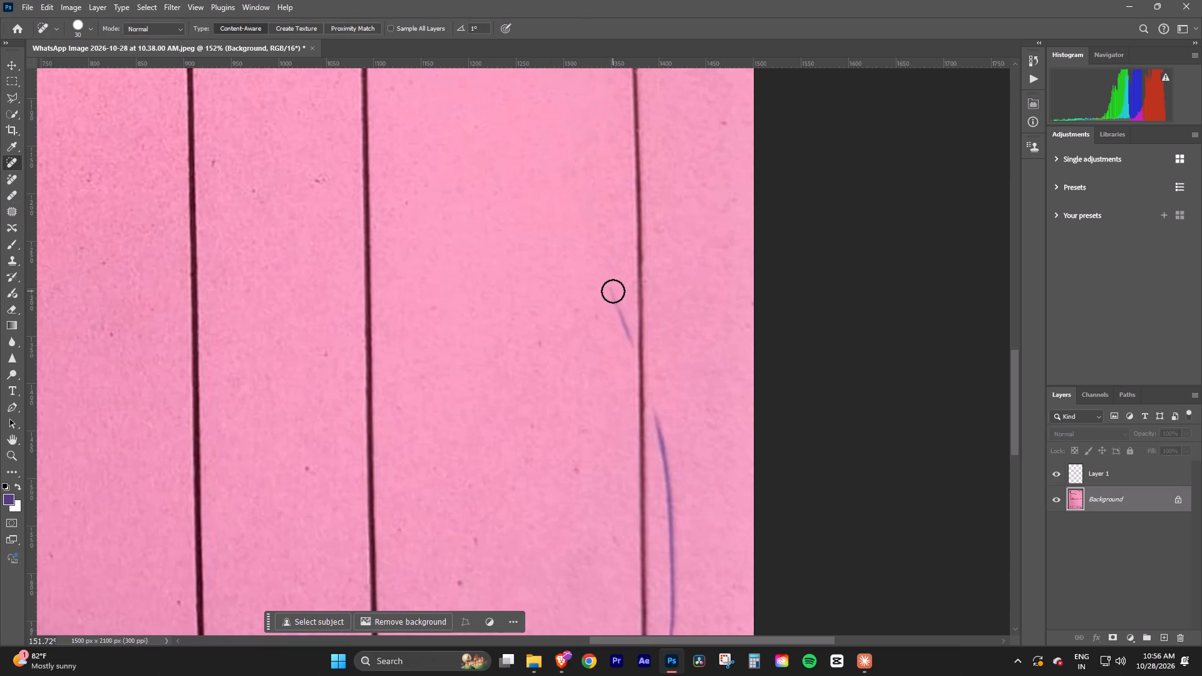
pyautogui.press('[')
pyautogui.press('[')
pyautogui.press('[')
pyautogui.moveTo(608, 288); pyautogui.dragTo(625, 347)
# Spot-heal the rest of the long pen stroke down the पैसे column to the एकूण row with a 25 px brush.
pyautogui.press('space')
pyautogui.press('space')
pyautogui.press('space')
pyautogui.press('space')
pyautogui.press('space')
pyautogui.press('space')
pyautogui.moveTo(593, 412); pyautogui.dragTo(578, 207)
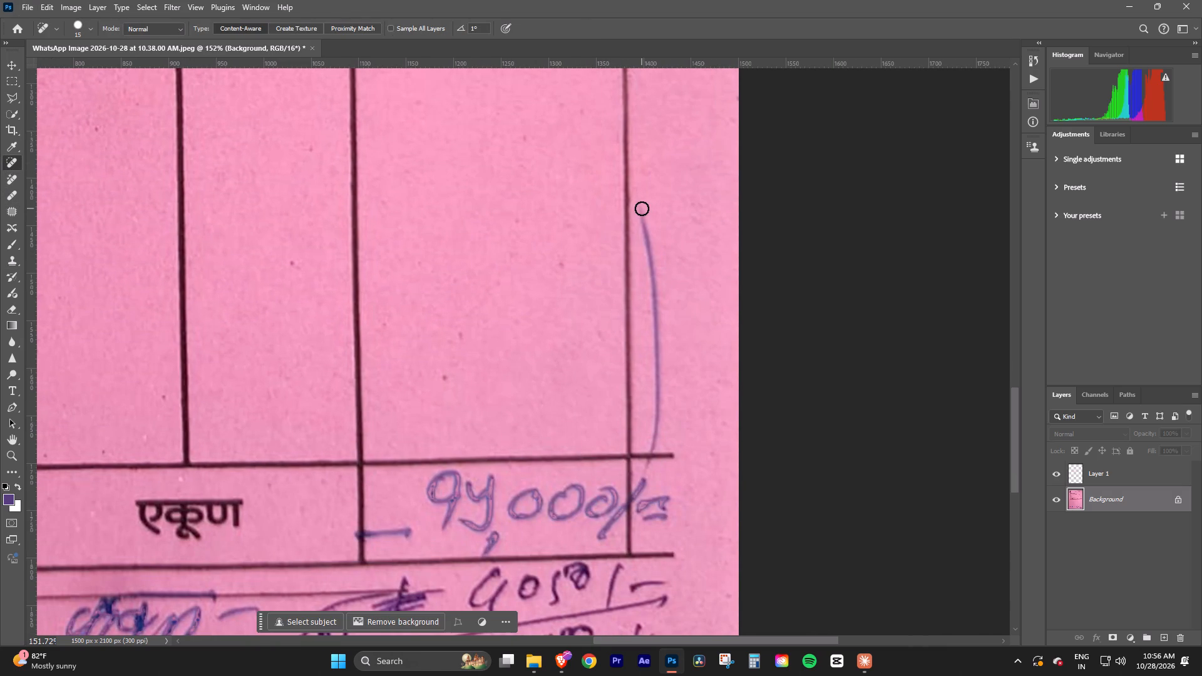
pyautogui.press(']')
pyautogui.press(']')
pyautogui.moveTo(647, 213); pyautogui.dragTo(657, 272)
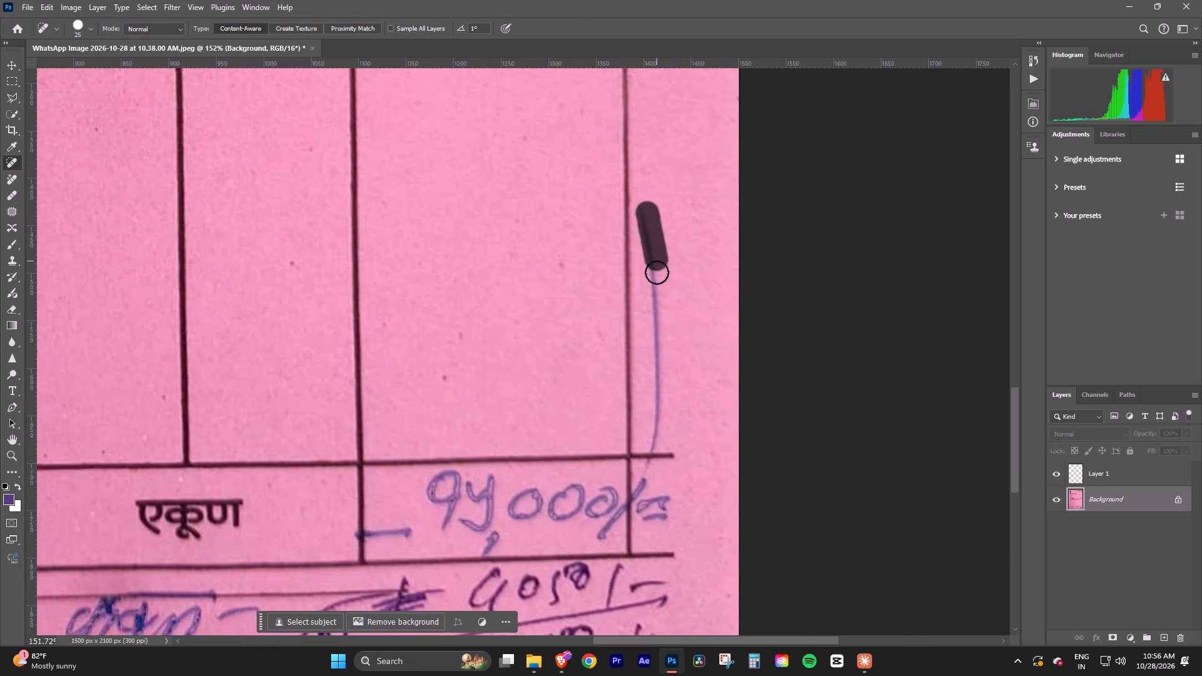
pyautogui.moveTo(657, 272); pyautogui.dragTo(648, 405)
pyautogui.press('space')
pyautogui.press('space')
pyautogui.moveTo(666, 381); pyautogui.dragTo(706, 199)
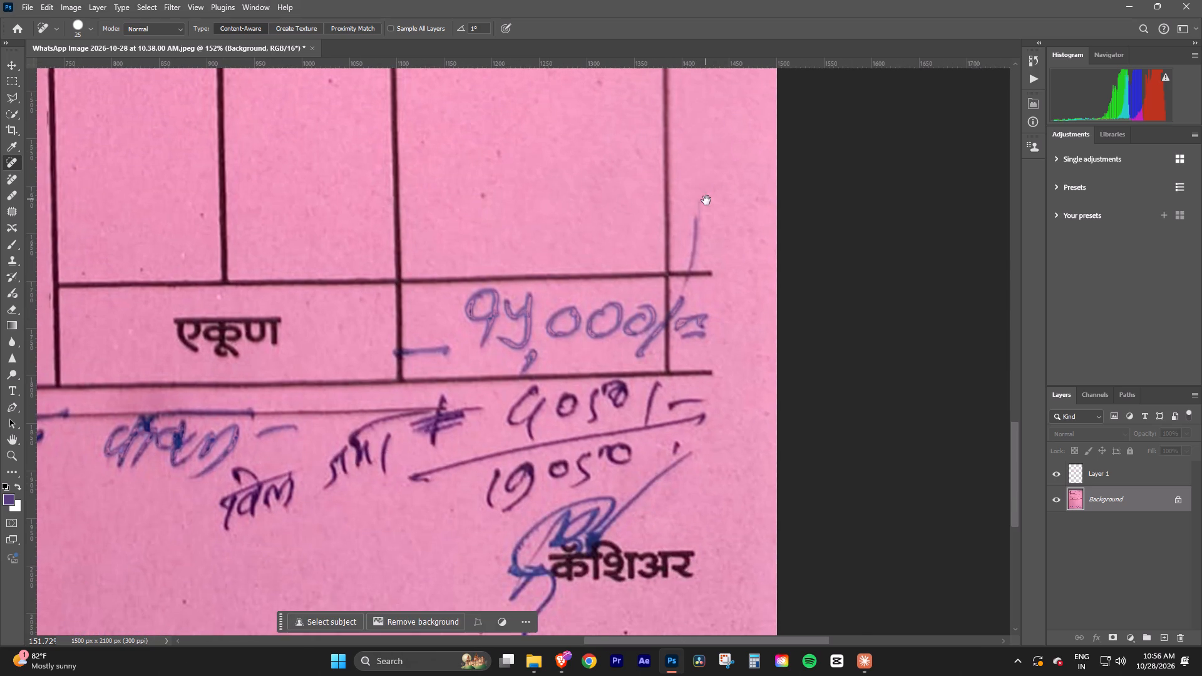
pyautogui.moveTo(707, 199); pyautogui.dragTo(696, 257)
# Spot-heal the handwritten = mark and the end of the slash in the पैसे cell of the एकूण row.
pyautogui.moveTo(698, 320); pyautogui.dragTo(705, 325)
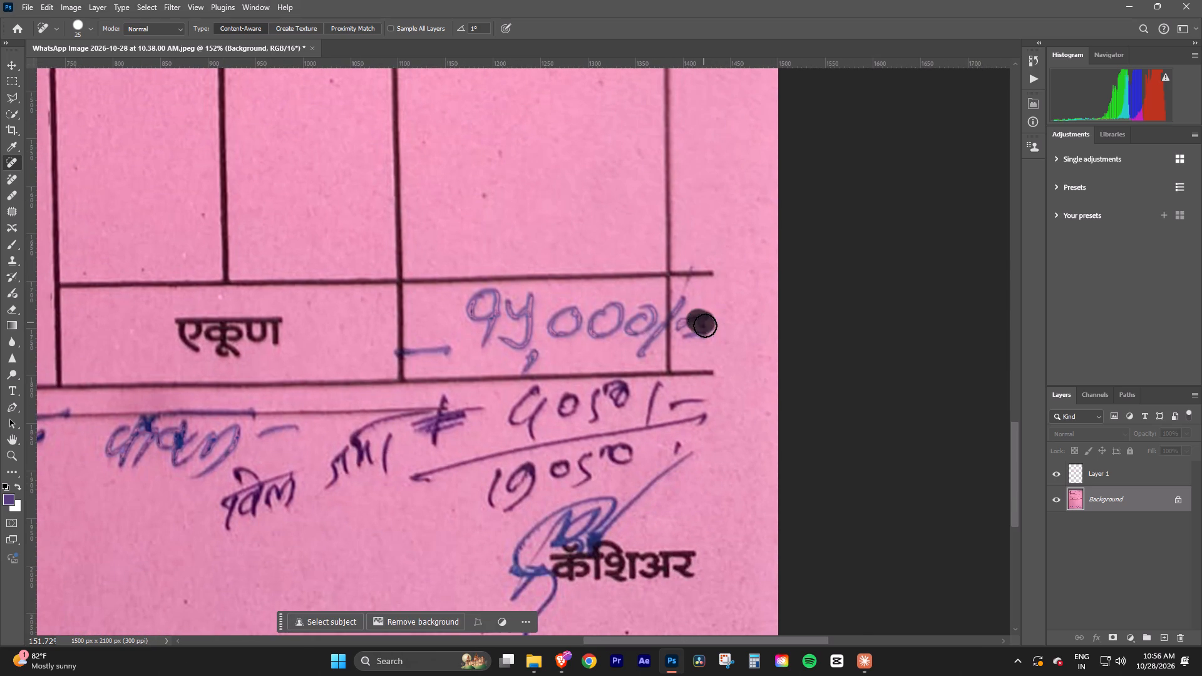
pyautogui.moveTo(705, 325); pyautogui.dragTo(703, 329)
pyautogui.click(692, 332)
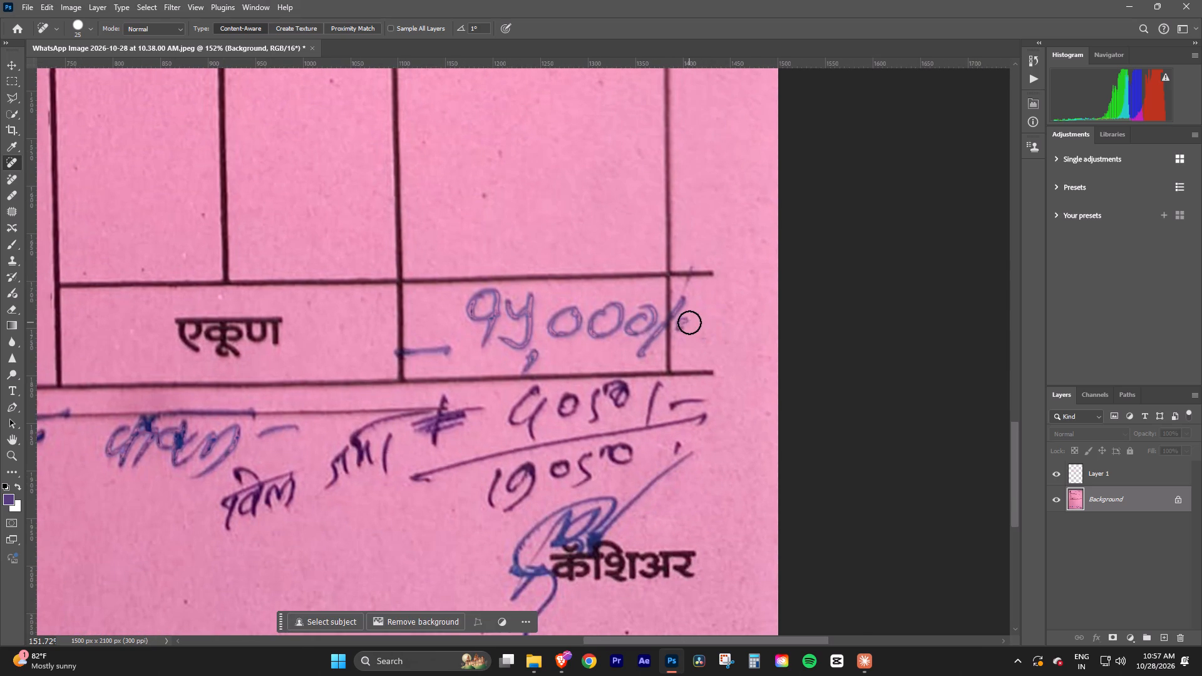
pyautogui.click(689, 325)
pyautogui.click(685, 326)
pyautogui.moveTo(688, 299); pyautogui.dragTo(688, 306)
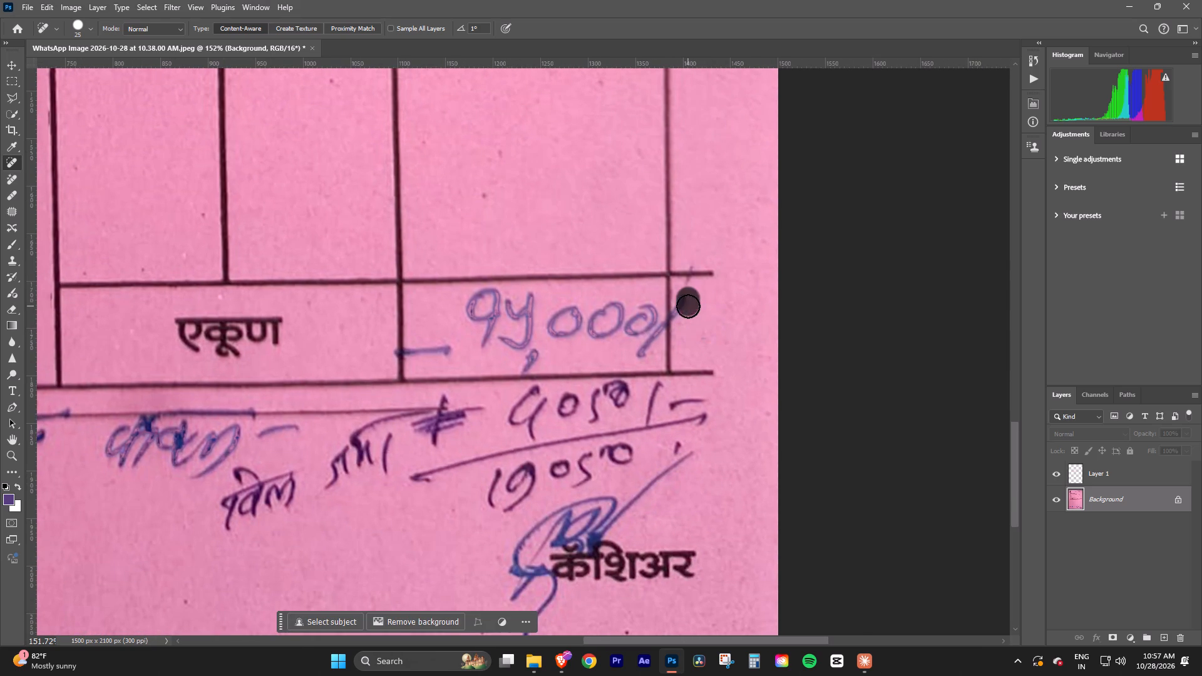
pyautogui.moveTo(688, 306); pyautogui.dragTo(684, 314)
pyautogui.click(681, 313)
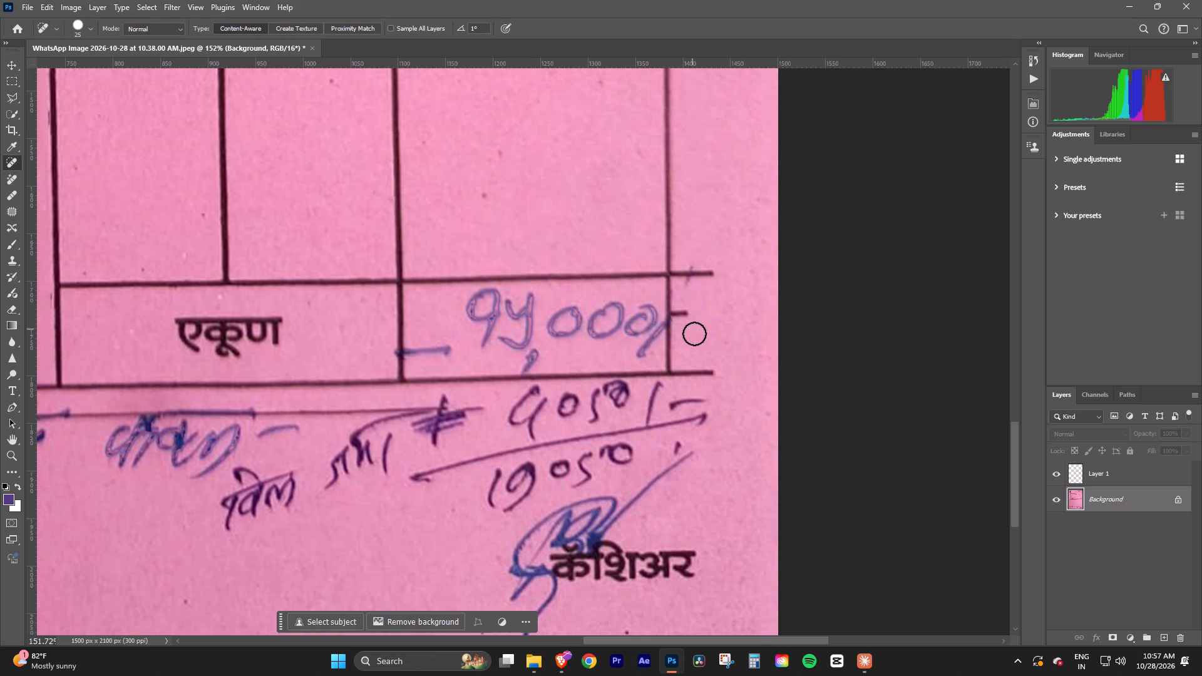
pyautogui.hotkey('ctrl', 'z')
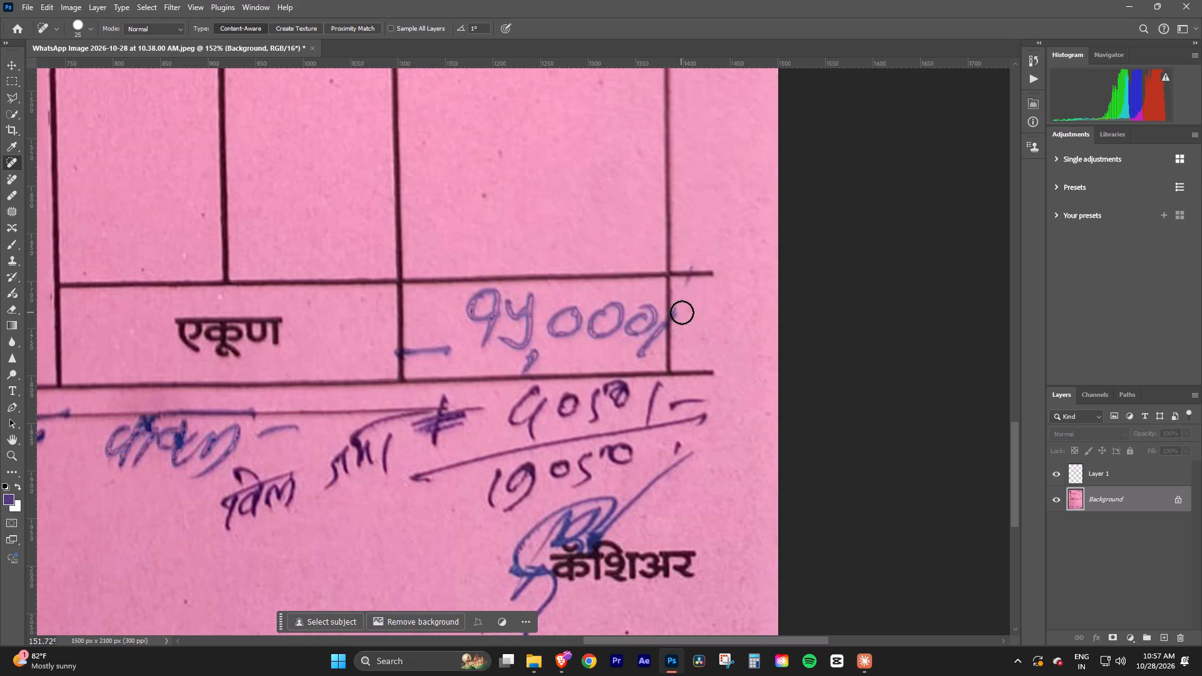
pyautogui.click(682, 312)
pyautogui.click(691, 290)
# Spot-heal the join between the first two amount digits and the handwritten dash before them in the एकूण row.
pyautogui.moveTo(486, 339); pyautogui.dragTo(509, 308)
pyautogui.moveTo(446, 347); pyautogui.dragTo(438, 347)
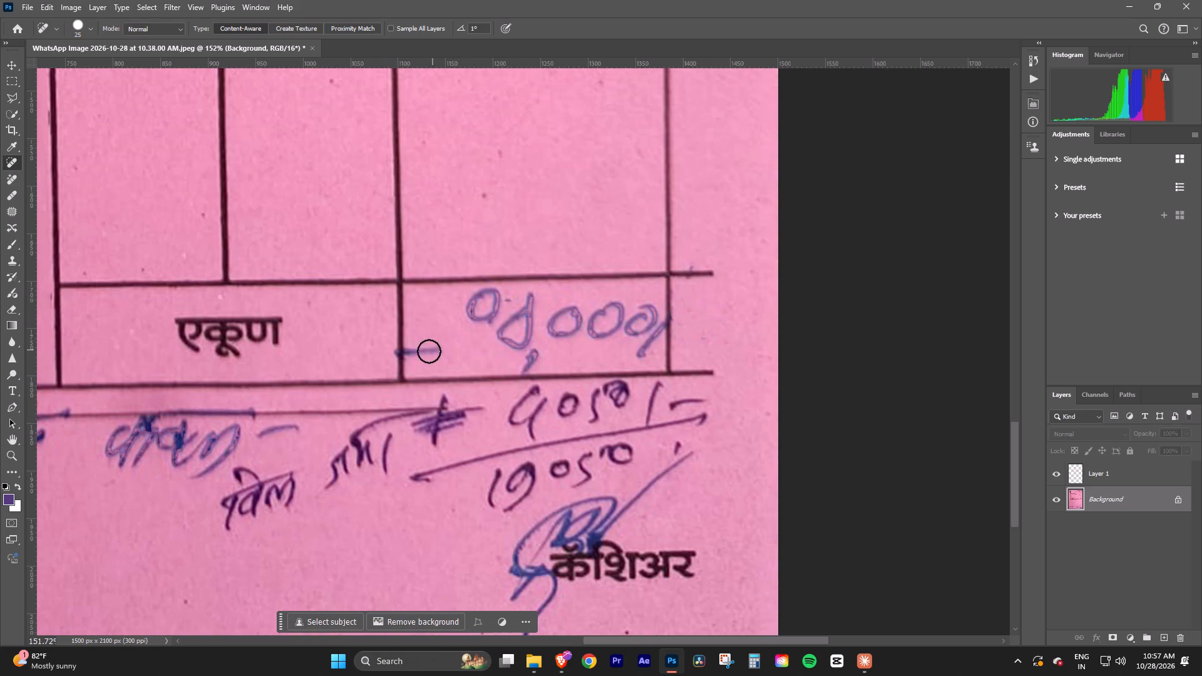
pyautogui.click(415, 353)
pyautogui.moveTo(436, 352); pyautogui.dragTo(426, 352)
# Spot-heal the first handwritten digit of the total amount in the एकूण row.
pyautogui.moveTo(495, 320); pyautogui.dragTo(504, 320)
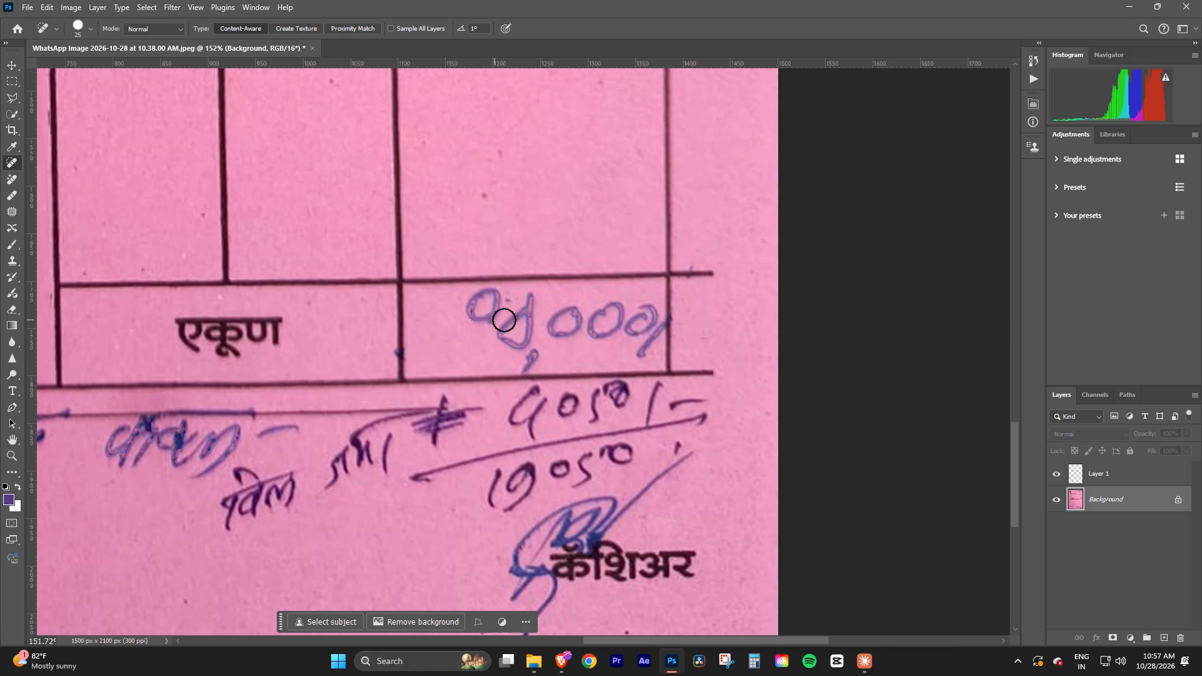
pyautogui.moveTo(504, 320); pyautogui.dragTo(503, 312)
pyautogui.moveTo(496, 297); pyautogui.dragTo(493, 319)
pyautogui.moveTo(480, 302); pyautogui.dragTo(480, 313)
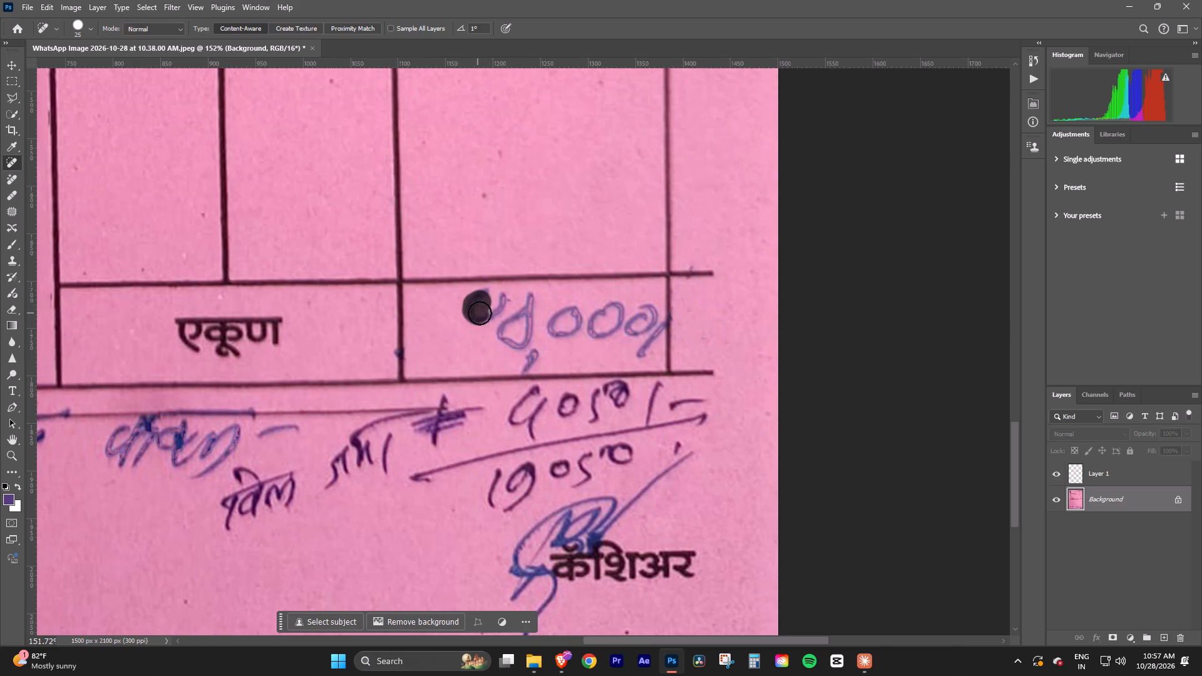
pyautogui.moveTo(480, 313); pyautogui.dragTo(499, 301)
pyautogui.click(483, 297)
pyautogui.click(501, 298)
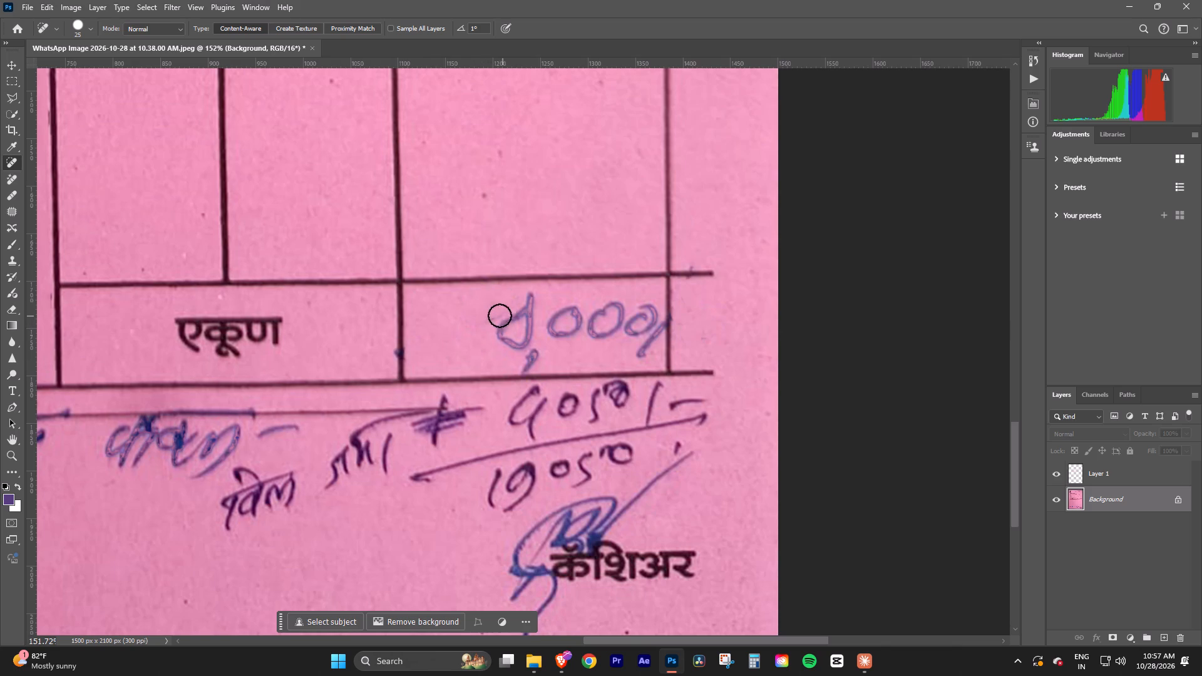
pyautogui.moveTo(495, 317); pyautogui.dragTo(481, 325)
# Spot-heal the second handwritten digit and the comma of the total amount in the एकूण row.
pyautogui.moveTo(509, 319); pyautogui.dragTo(501, 326)
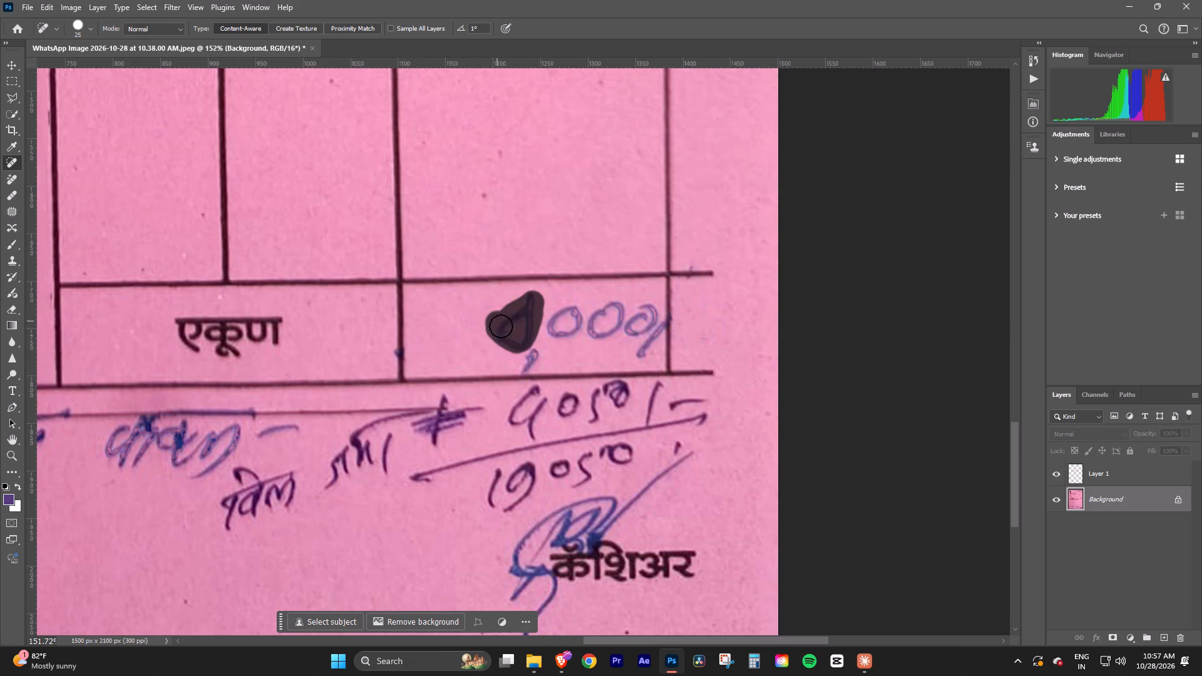
pyautogui.moveTo(501, 326); pyautogui.dragTo(526, 361)
pyautogui.moveTo(509, 336); pyautogui.dragTo(497, 319)
pyautogui.moveTo(515, 332); pyautogui.dragTo(532, 311)
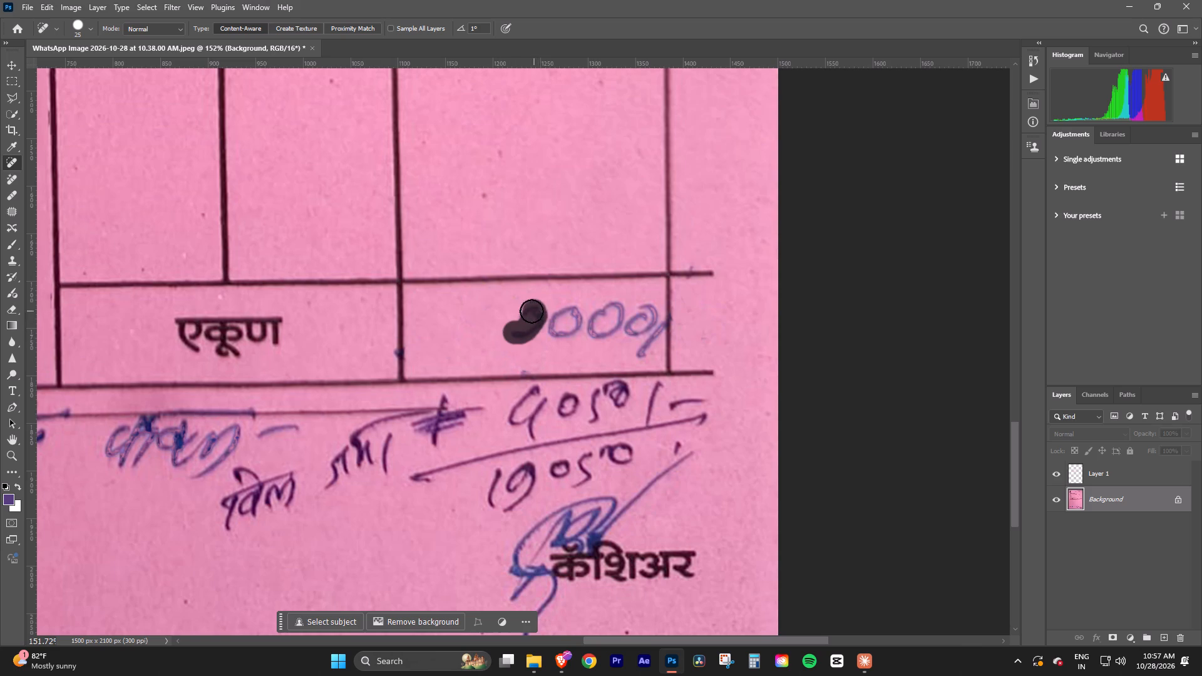
pyautogui.moveTo(532, 311); pyautogui.dragTo(527, 316)
pyautogui.moveTo(538, 313); pyautogui.dragTo(511, 331)
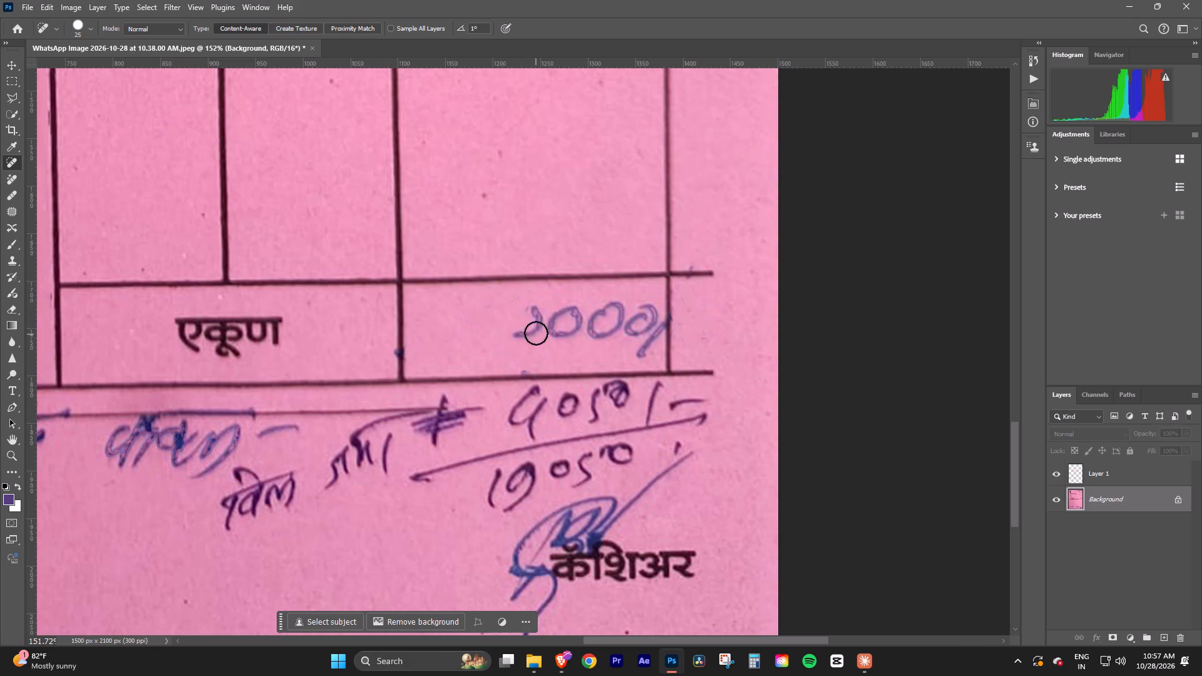
pyautogui.moveTo(536, 329); pyautogui.dragTo(535, 317)
pyautogui.click(525, 332)
pyautogui.moveTo(537, 308); pyautogui.dragTo(518, 331)
# Spot-heal the three handwritten zeros and slash in the एकूण row, including stray marks and the comma's tail near the bottom line.
pyautogui.moveTo(542, 332); pyautogui.dragTo(532, 317)
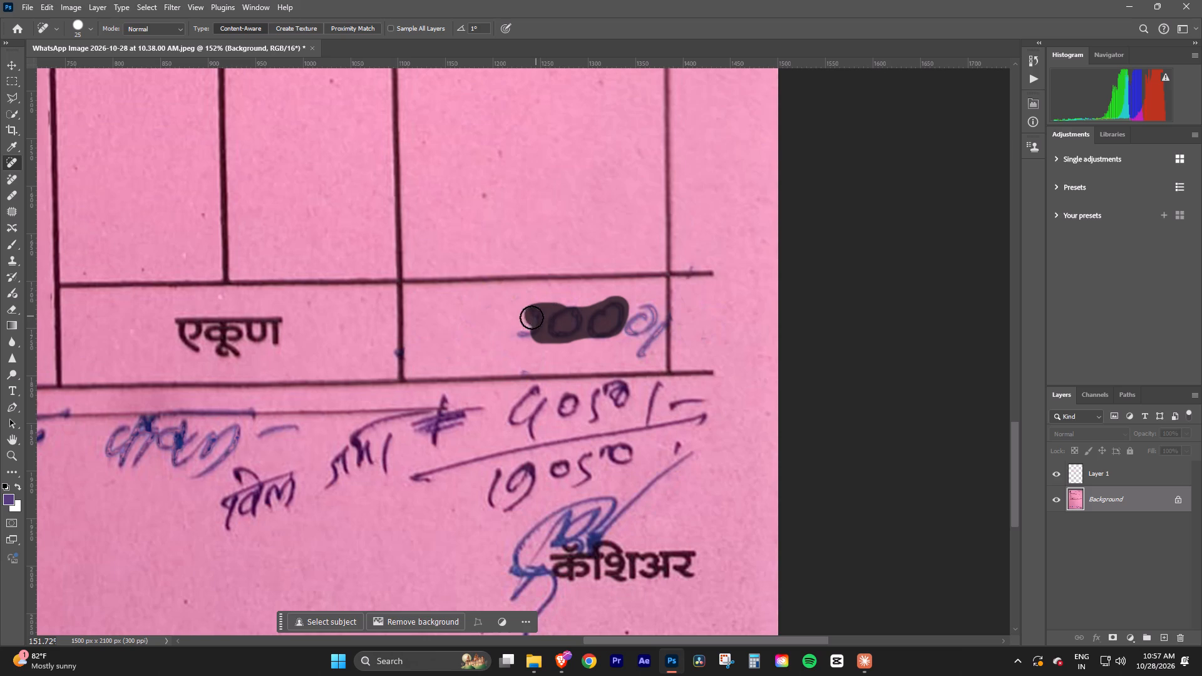
pyautogui.moveTo(532, 317); pyautogui.dragTo(629, 326)
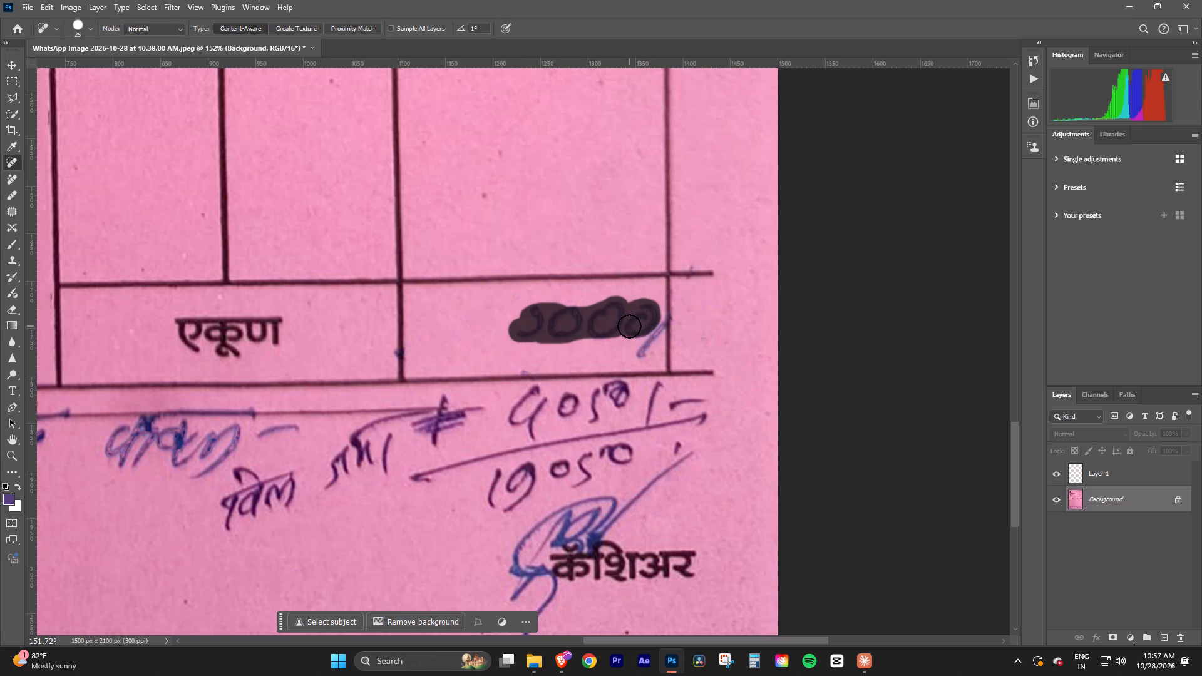
pyautogui.moveTo(629, 326); pyautogui.dragTo(653, 322)
pyautogui.click(572, 305)
pyautogui.moveTo(592, 337); pyautogui.dragTo(664, 338)
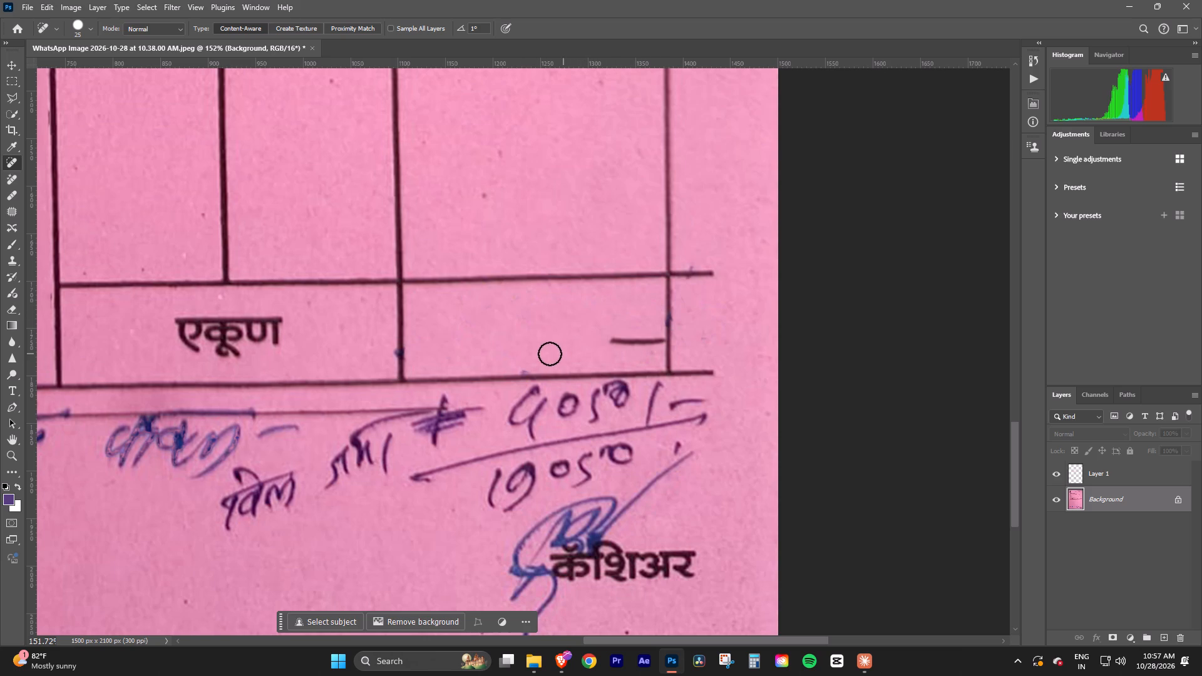
pyautogui.click(526, 367)
pyautogui.hotkey('ctrl', 'z')
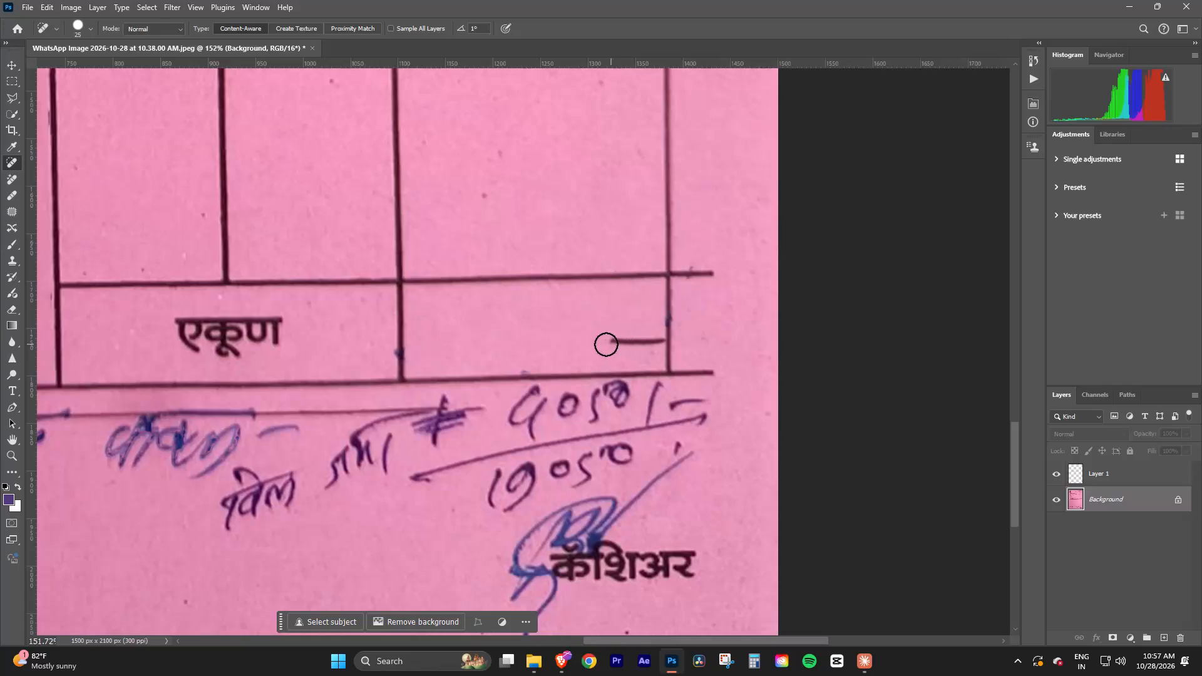
pyautogui.hotkey('ctrl', 'z')
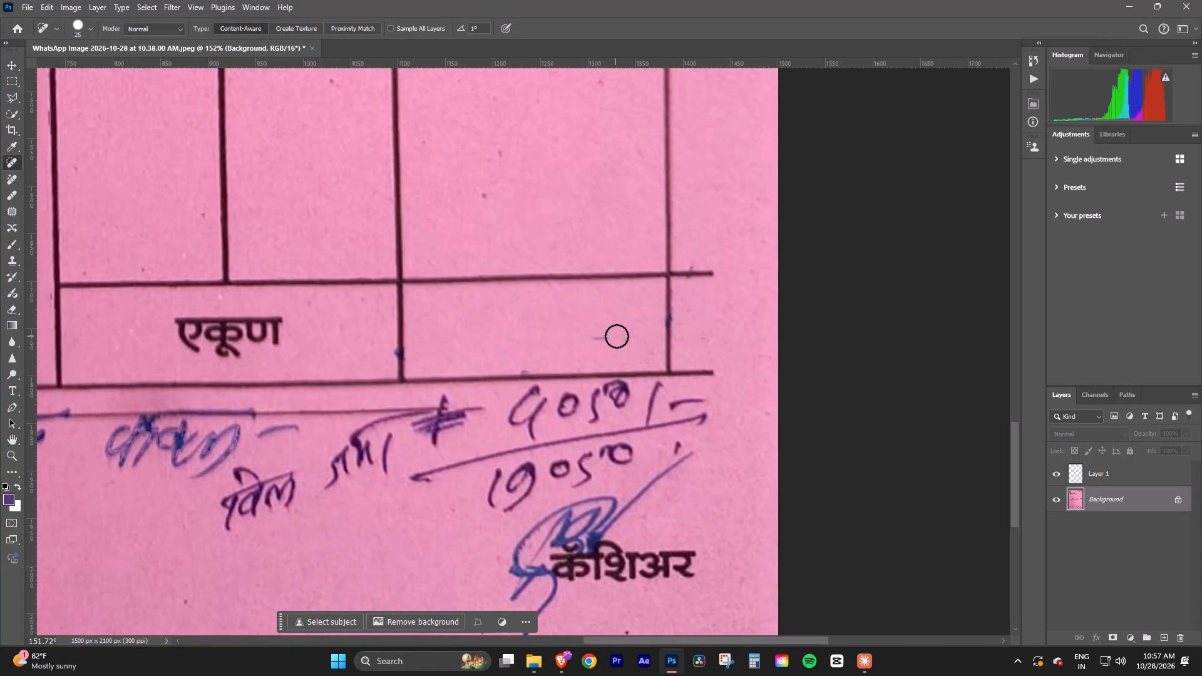
pyautogui.moveTo(617, 336); pyautogui.dragTo(590, 337)
pyautogui.click(523, 363)
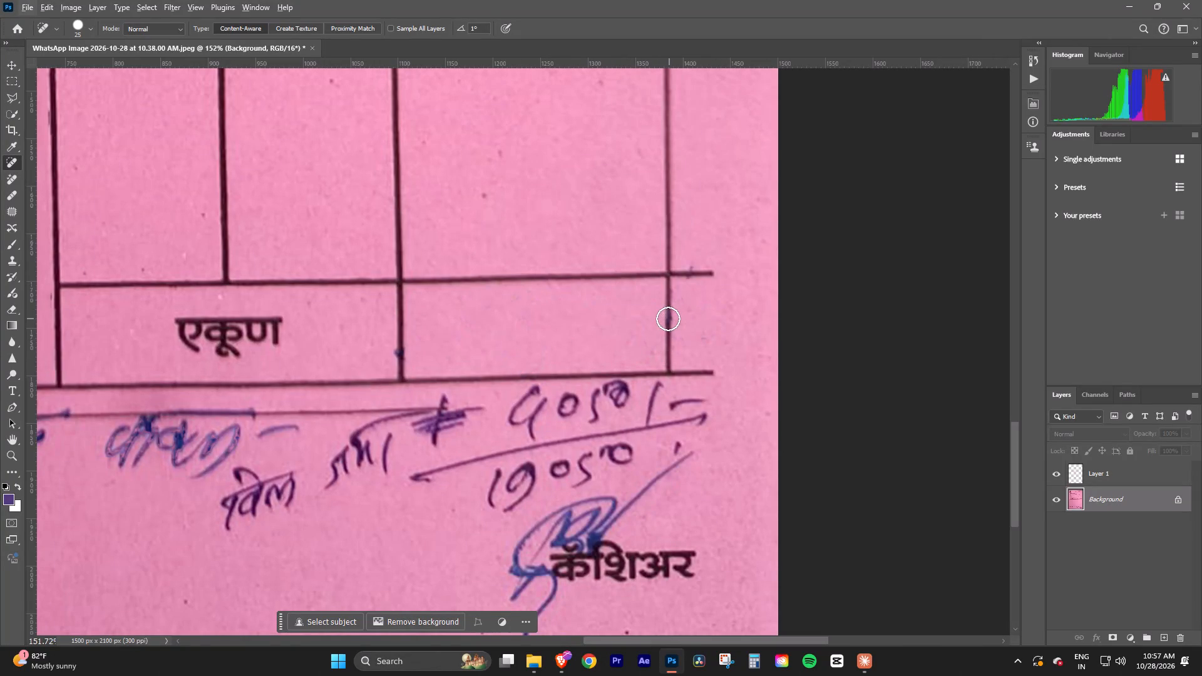
# Spot-heal the ink blots on the two vertical lines bounding the रूपये cell of the एकूण row.
pyautogui.click(668, 319)
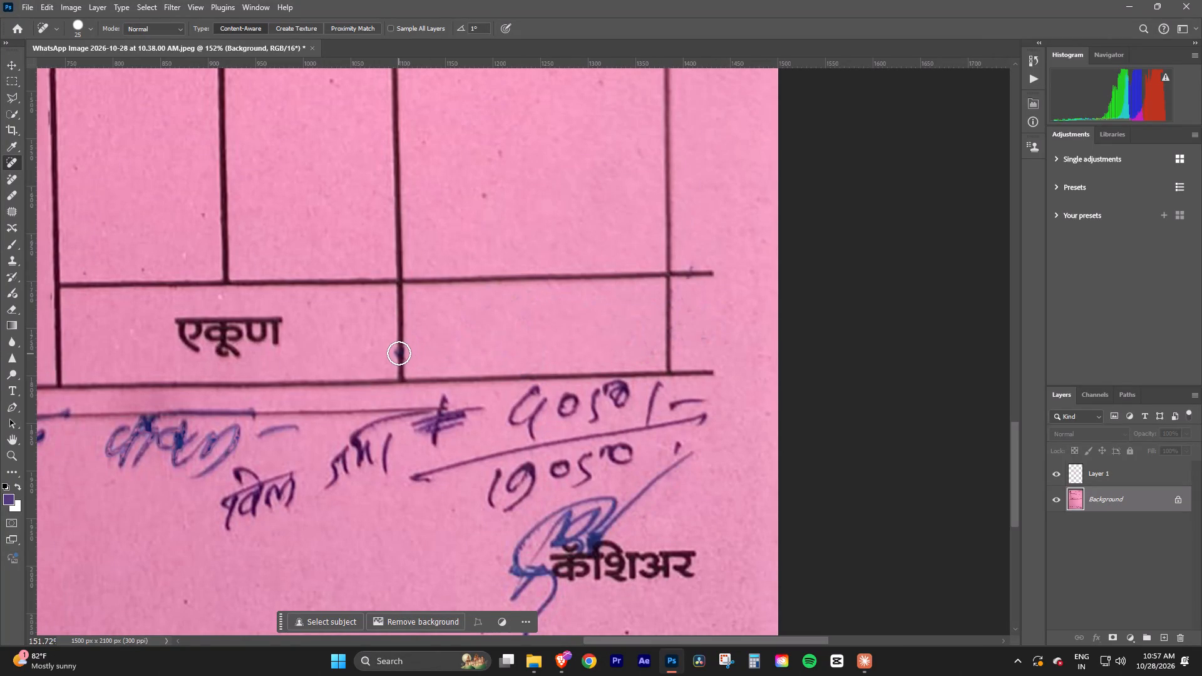
pyautogui.click(399, 351)
# Spot-heal the blue ink along the printed अक्षरी रू. line where the first handwritten word touches it.
pyautogui.press('space')
pyautogui.press('space')
pyautogui.press('space')
pyautogui.press('space')
pyautogui.press('space')
pyautogui.press('space')
pyautogui.press('space')
pyautogui.press('space')
pyautogui.press('space')
pyautogui.press('space')
pyautogui.press('space')
pyautogui.press('space')
pyautogui.press('space')
pyautogui.press('space')
pyautogui.press('space')
pyautogui.press('space')
pyautogui.press('space')
pyautogui.press('space')
pyautogui.press('space')
pyautogui.press('space')
pyautogui.moveTo(379, 434); pyautogui.dragTo(744, 405)
pyautogui.moveTo(370, 469); pyautogui.dragTo(703, 448)
pyautogui.click(496, 449)
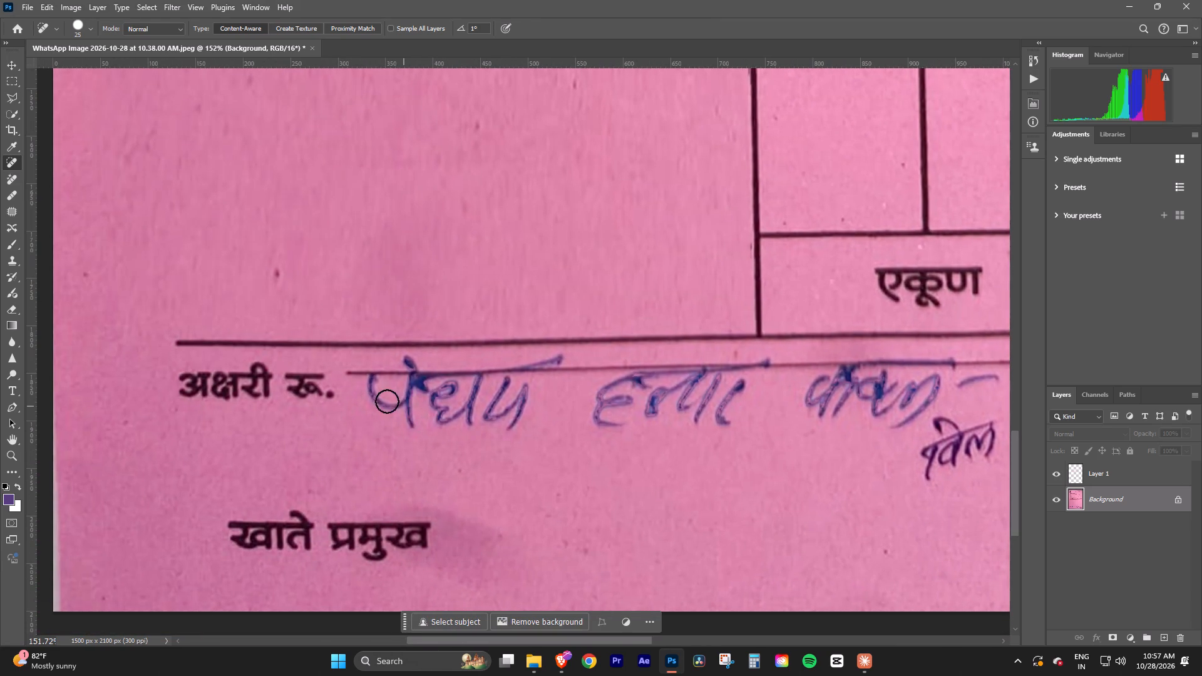
pyautogui.moveTo(372, 380); pyautogui.dragTo(406, 424)
pyautogui.hotkey('ctrl', 'z')
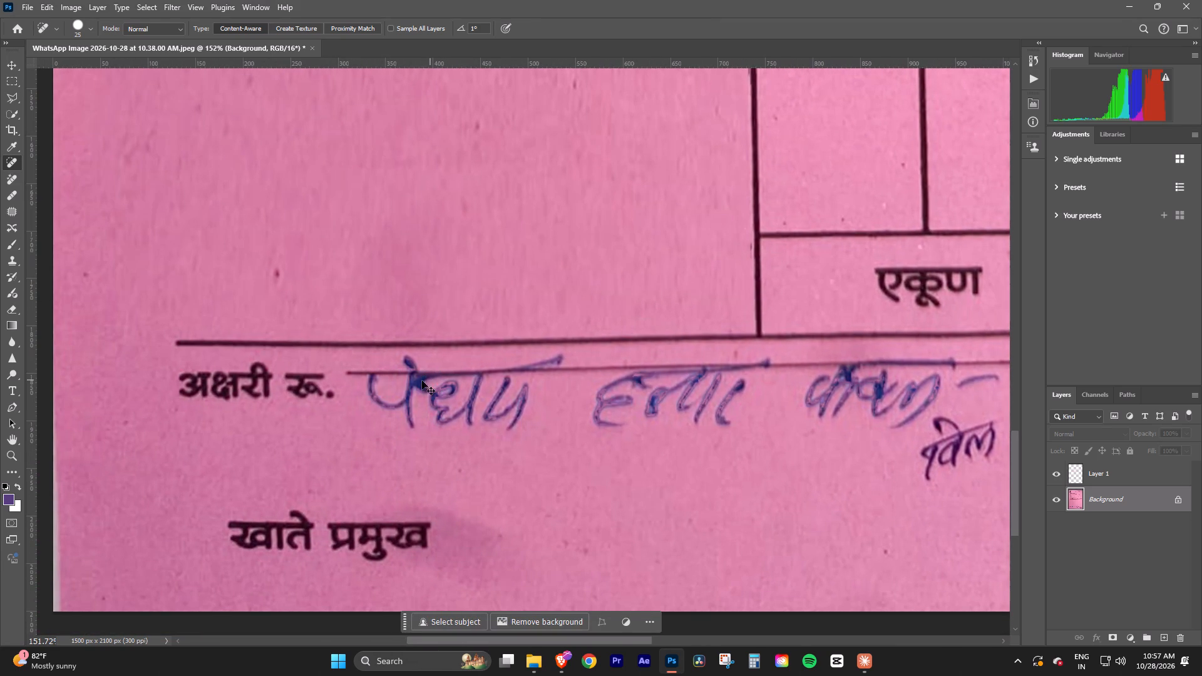
pyautogui.click(367, 375)
pyautogui.click(413, 374)
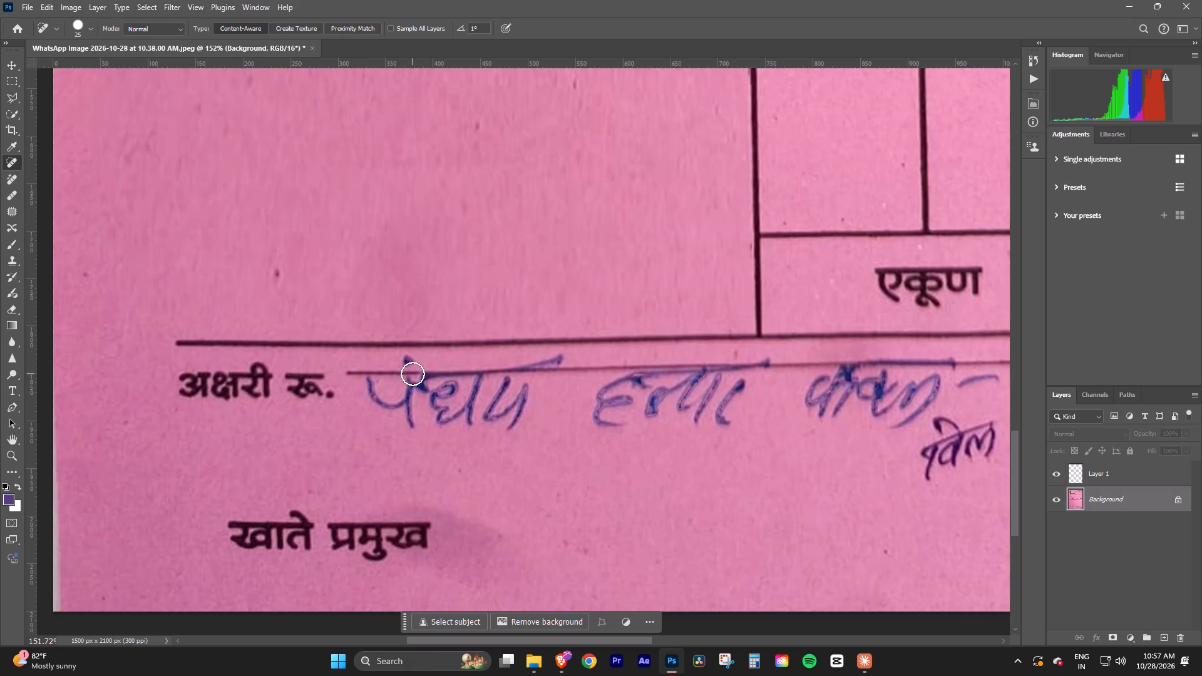
pyautogui.click(419, 375)
pyautogui.click(427, 375)
pyautogui.click(433, 375)
pyautogui.click(448, 373)
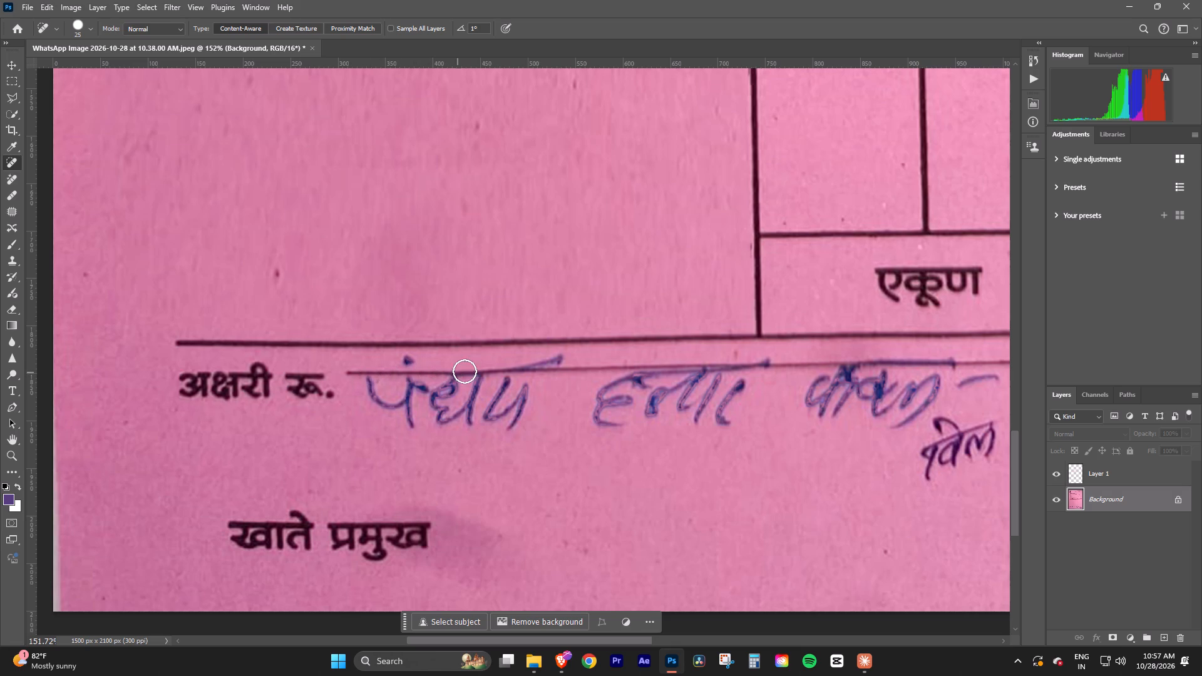
pyautogui.click(465, 371)
pyautogui.click(473, 371)
pyautogui.click(479, 371)
pyautogui.click(495, 371)
pyautogui.moveTo(502, 371); pyautogui.dragTo(508, 371)
pyautogui.moveTo(518, 371); pyautogui.dragTo(528, 371)
pyautogui.moveTo(530, 371); pyautogui.dragTo(541, 371)
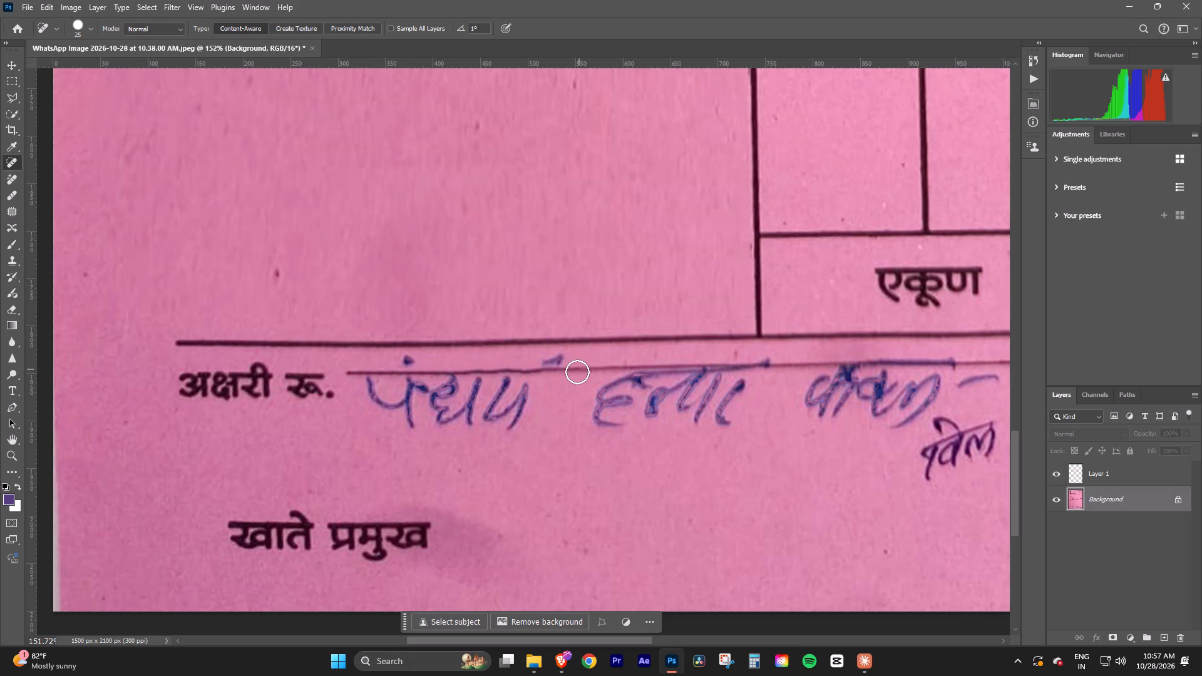
# Spot-heal the handwritten dot and stroke end just above the अक्षरी रू. line over the first word.
pyautogui.click(406, 357)
pyautogui.click(551, 359)
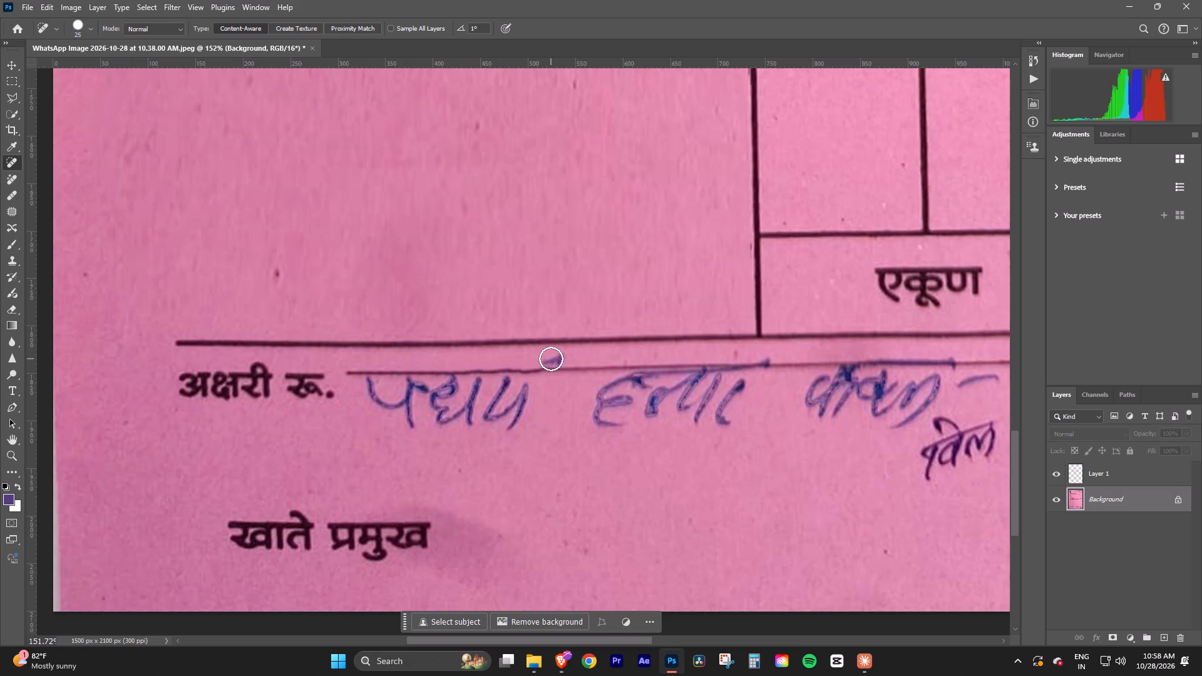
pyautogui.click(561, 360)
# Spot-heal the first handwritten word below the अक्षरी रू. line, including the leftover ink touching the line.
pyautogui.moveTo(523, 388); pyautogui.dragTo(505, 422)
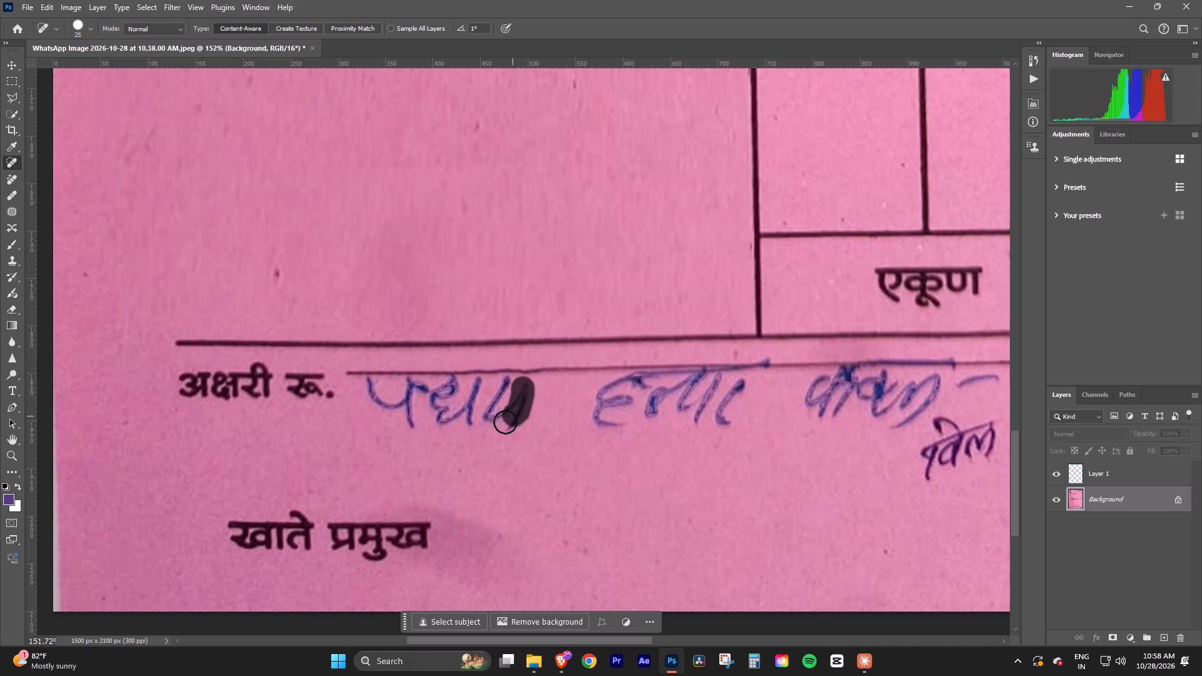
pyautogui.moveTo(505, 422); pyautogui.dragTo(487, 416)
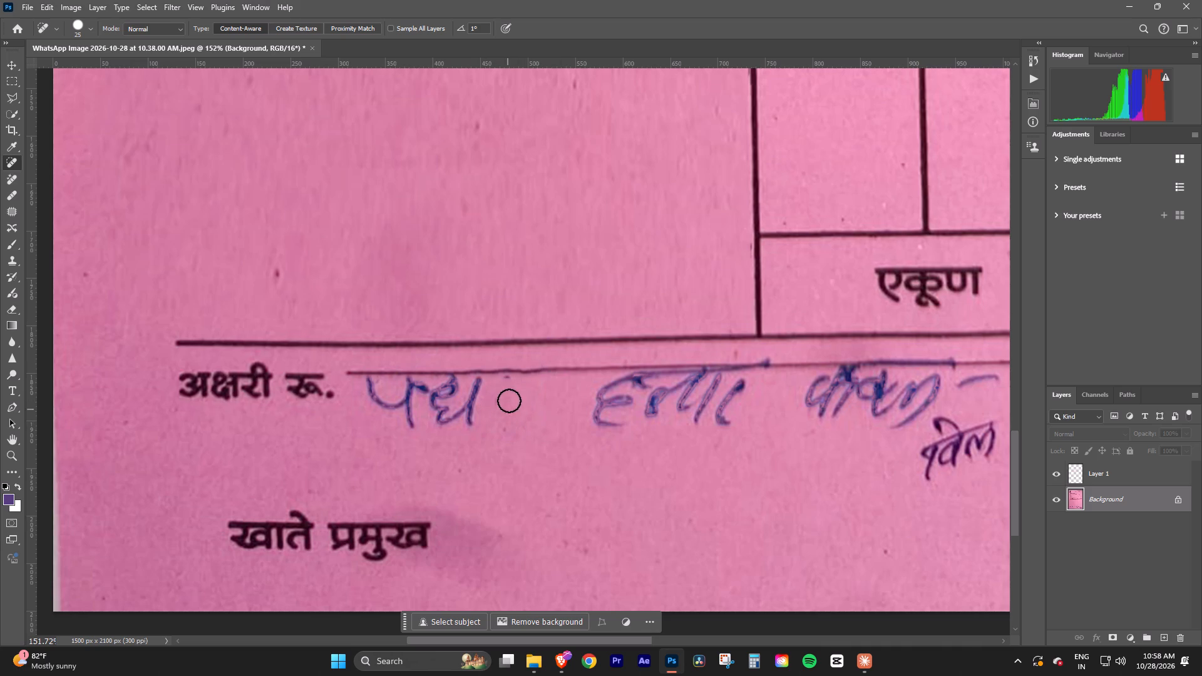
pyautogui.click(507, 386)
pyautogui.moveTo(480, 386); pyautogui.dragTo(471, 421)
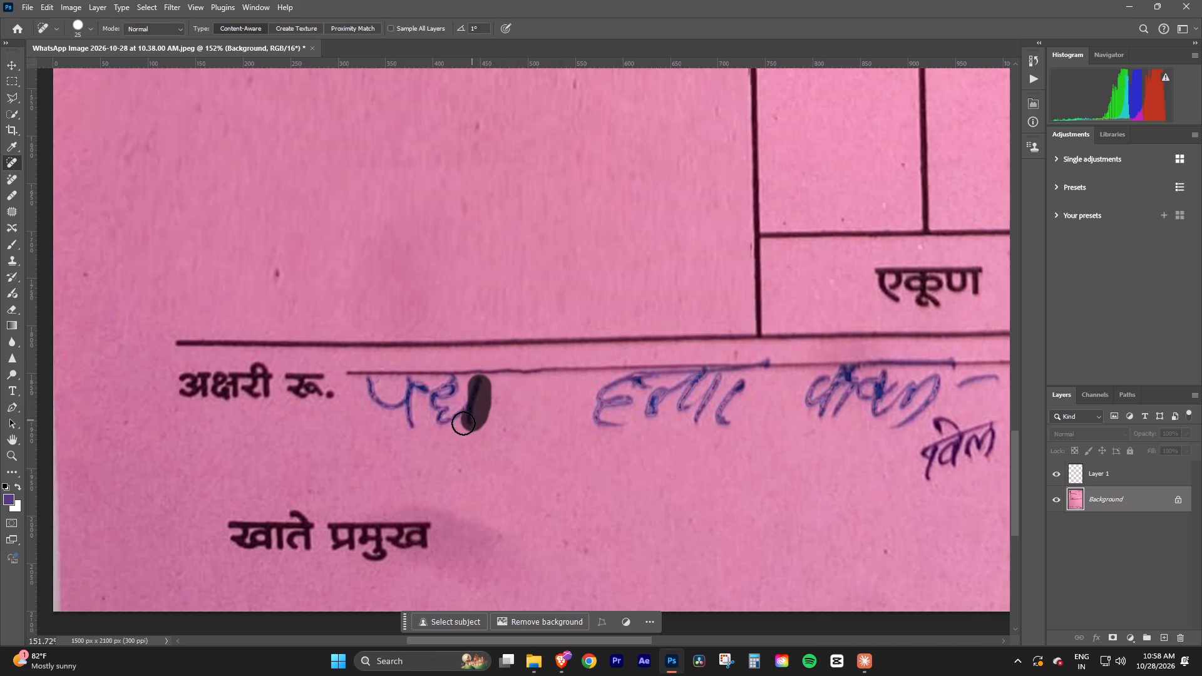
pyautogui.moveTo(463, 412); pyautogui.dragTo(453, 387)
pyautogui.moveTo(439, 396); pyautogui.dragTo(413, 409)
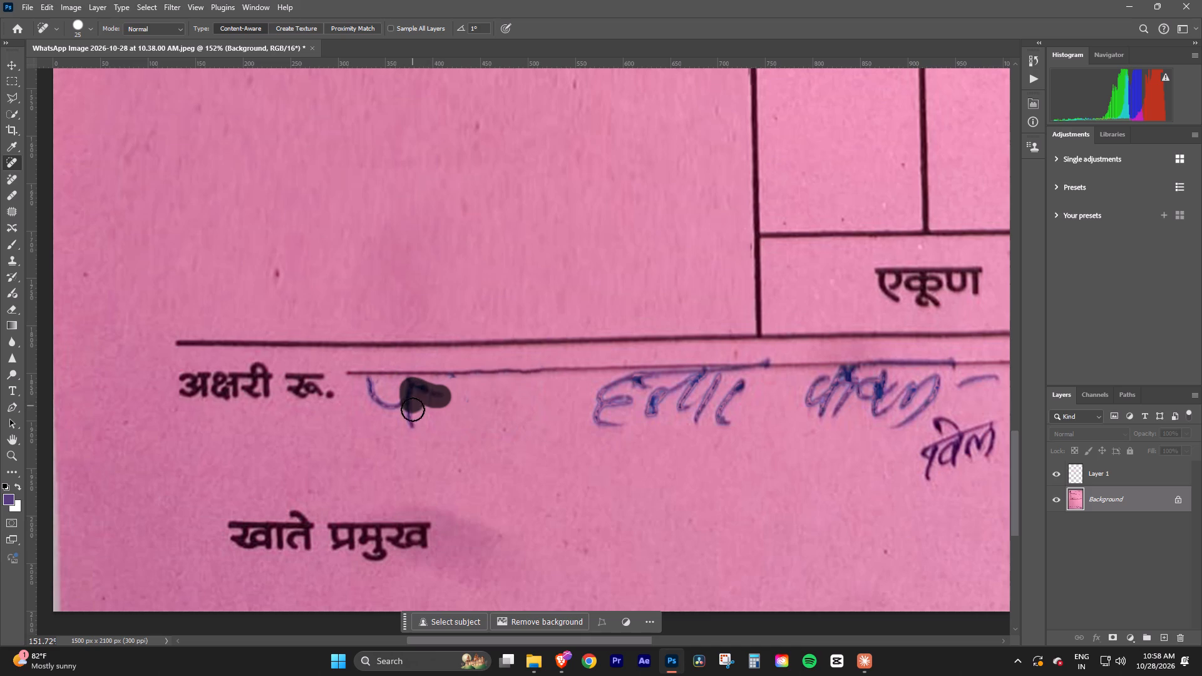
pyautogui.moveTo(413, 409); pyautogui.dragTo(368, 389)
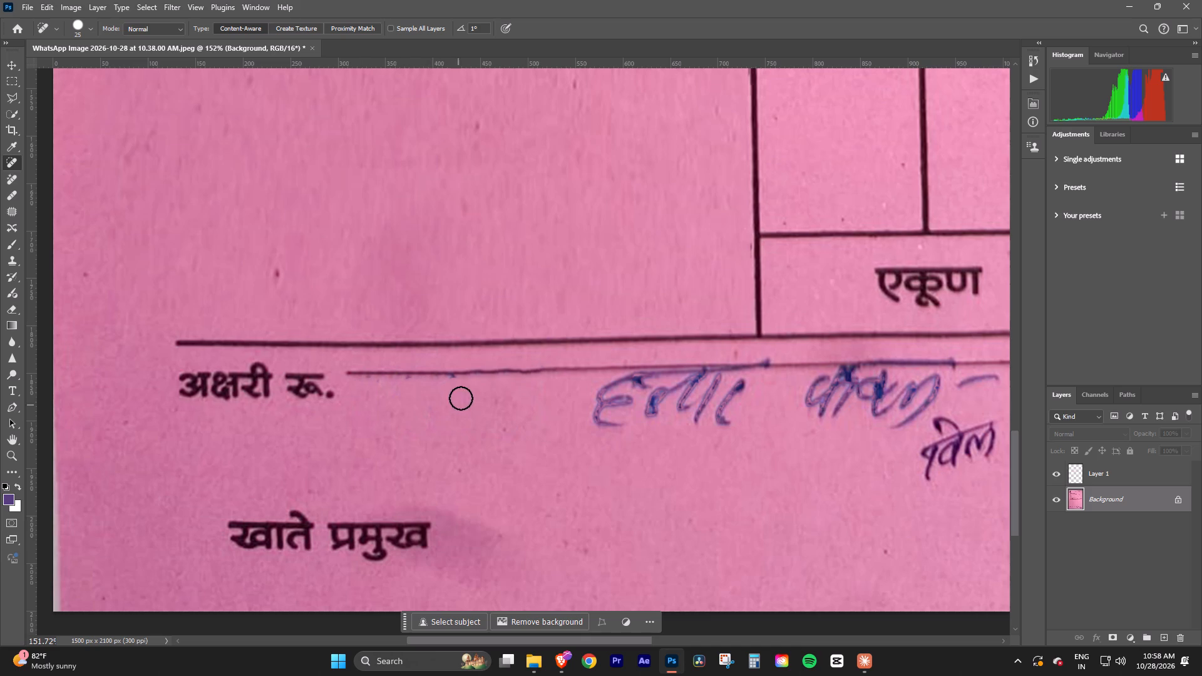
pyautogui.click(450, 377)
# Spot-heal the letters of the second handwritten word below the अक्षरी रू. line.
pyautogui.press('space')
pyautogui.press('space')
pyautogui.press('space')
pyautogui.press('space')
pyautogui.press('space')
pyautogui.press('space')
pyautogui.press('space')
pyautogui.moveTo(562, 422); pyautogui.dragTo(411, 448)
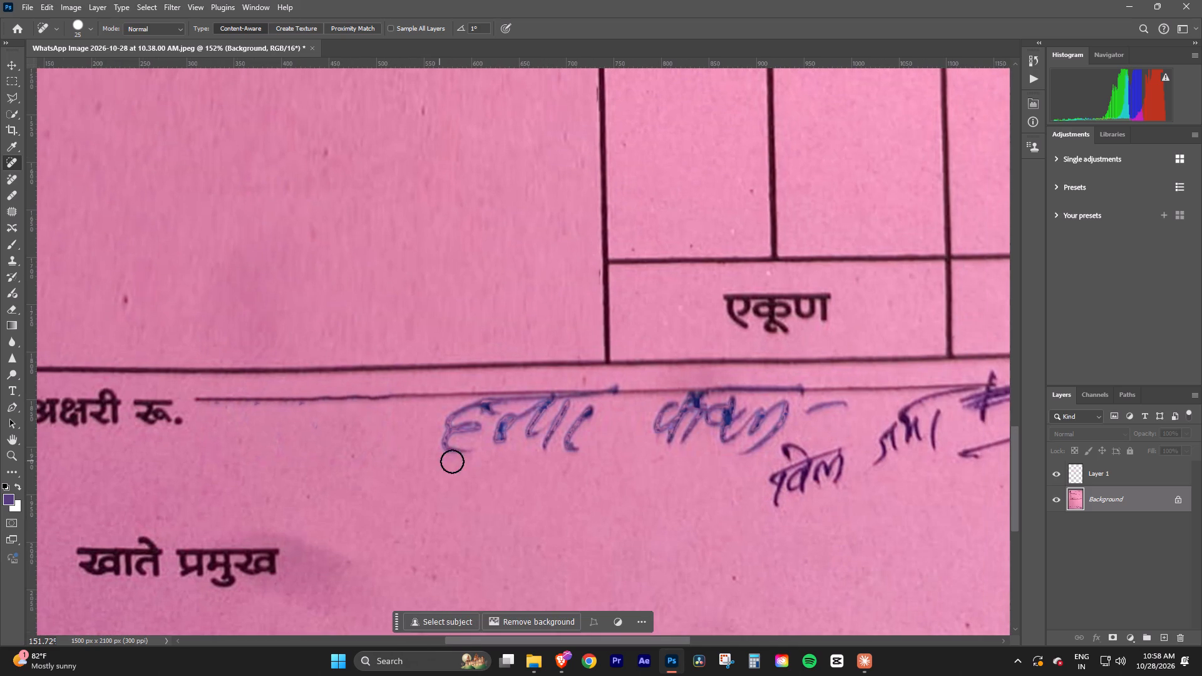
pyautogui.moveTo(458, 456); pyautogui.dragTo(501, 409)
pyautogui.moveTo(498, 441); pyautogui.dragTo(532, 420)
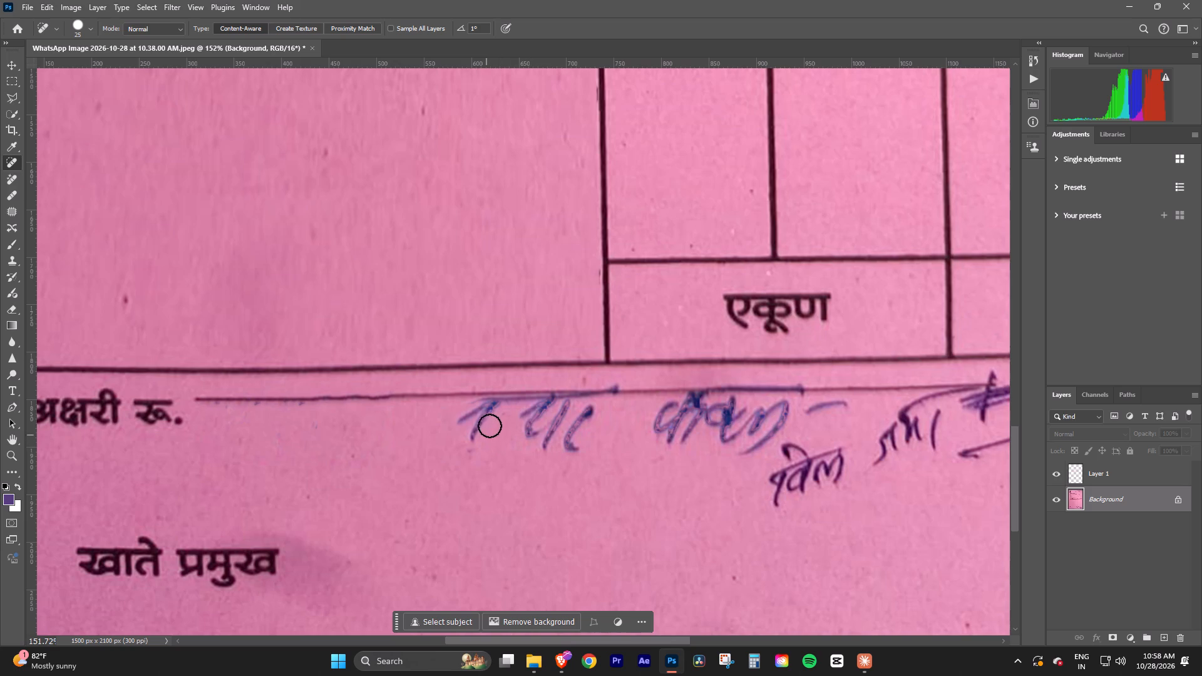
pyautogui.moveTo(491, 407); pyautogui.dragTo(471, 437)
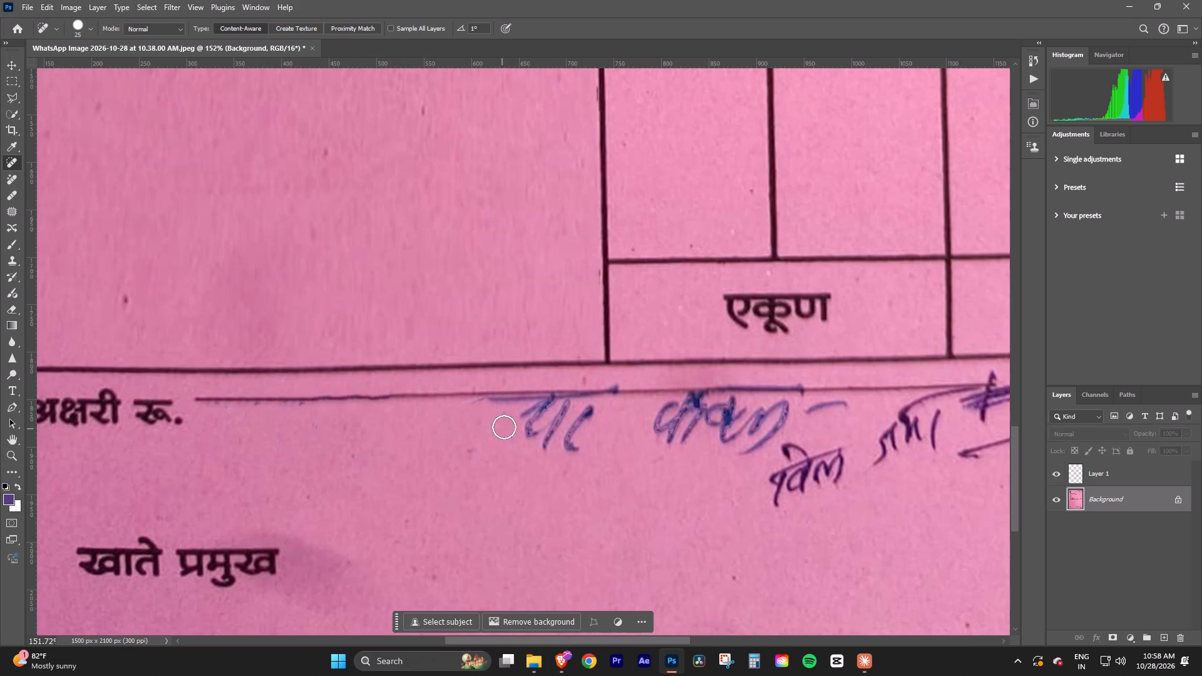
pyautogui.moveTo(478, 406); pyautogui.dragTo(469, 408)
pyautogui.moveTo(577, 449); pyautogui.dragTo(592, 417)
pyautogui.click(592, 411)
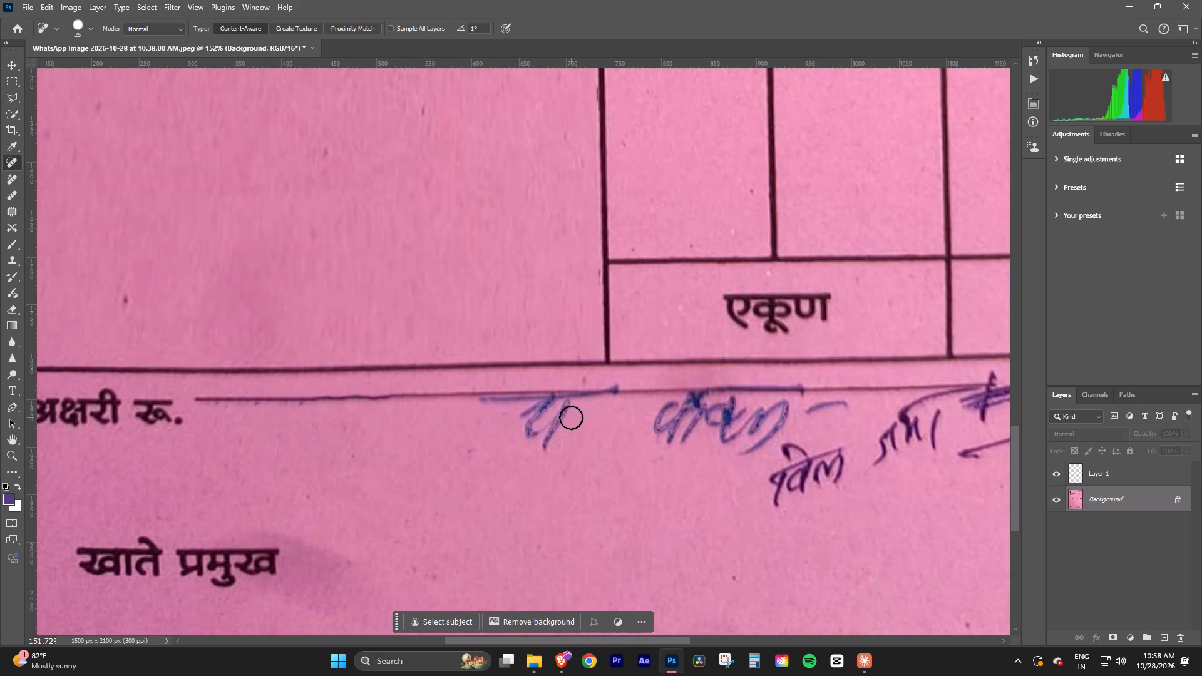
pyautogui.moveTo(568, 407); pyautogui.dragTo(545, 446)
pyautogui.moveTo(547, 433); pyautogui.dragTo(535, 414)
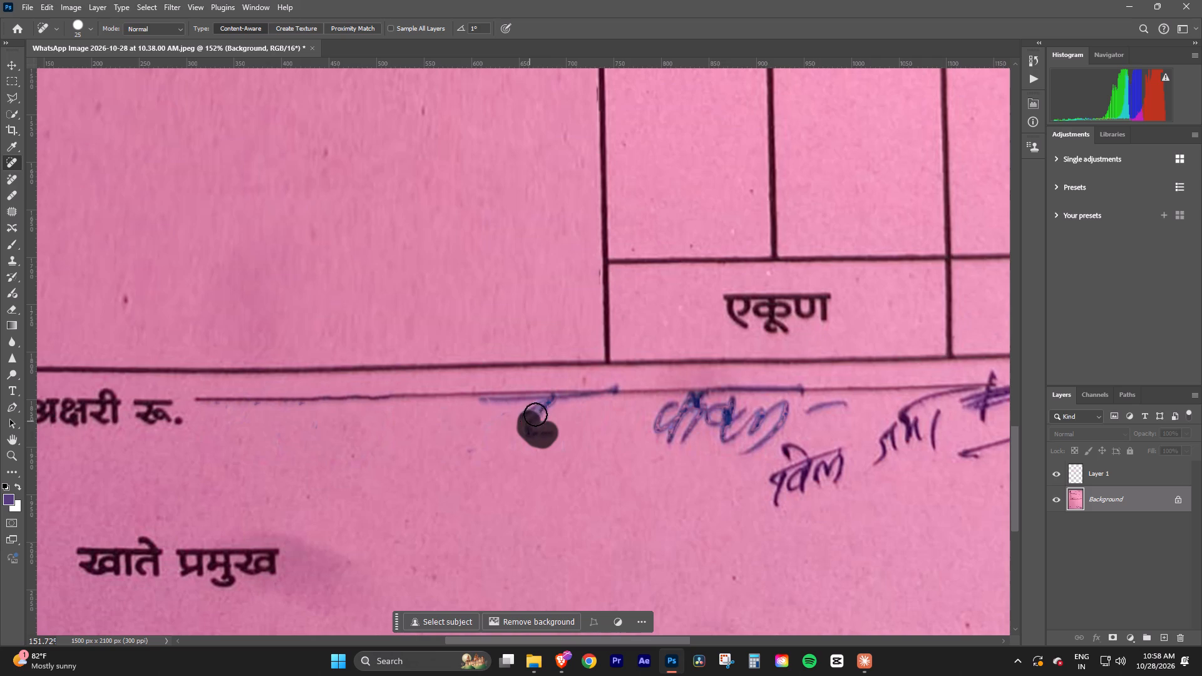
pyautogui.moveTo(535, 414); pyautogui.dragTo(552, 405)
# Spot-heal the second word's leftover specks and the start of its blue headstroke along the अक्षरी रू. line.
pyautogui.press('space')
pyautogui.press('space')
pyautogui.press('space')
pyautogui.press('space')
pyautogui.moveTo(590, 436); pyautogui.dragTo(462, 484)
pyautogui.click(388, 466)
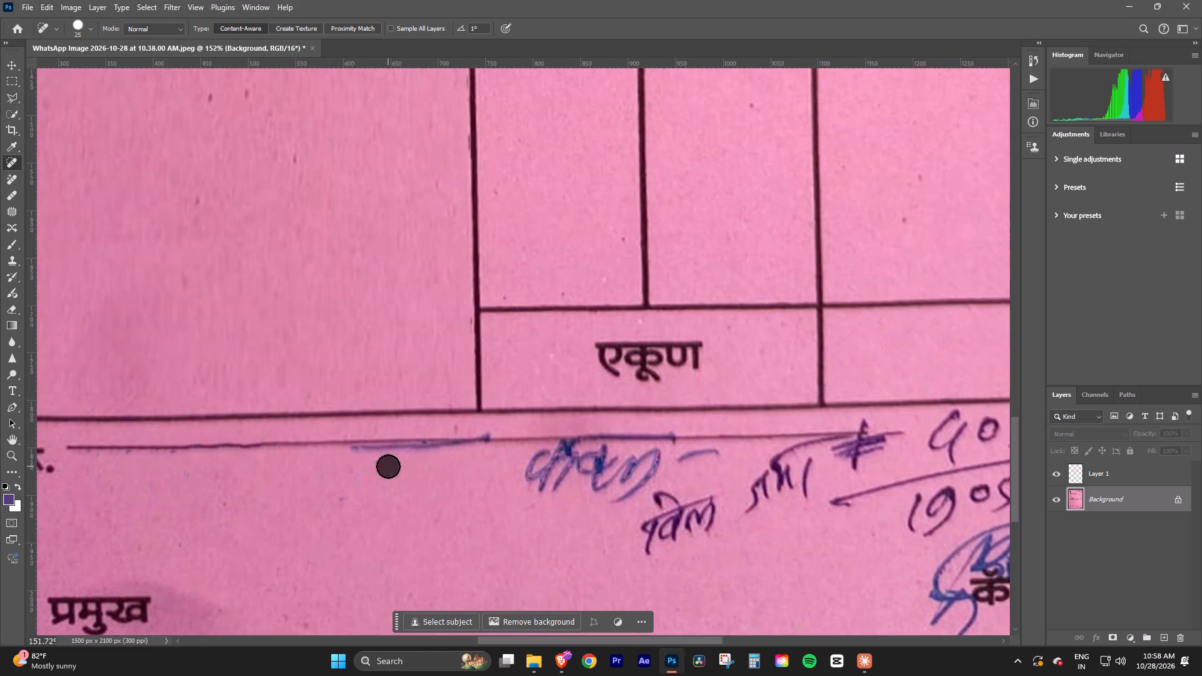
pyautogui.click(358, 453)
pyautogui.click(384, 454)
pyautogui.click(366, 443)
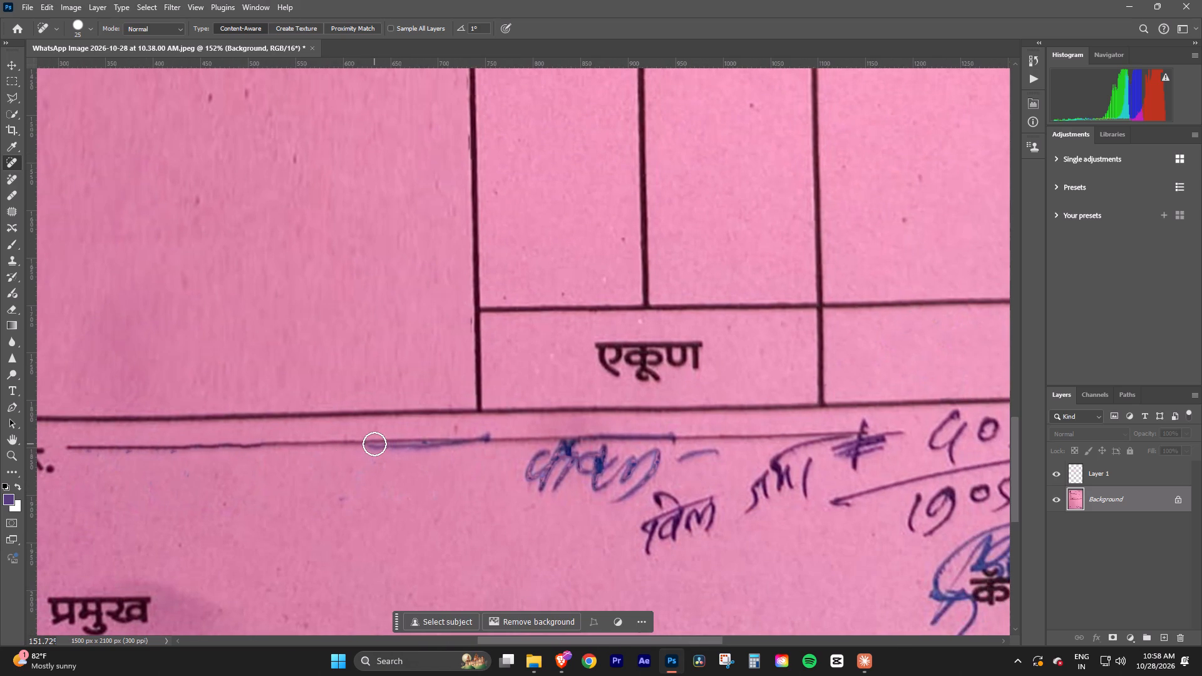
pyautogui.click(374, 444)
pyautogui.click(392, 443)
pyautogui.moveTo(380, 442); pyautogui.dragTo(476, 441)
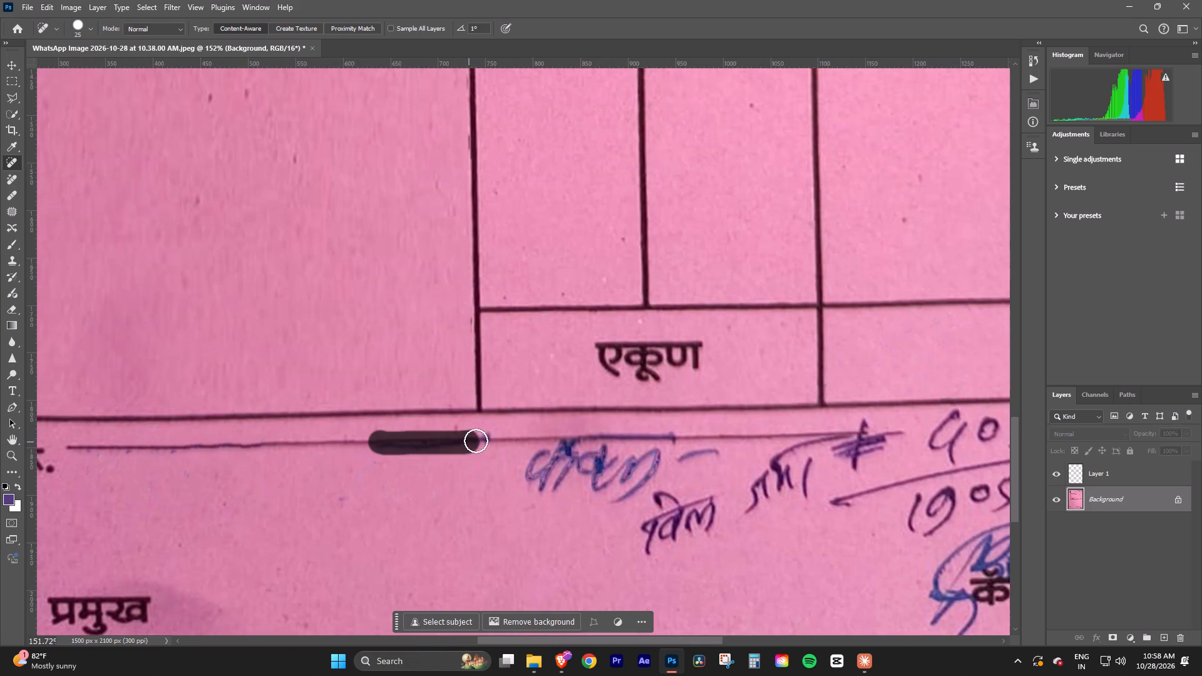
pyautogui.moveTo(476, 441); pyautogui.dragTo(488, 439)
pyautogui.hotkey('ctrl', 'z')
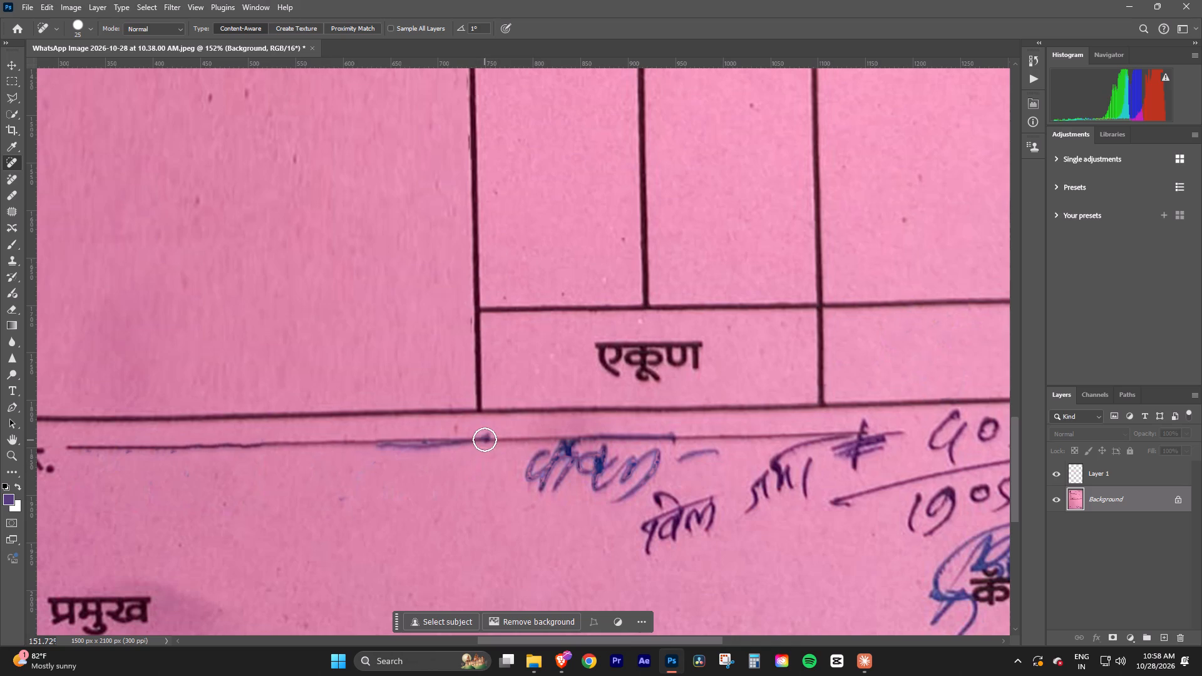
# Spot-heal the rest of the second word's blue headstroke, starting with the blot at its end.
pyautogui.click(486, 439)
pyautogui.moveTo(465, 441); pyautogui.dragTo(378, 444)
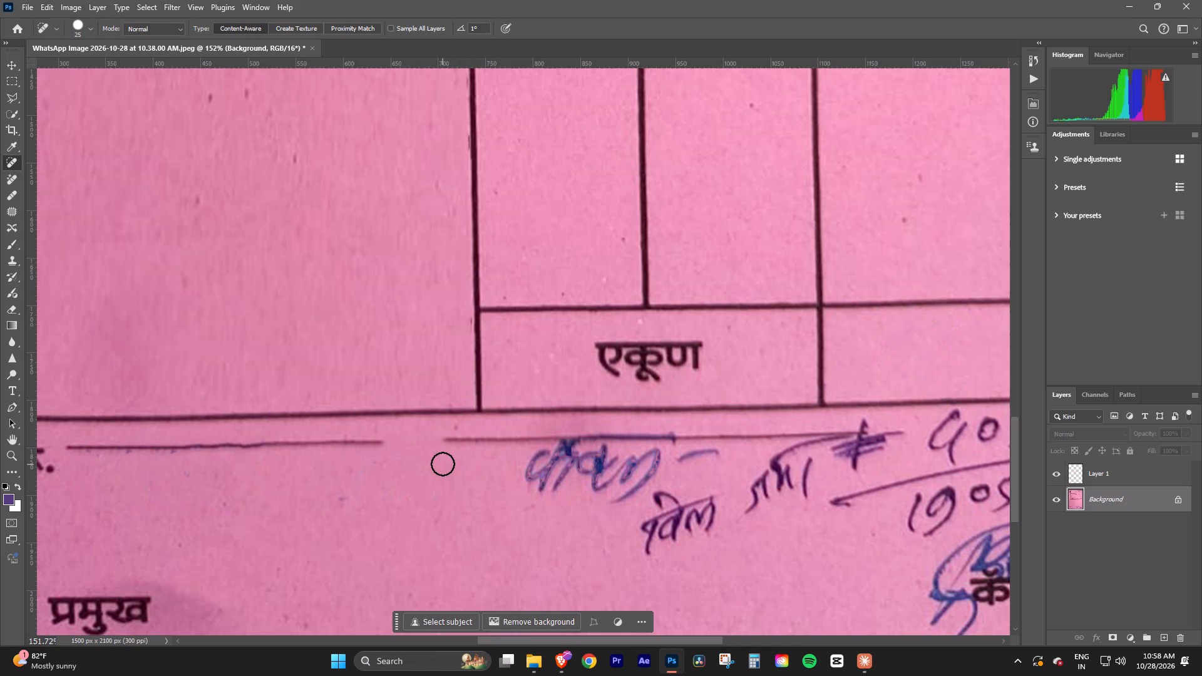
# Clone an intact stretch of the printed अक्षरी रू. line over the gap left where the second word was removed.
pyautogui.click(13, 258)
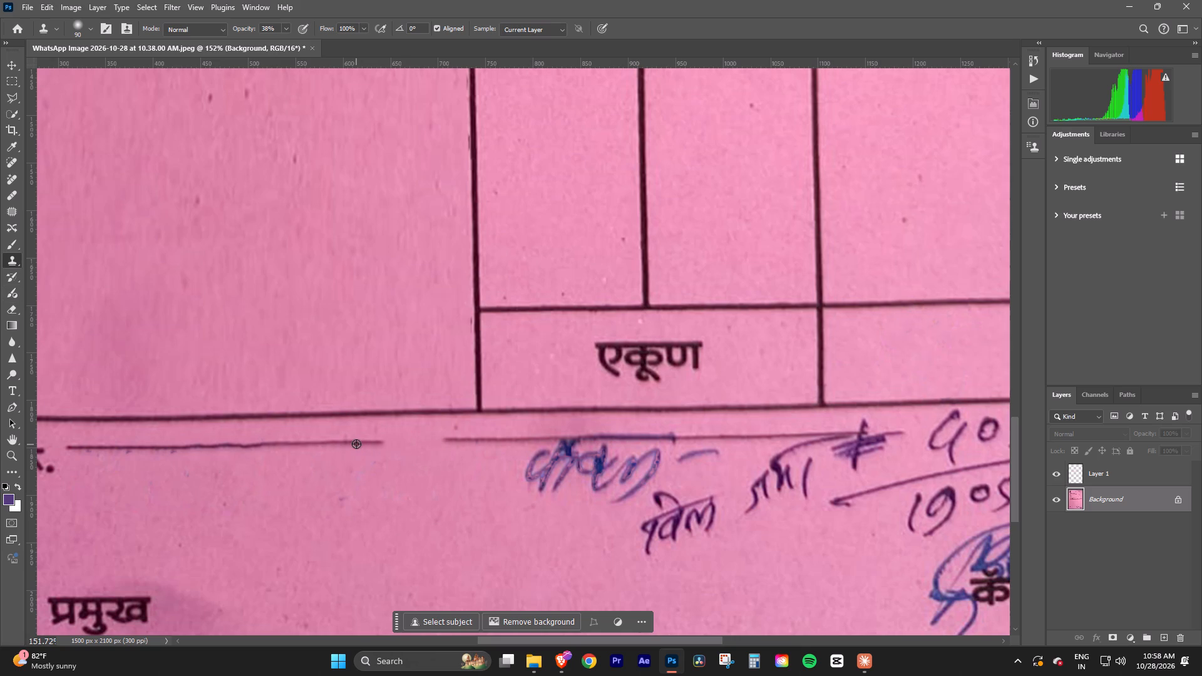
pyautogui.keyDown('alt'); pyautogui.click(332, 443); pyautogui.keyUp('alt')
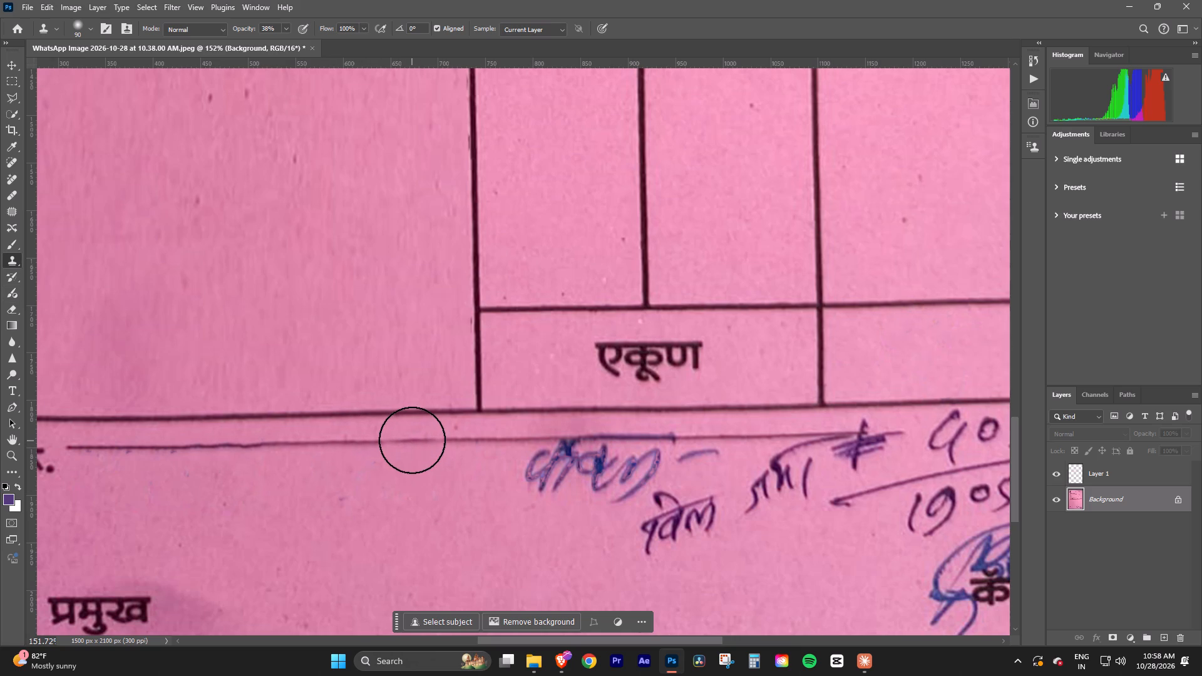
pyautogui.tripleClick(412, 441)
pyautogui.tripleClick(412, 441)
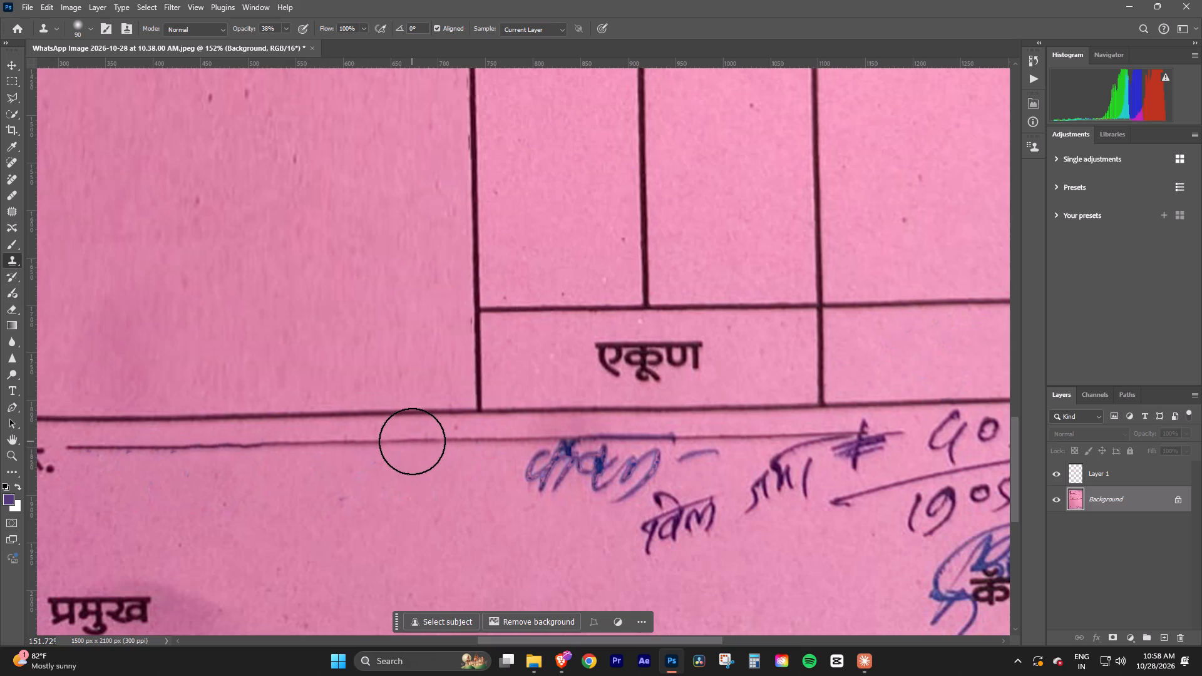
pyautogui.tripleClick(412, 441)
pyautogui.tripleClick(412, 441)
pyautogui.tripleClick(412, 441)
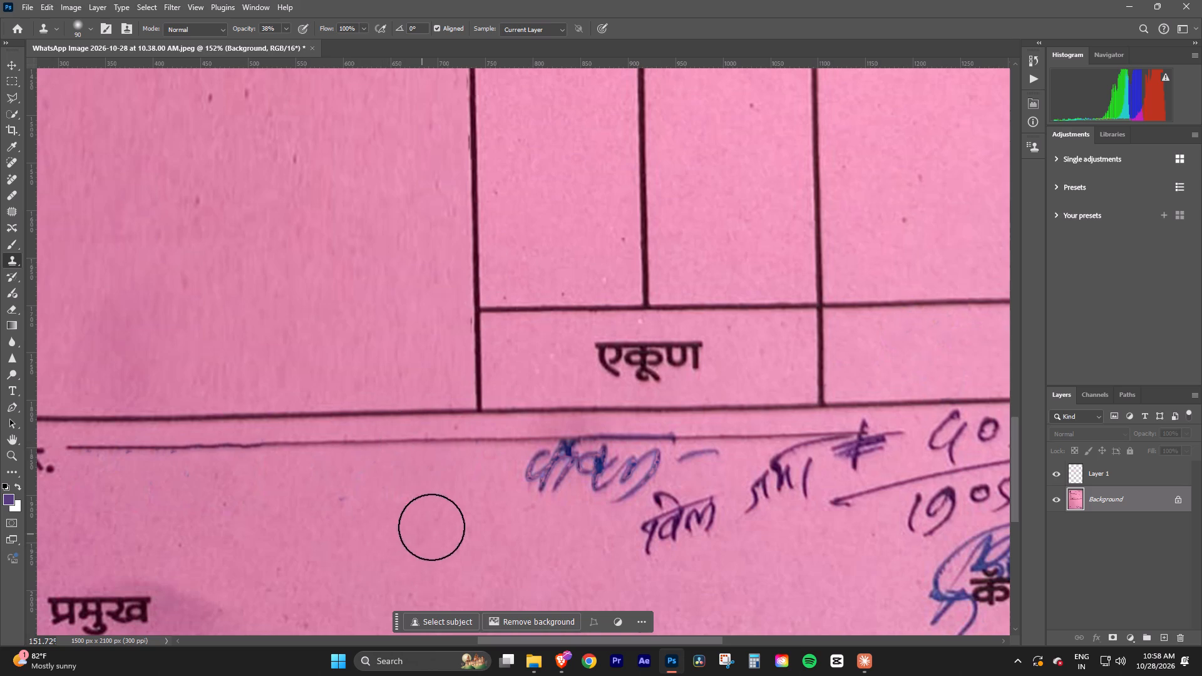
# Clone clean pink paper over the beginning of the third handwritten word below the अक्षरी रू. line.
pyautogui.press('space')
pyautogui.press('space')
pyautogui.press('space')
pyautogui.press('space')
pyautogui.press('space')
pyautogui.press('space')
pyautogui.press('space')
pyautogui.press('space')
pyautogui.press('space')
pyautogui.press('space')
pyautogui.press('space')
pyautogui.press('space')
pyautogui.press('space')
pyautogui.press('space')
pyautogui.moveTo(475, 502); pyautogui.dragTo(350, 501)
pyautogui.keyDown('alt'); pyautogui.click(390, 526); pyautogui.keyUp('alt')
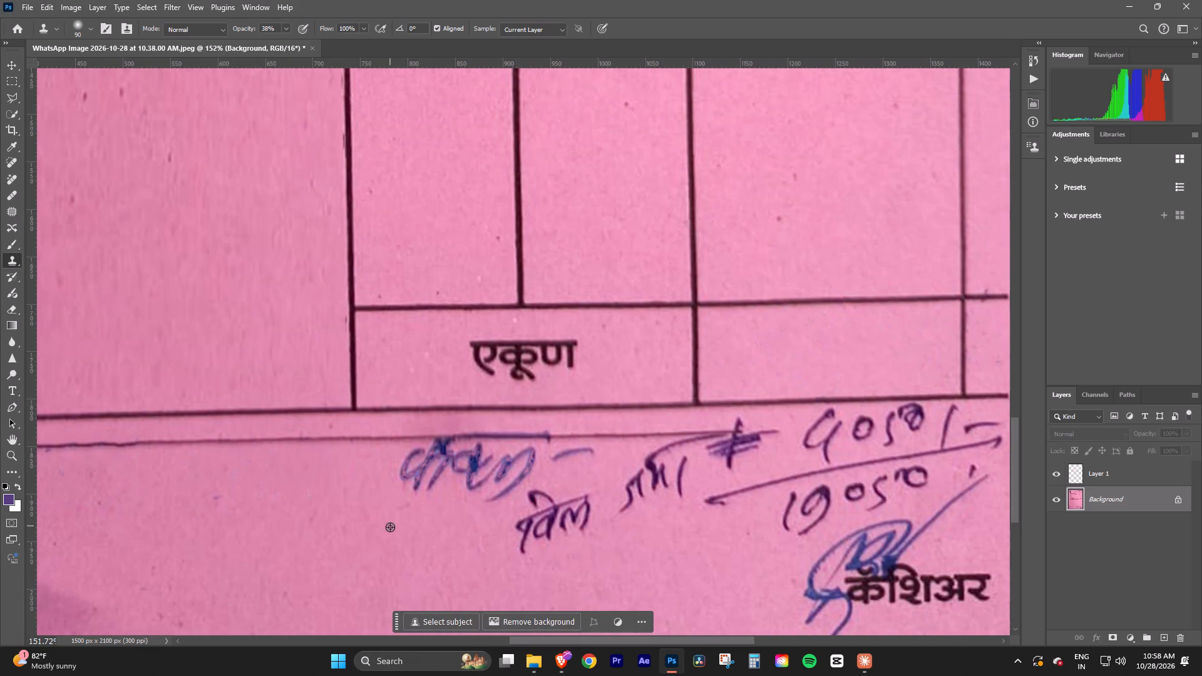
pyautogui.tripleClick(411, 484)
pyautogui.tripleClick(411, 484)
pyautogui.tripleClick(411, 484)
pyautogui.doubleClick(411, 484)
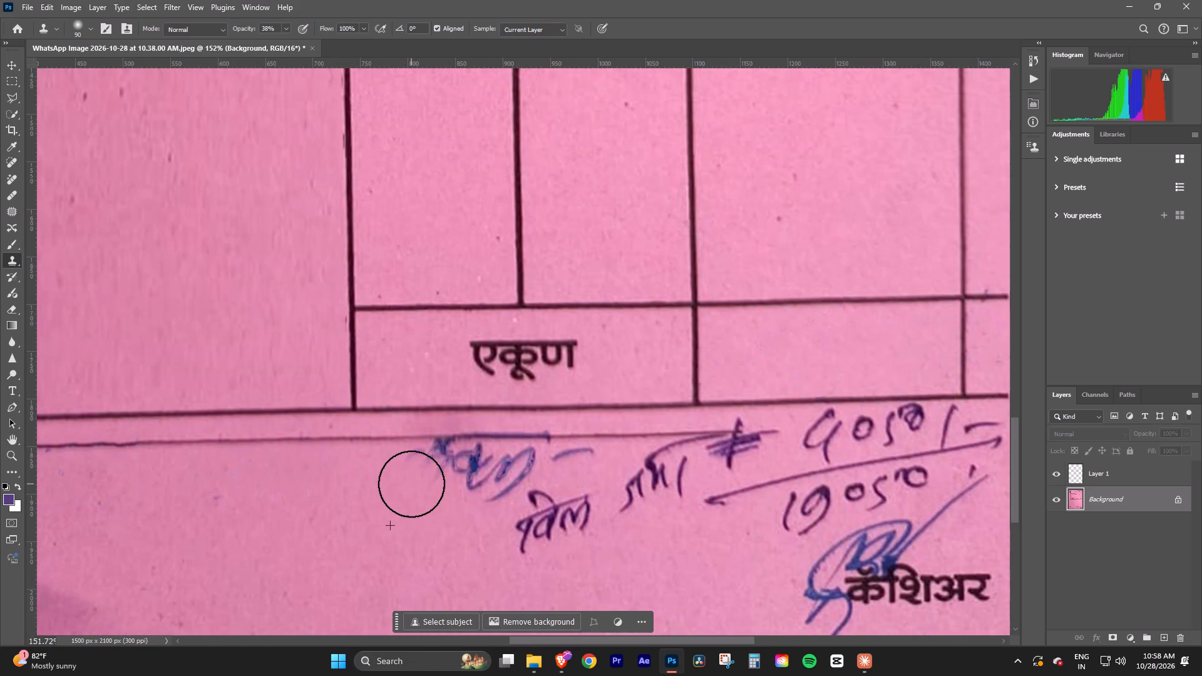
# Spot-heal the remaining letters of the third handwritten word and the faint ink traces around them.
pyautogui.click(14, 165)
pyautogui.moveTo(483, 498); pyautogui.dragTo(528, 455)
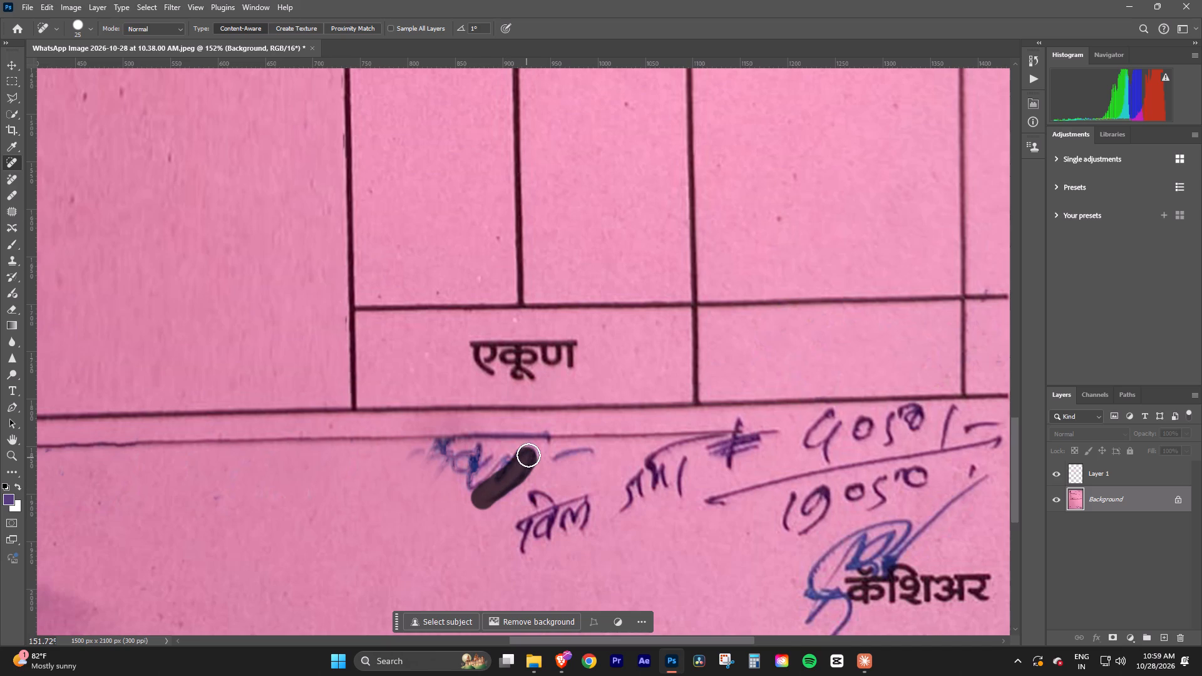
pyautogui.moveTo(528, 455); pyautogui.dragTo(444, 454)
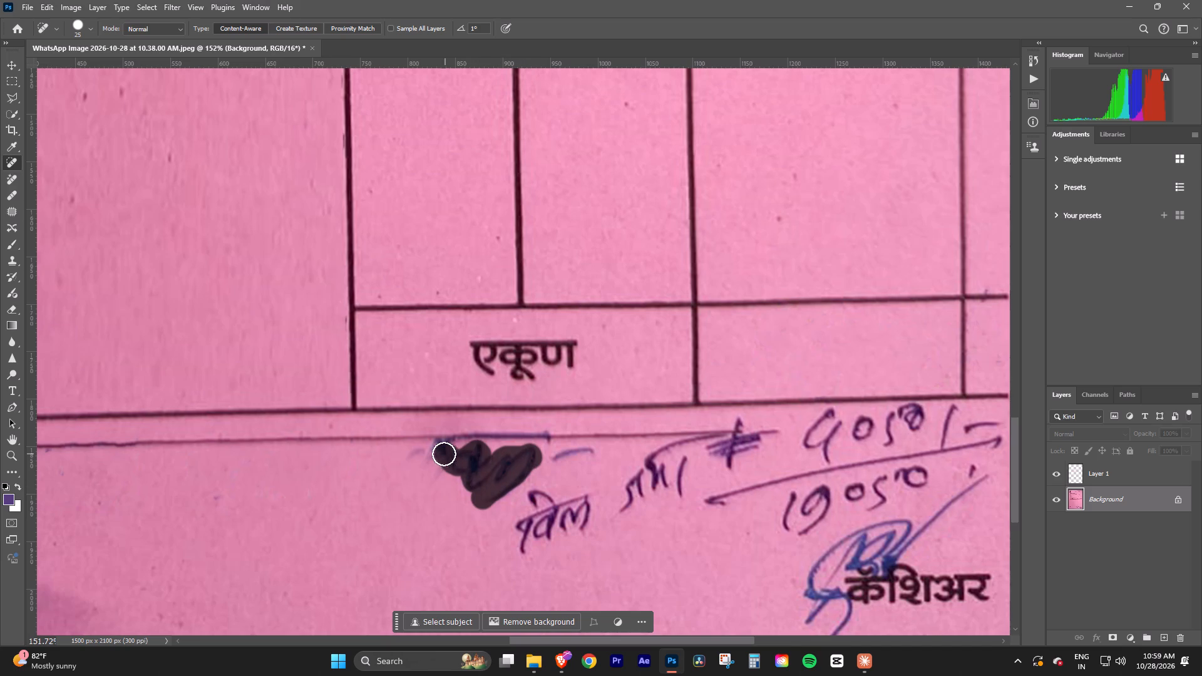
pyautogui.moveTo(444, 454); pyautogui.dragTo(442, 474)
pyautogui.moveTo(414, 456); pyautogui.dragTo(405, 459)
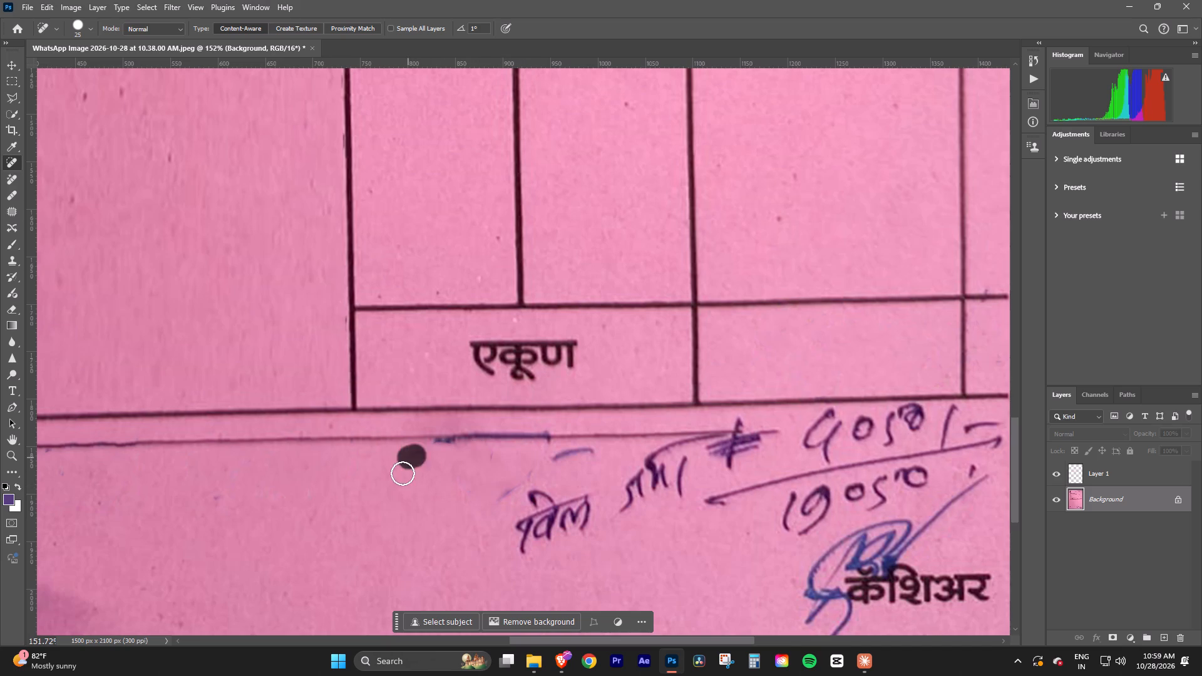
pyautogui.moveTo(527, 474); pyautogui.dragTo(496, 500)
# Switch to Brave and open the PPM Graphics video on removing handwritten text, signature and stamp from a document in Photoshop.
pyautogui.hotkey('alt', 'Tab')
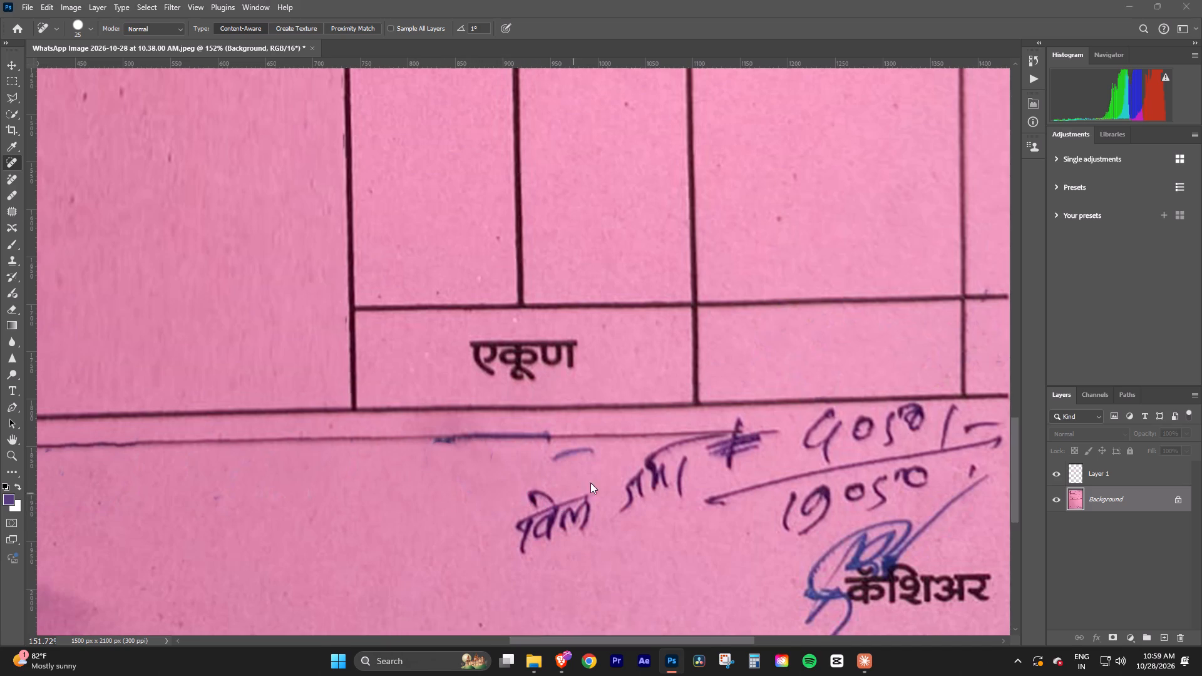
pyautogui.click(624, 315)
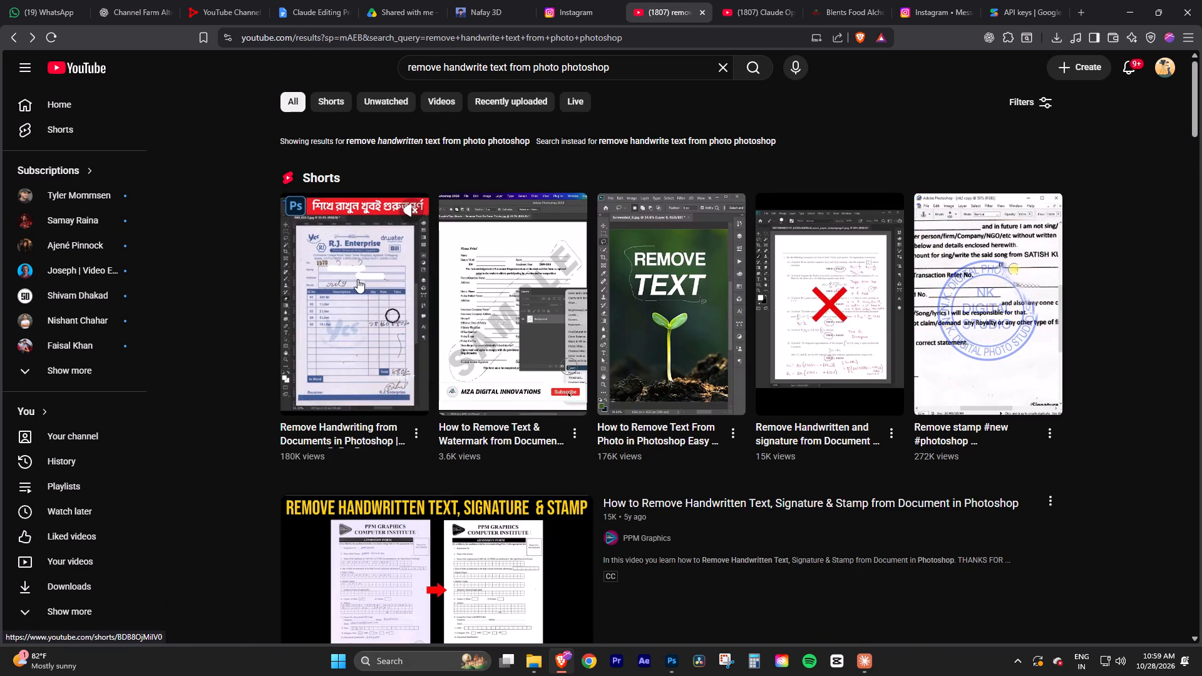
pyautogui.scroll(-3, 357, 279)
pyautogui.click(483, 386)
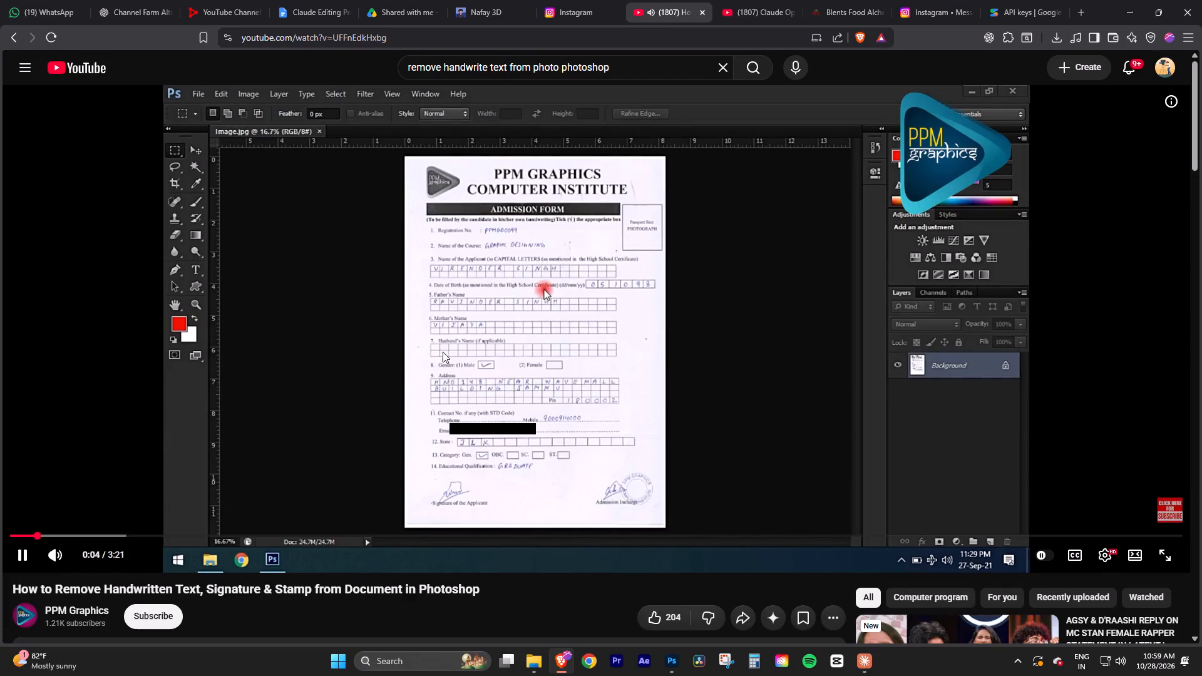
# Skim ahead through the tutorial to the part demonstrating the Color Range selection.
pyautogui.press('Right')
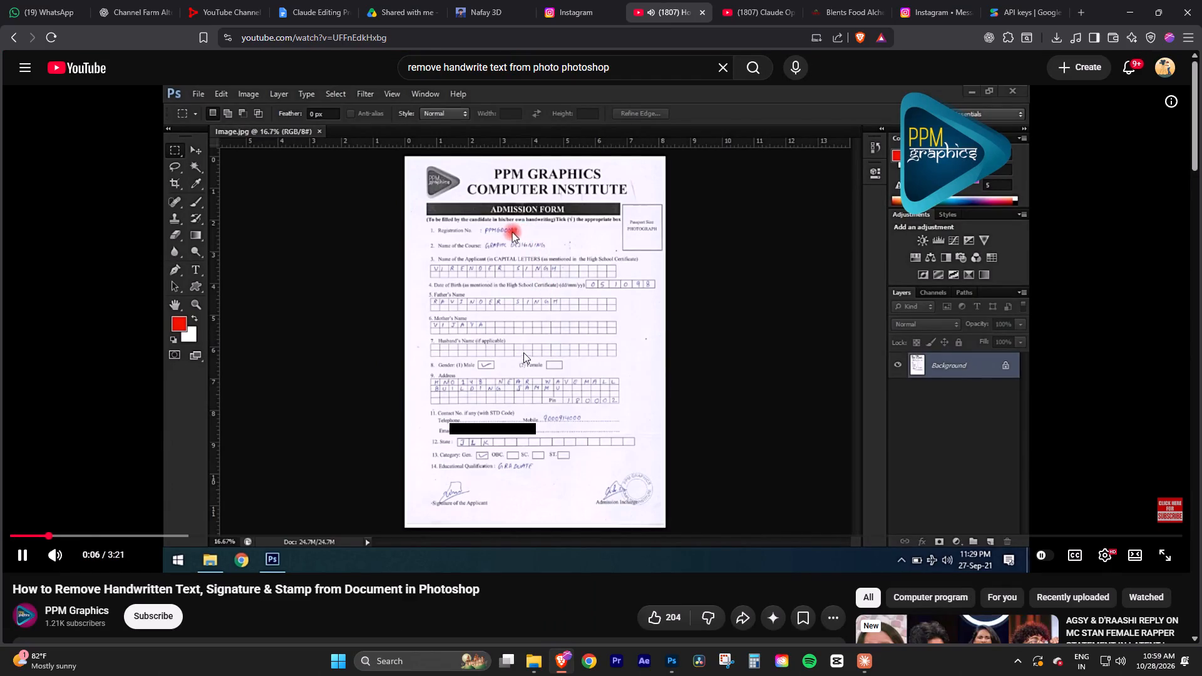
pyautogui.press('Right')
pyautogui.press('Right')
pyautogui.press('Right')
pyautogui.press('Right')
pyautogui.press('Right')
pyautogui.press('Right')
pyautogui.press('Right')
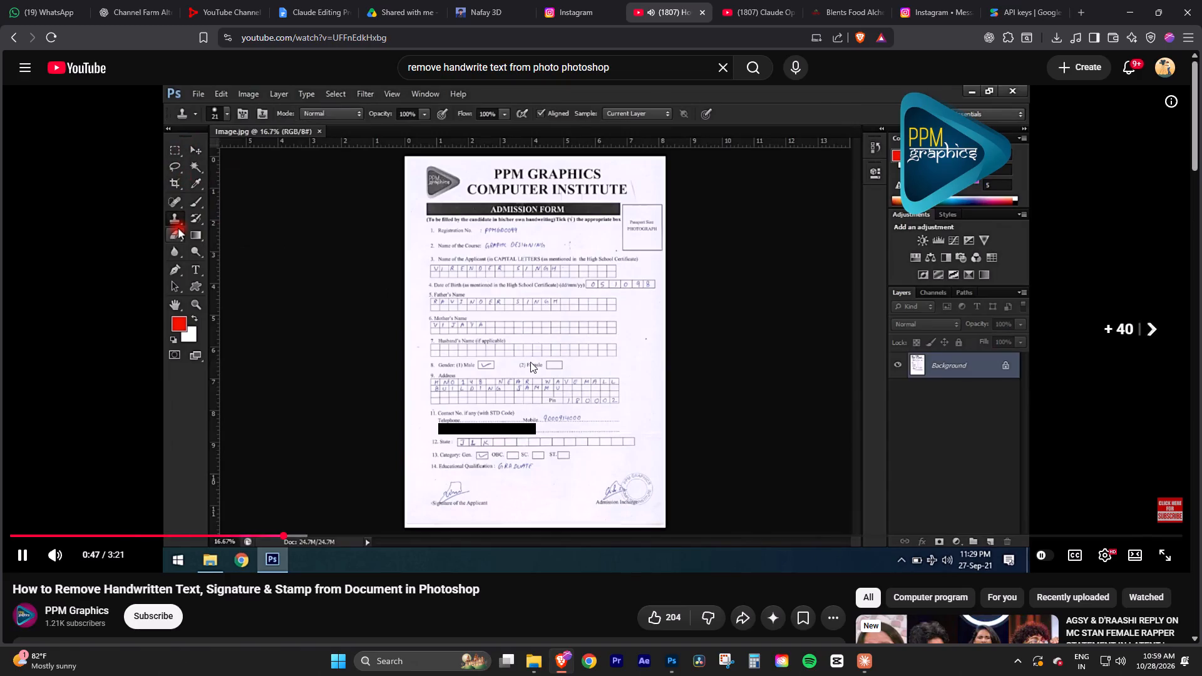
pyautogui.press('Left')
pyautogui.press('Right')
pyautogui.press('Right')
pyautogui.press('Right')
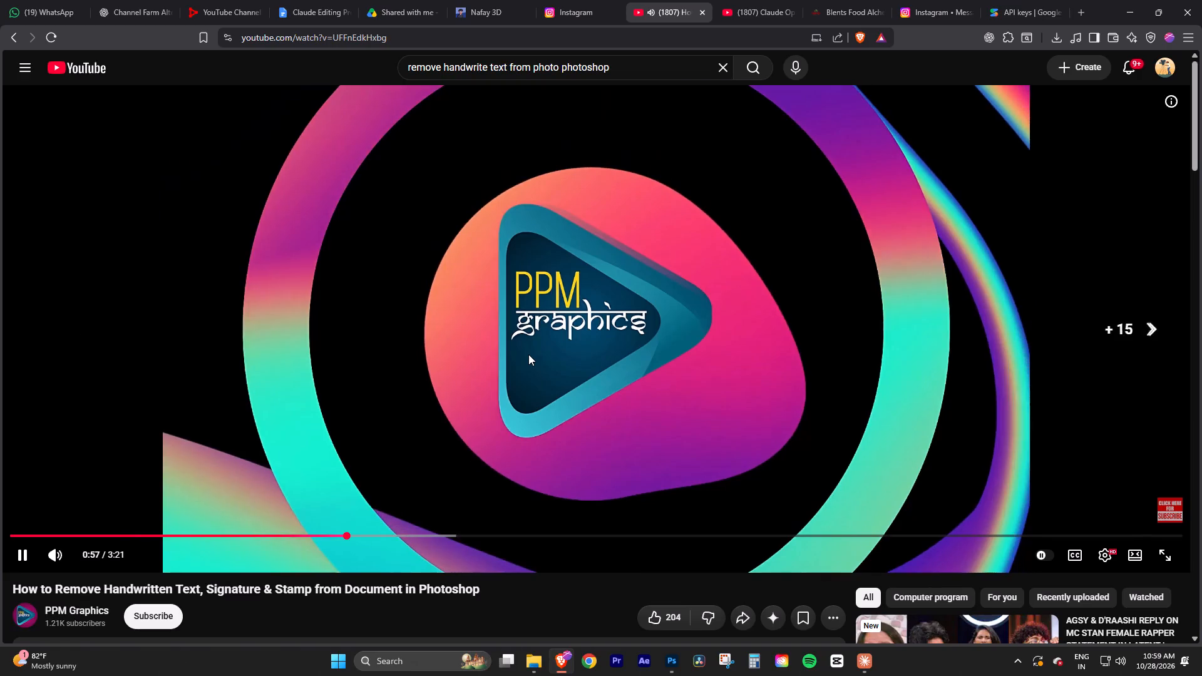
pyautogui.press('Right')
pyautogui.press('Right')
pyautogui.press('Right')
pyautogui.press('Right')
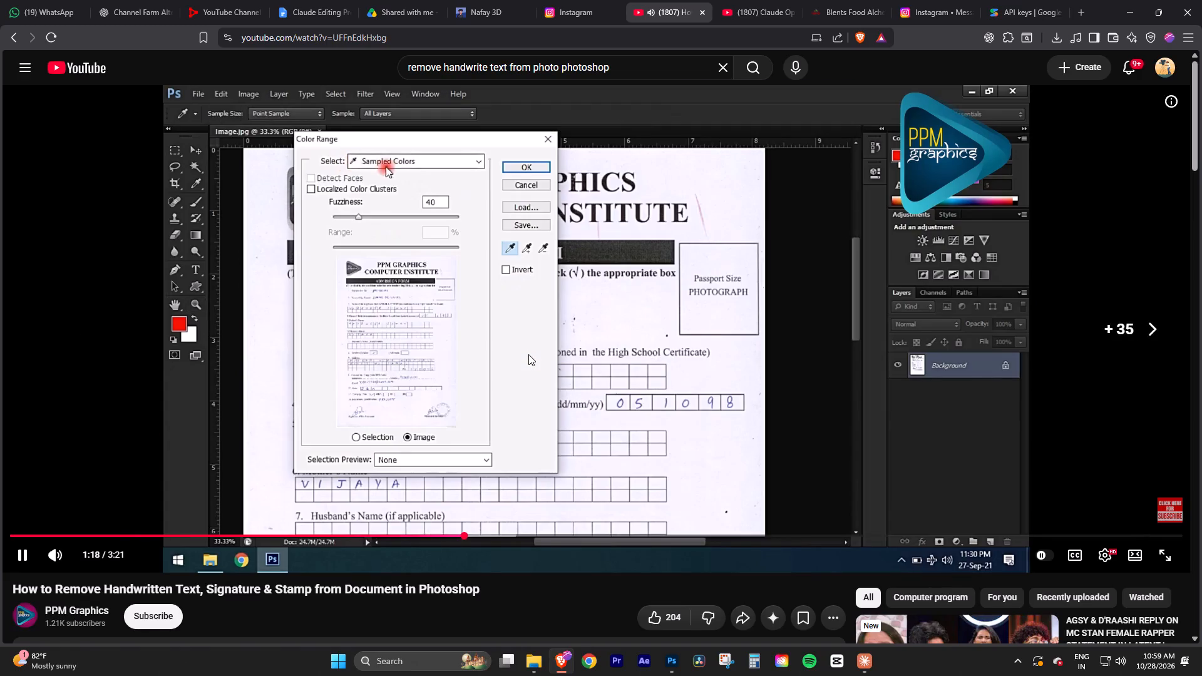
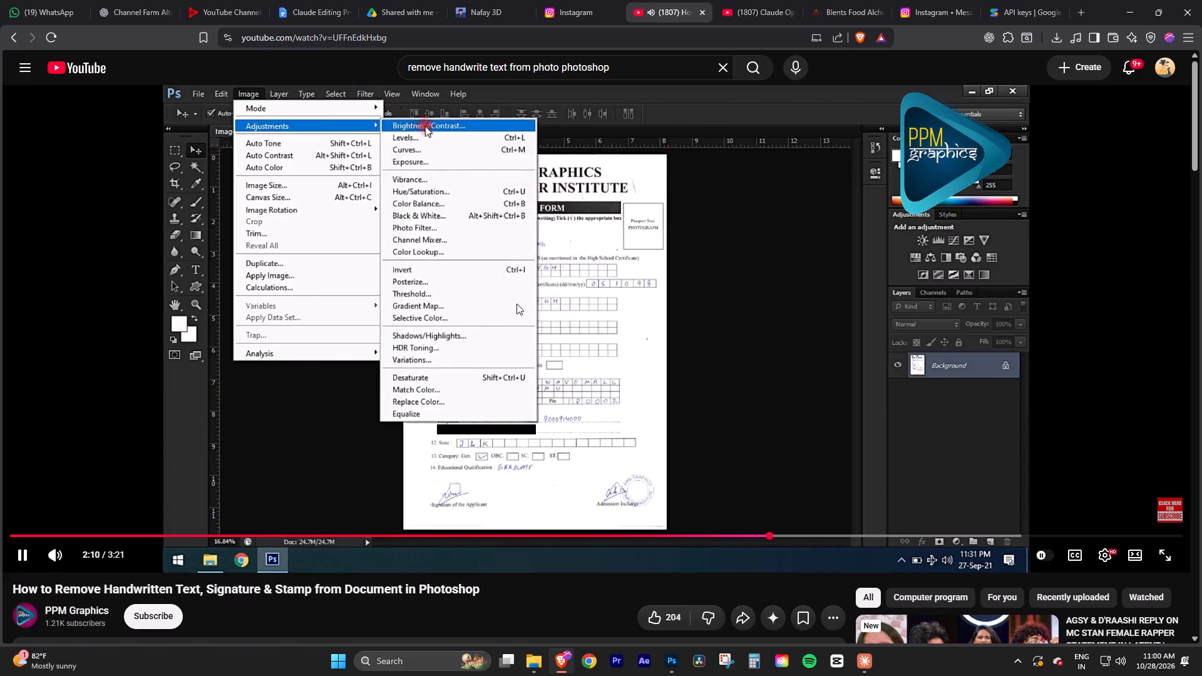
# Skip further ahead in the tutorial, past the Image Adjustments demonstration.
pyautogui.press('Right')
pyautogui.press('Right')
pyautogui.press('Right')
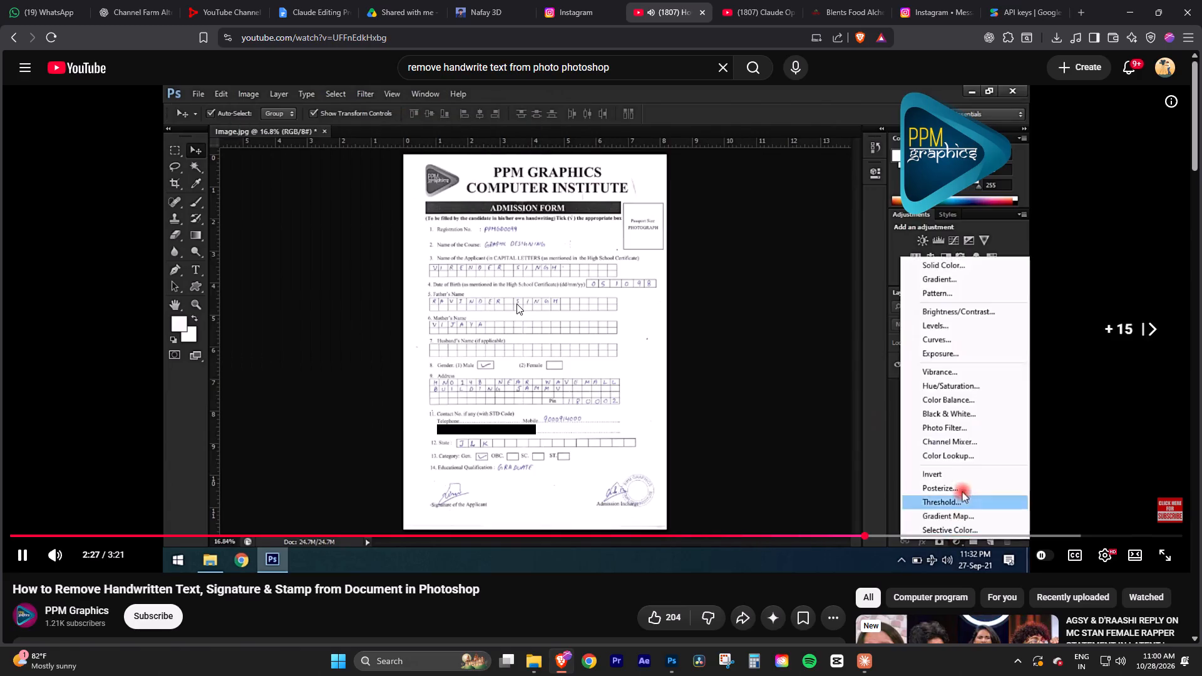
# Skim the rest of the tutorial, examining how the Selective Color and Black & White adjustments are used on the handwriting.
pyautogui.press('Right')
pyautogui.press('Right')
pyautogui.press('Right')
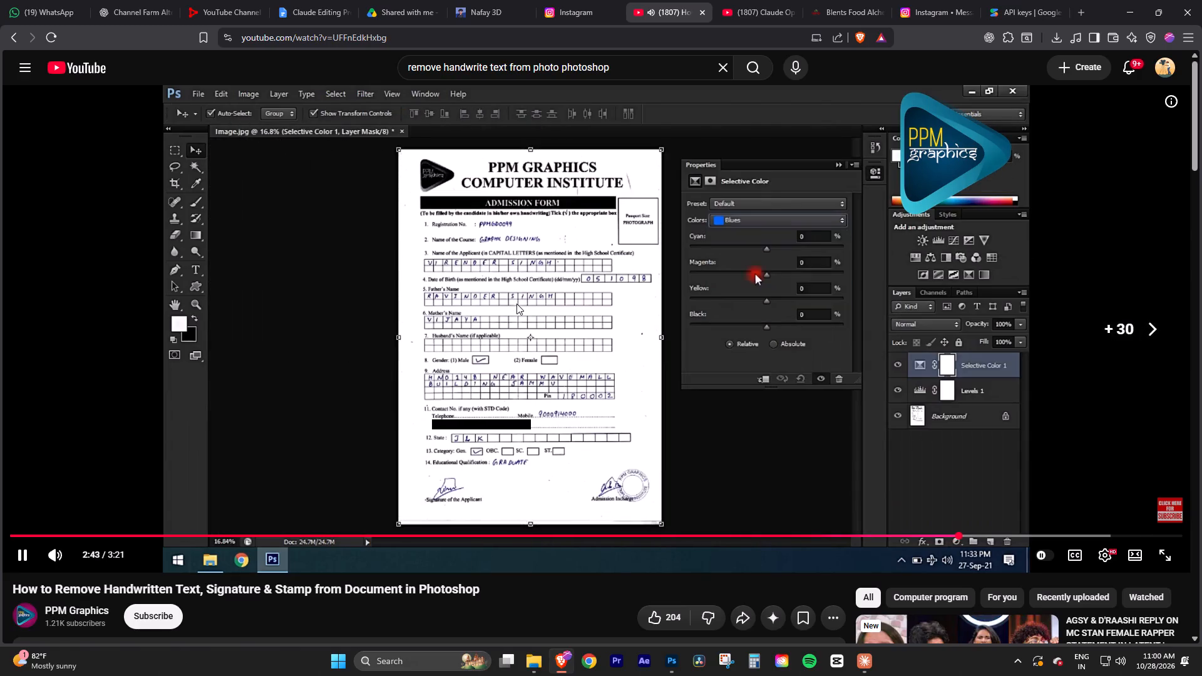
pyautogui.press('Right')
pyautogui.press('Right')
pyautogui.press('Right')
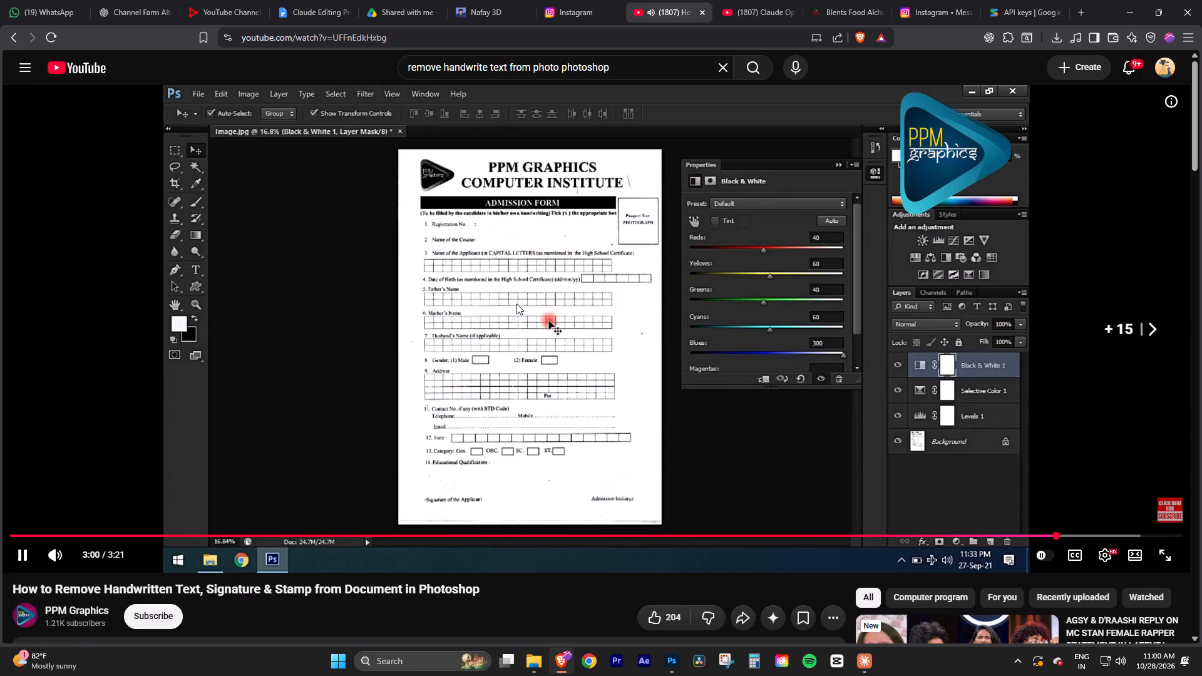
pyautogui.press('Right')
pyautogui.press('Left')
pyautogui.press('Left')
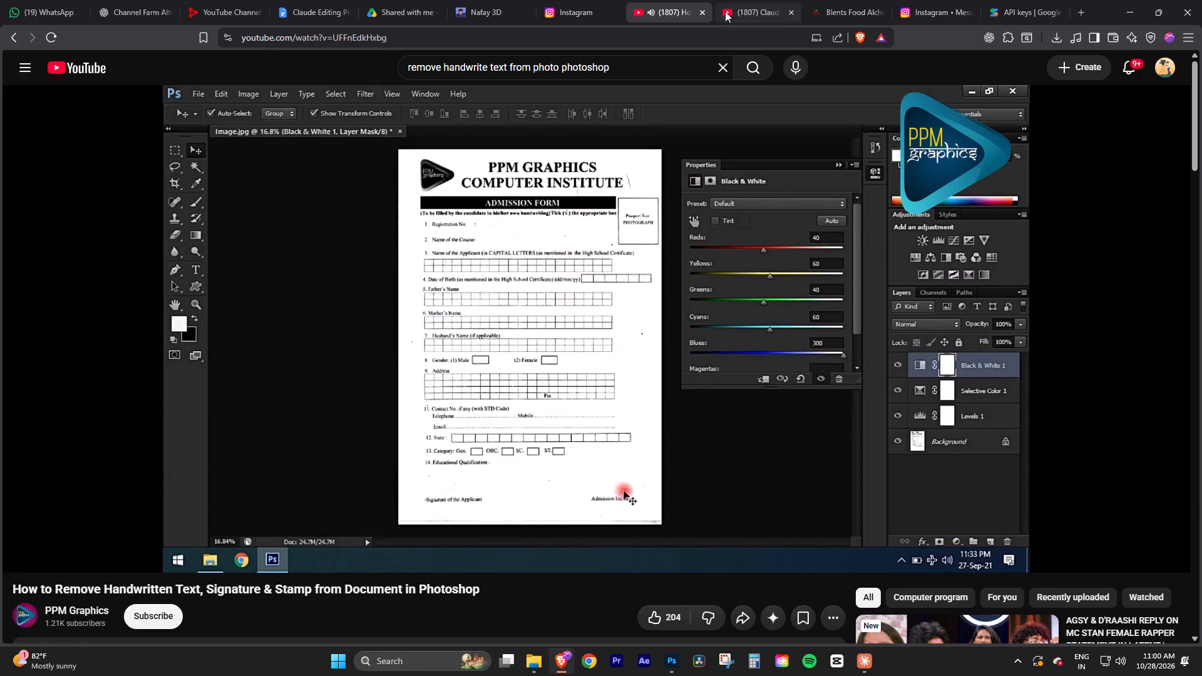
pyautogui.click(577, 253)
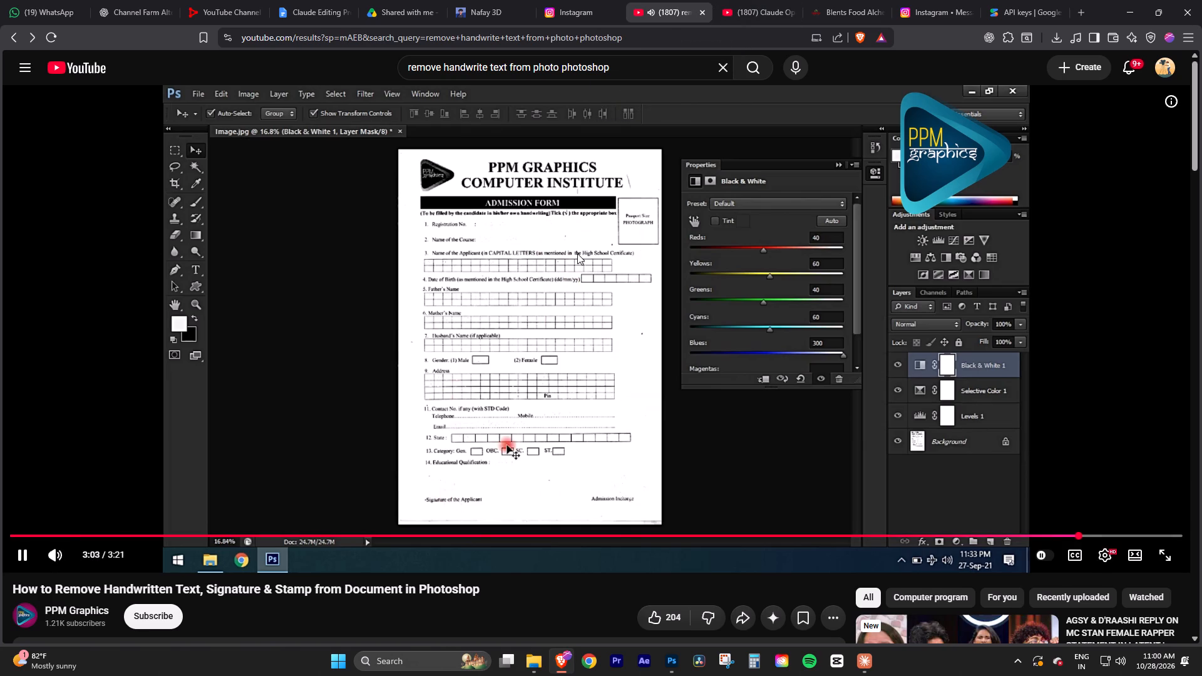
# Switch back to Photoshop and spot-heal the handwritten word बिल beneath the एकूण cell.
pyautogui.hotkey('alt', 'Tab')
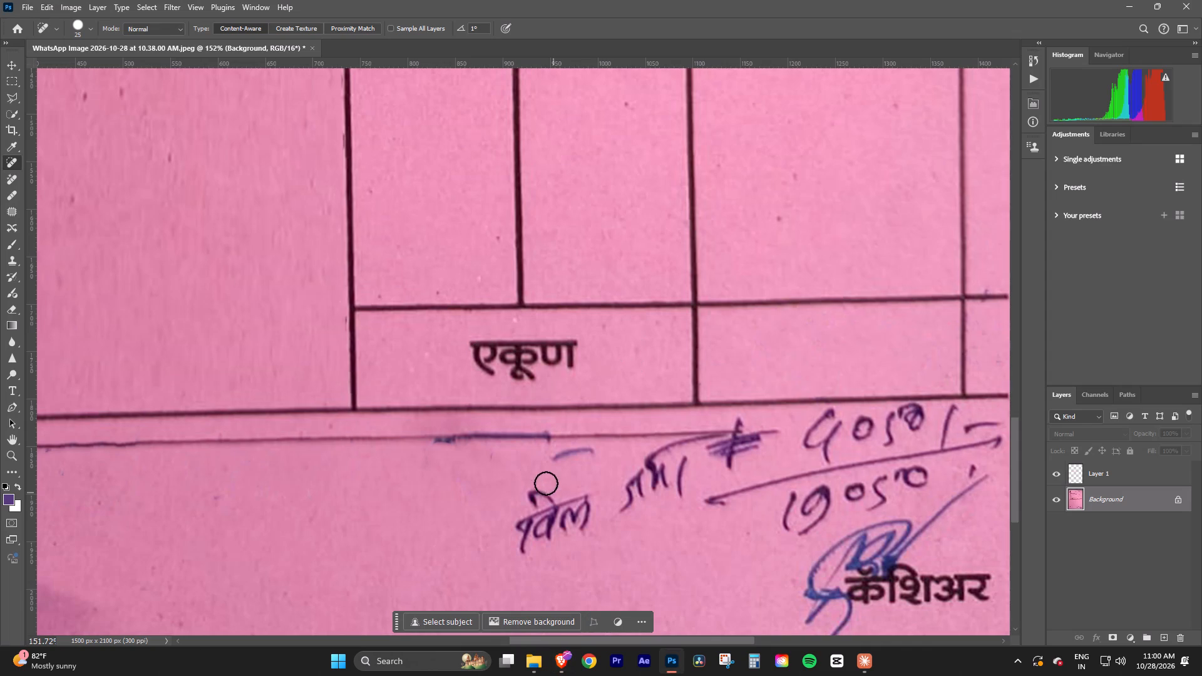
pyautogui.moveTo(535, 493); pyautogui.dragTo(535, 493)
pyautogui.moveTo(535, 493); pyautogui.dragTo(544, 541)
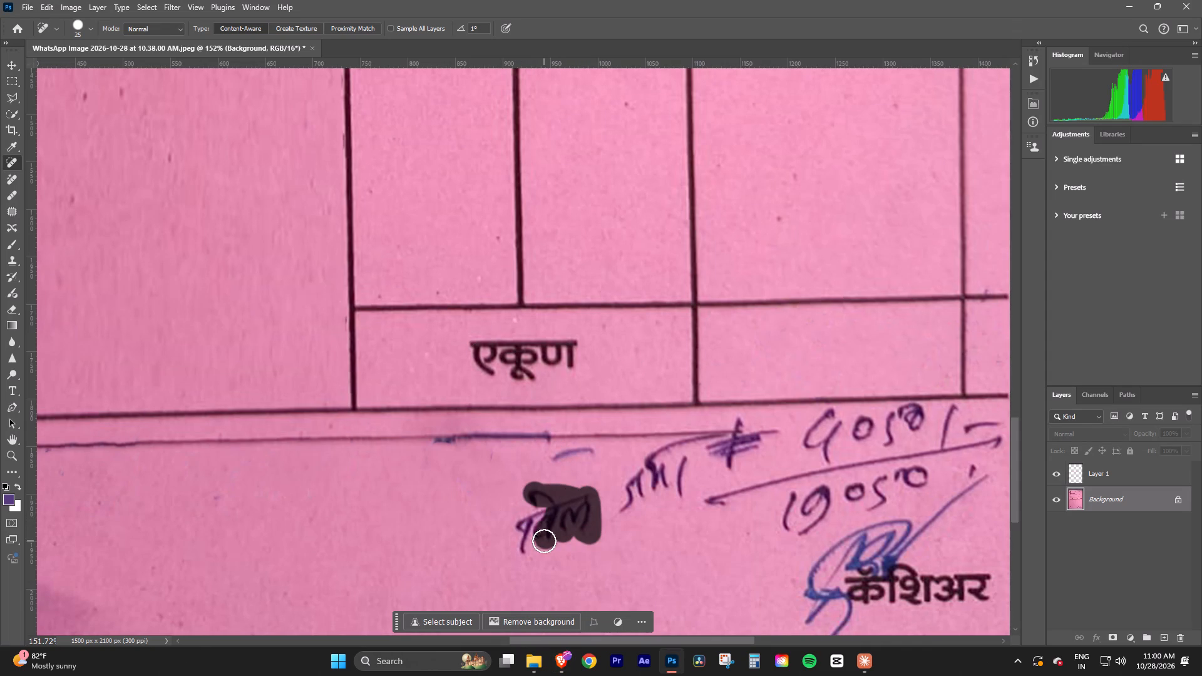
pyautogui.moveTo(544, 541); pyautogui.dragTo(521, 523)
# Spot-heal the handwritten word जमा, its overhead stroke and the short blue dash beside it, below the table.
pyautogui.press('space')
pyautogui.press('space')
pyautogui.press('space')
pyautogui.moveTo(580, 515); pyautogui.dragTo(463, 553)
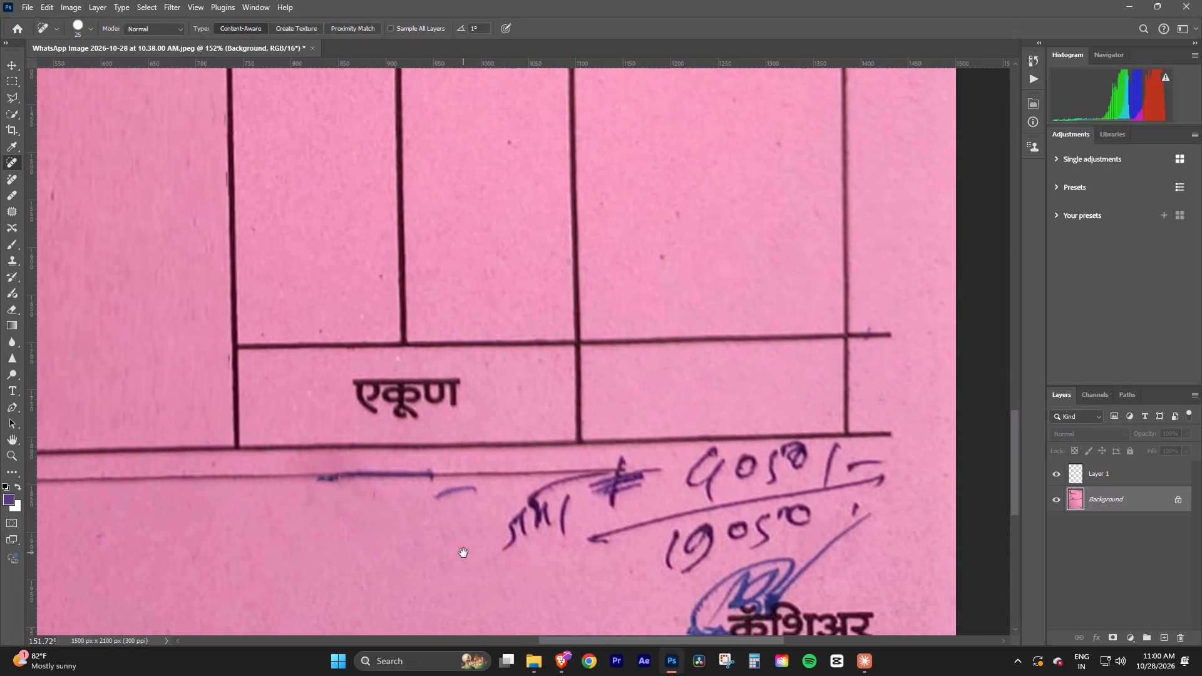
pyautogui.moveTo(463, 553); pyautogui.dragTo(464, 552)
pyautogui.moveTo(505, 545); pyautogui.dragTo(558, 501)
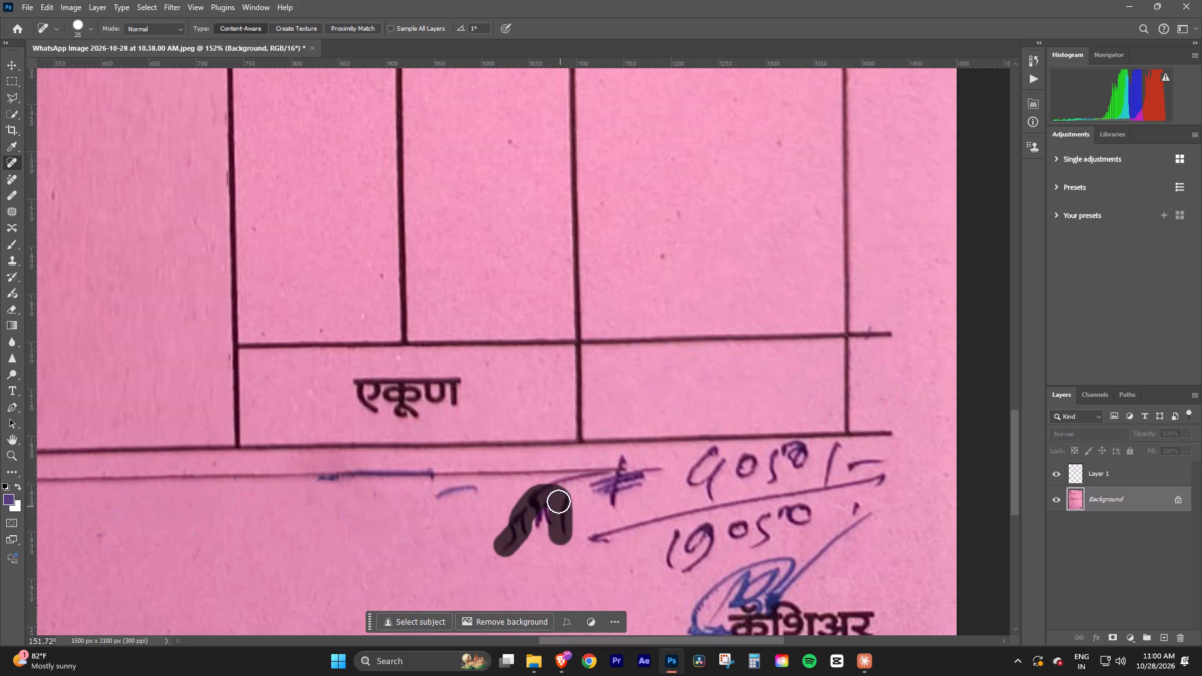
pyautogui.moveTo(558, 501); pyautogui.dragTo(522, 515)
pyautogui.moveTo(556, 489); pyautogui.dragTo(560, 488)
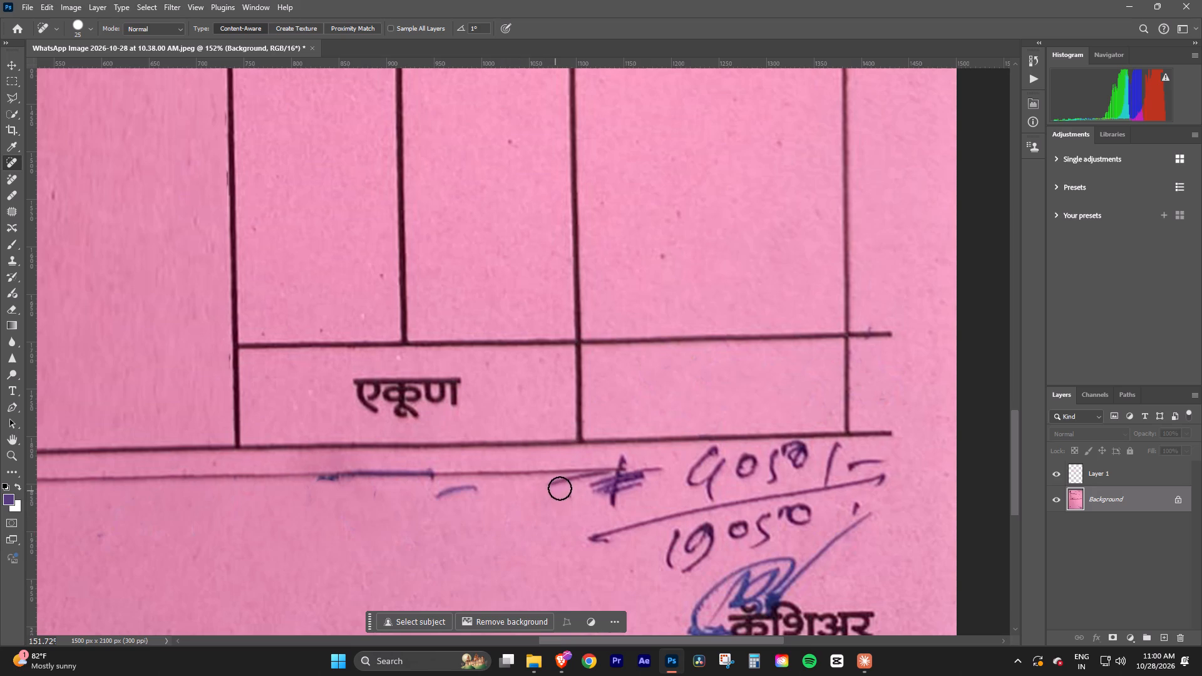
pyautogui.moveTo(560, 488); pyautogui.dragTo(592, 490)
pyautogui.moveTo(486, 494); pyautogui.dragTo(431, 504)
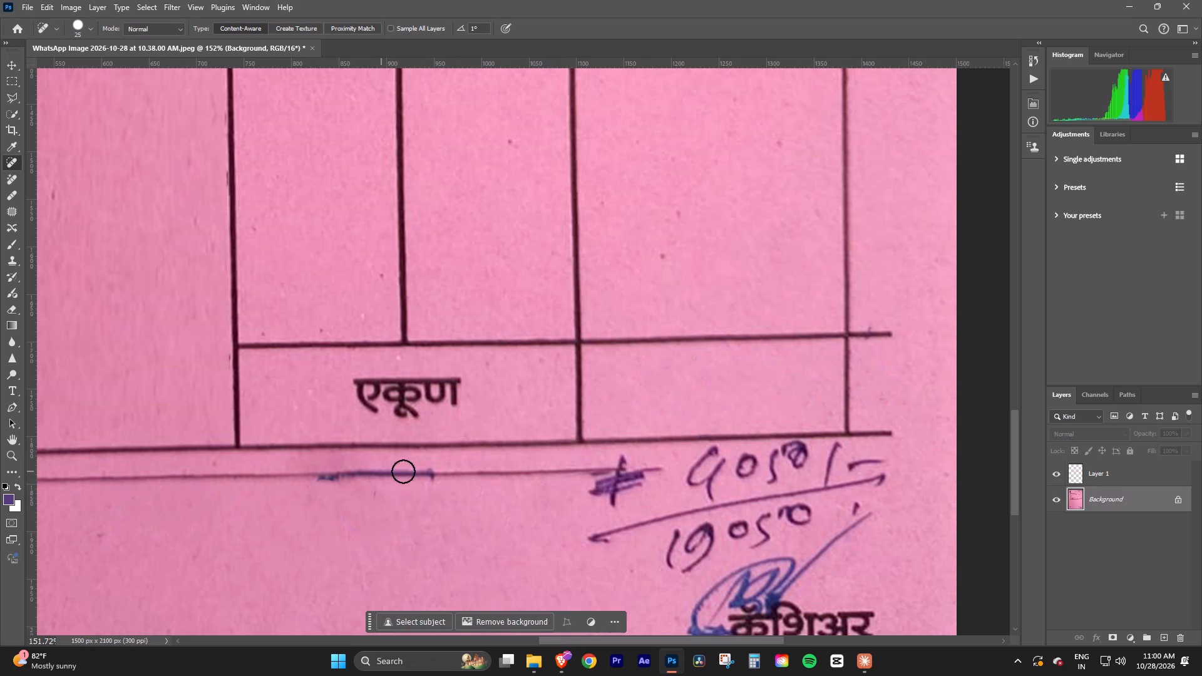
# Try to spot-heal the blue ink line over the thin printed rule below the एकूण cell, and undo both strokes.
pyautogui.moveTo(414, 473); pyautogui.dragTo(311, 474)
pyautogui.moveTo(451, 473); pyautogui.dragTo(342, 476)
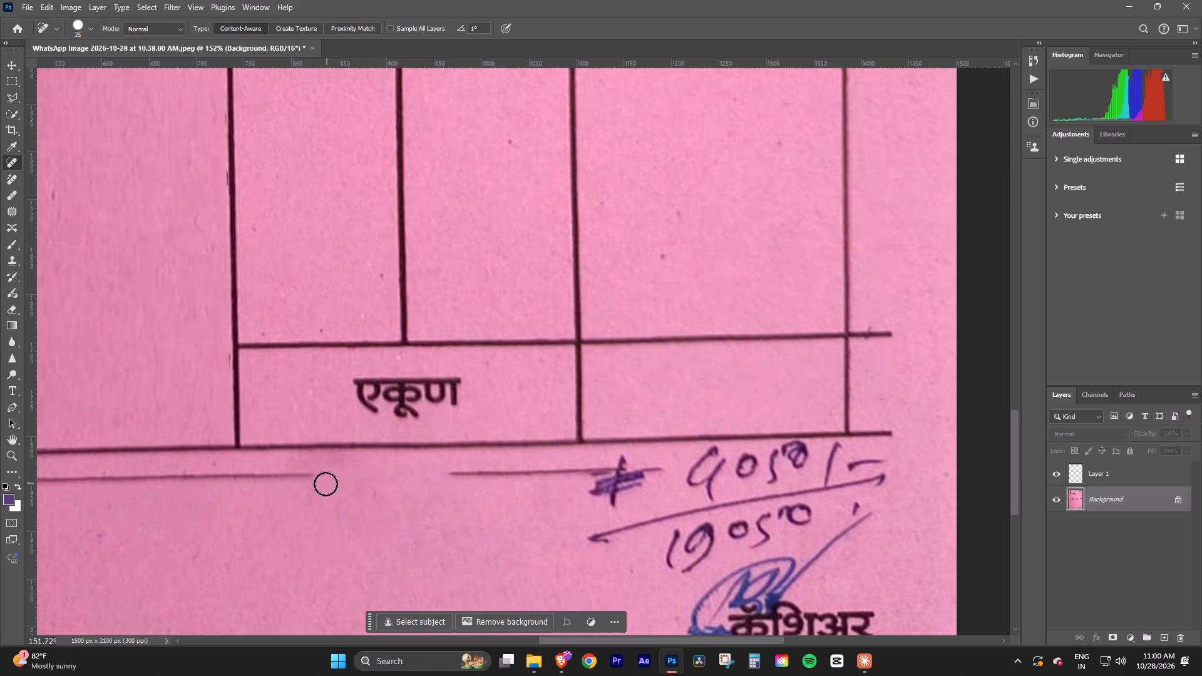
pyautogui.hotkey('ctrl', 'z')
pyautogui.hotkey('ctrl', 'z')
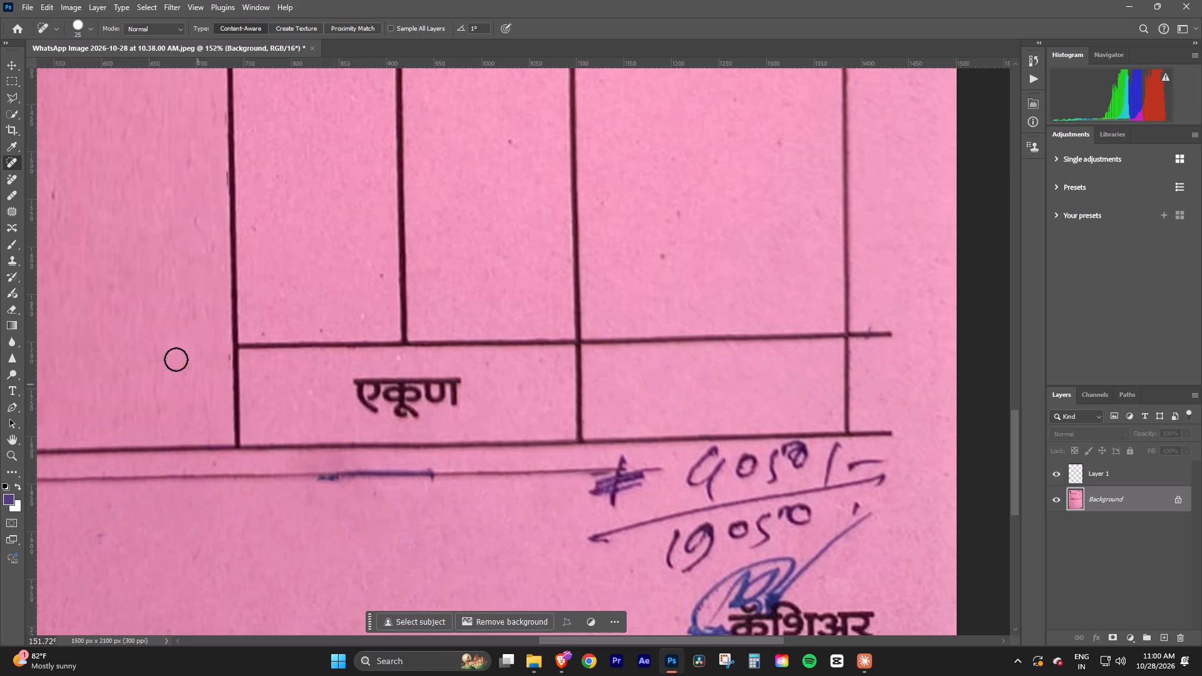
# Clone-stamp a clean section of the thin printed rule over the blue ink line below the एकूण cell.
pyautogui.click(14, 255)
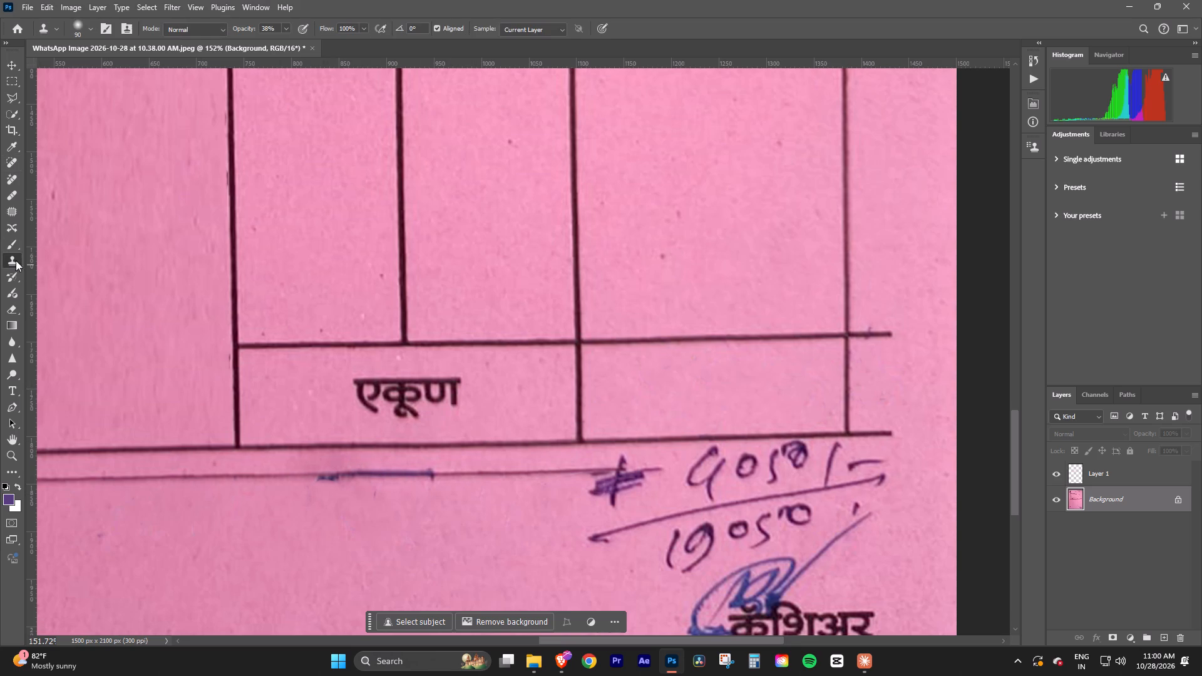
pyautogui.keyDown('alt'); pyautogui.click(484, 472); pyautogui.keyUp('alt')
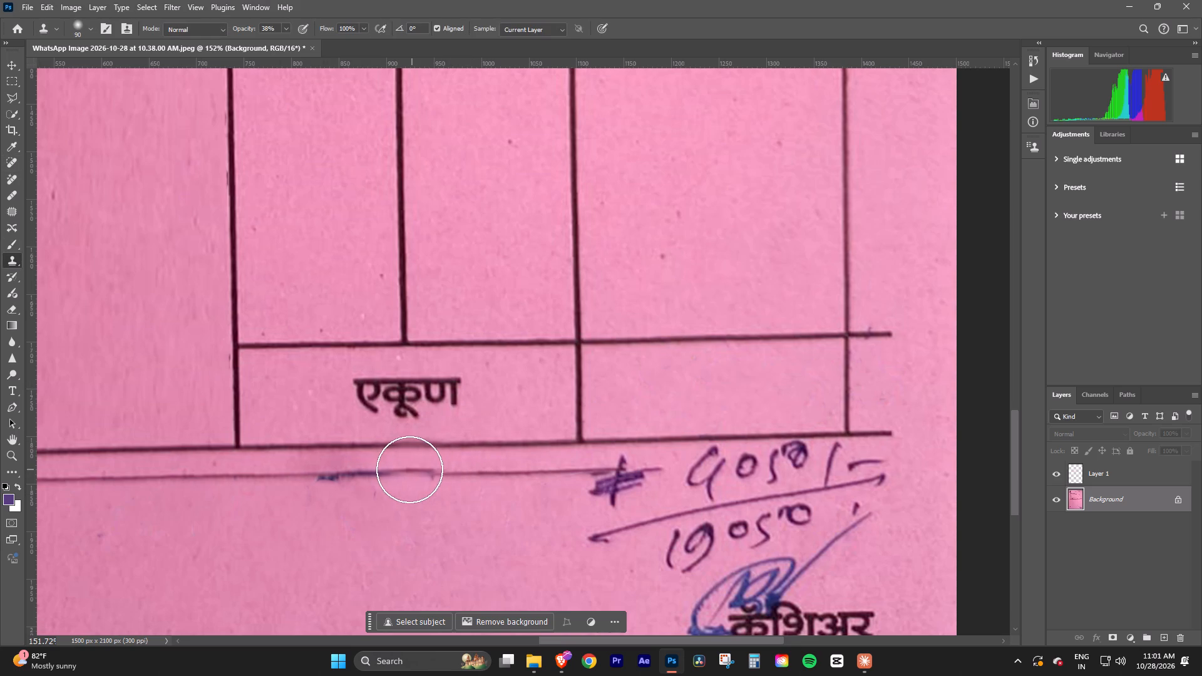
# Switch back to Photoshop and clone clean line and paper over the ink marks on the अक्षरी रू. line beneath एकूण.
pyautogui.tripleClick(409, 473)
pyautogui.tripleClick(409, 473)
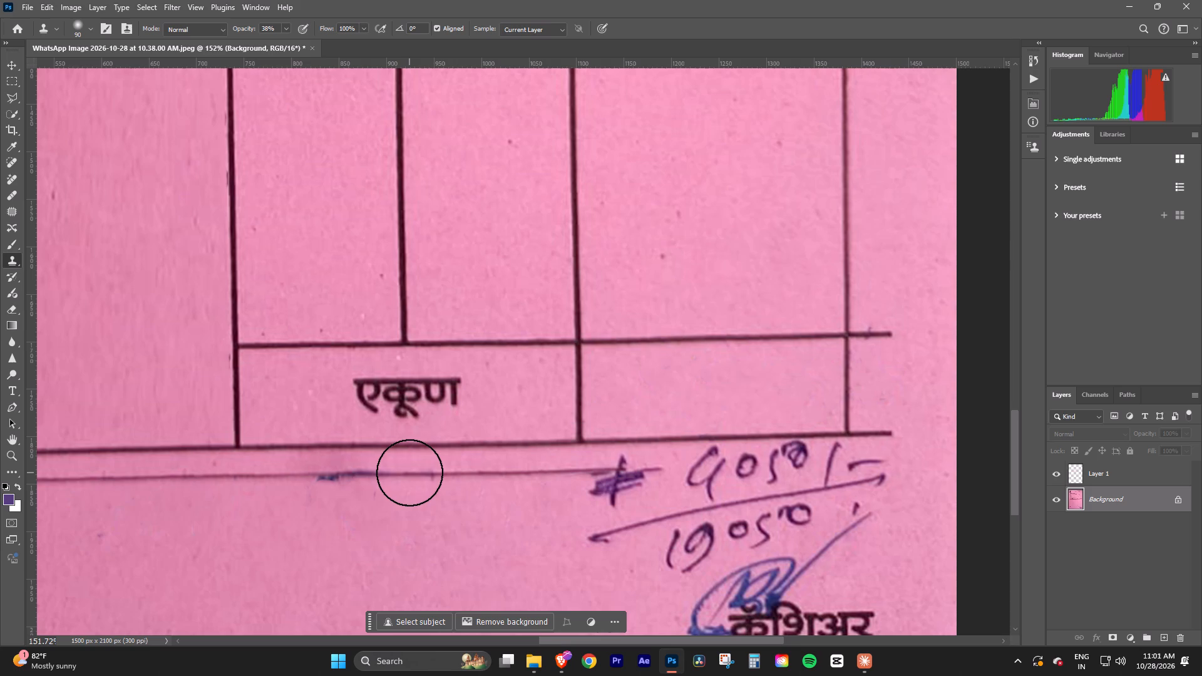
pyautogui.tripleClick(409, 473)
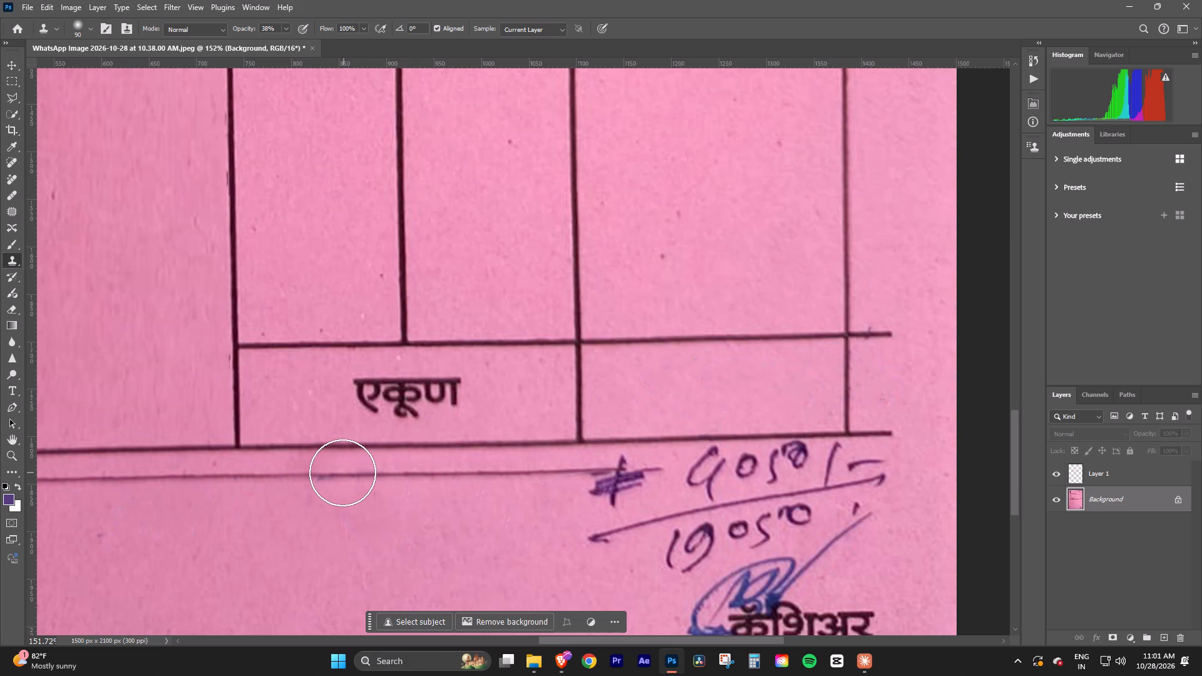
pyautogui.tripleClick(351, 473)
pyautogui.tripleClick(351, 473)
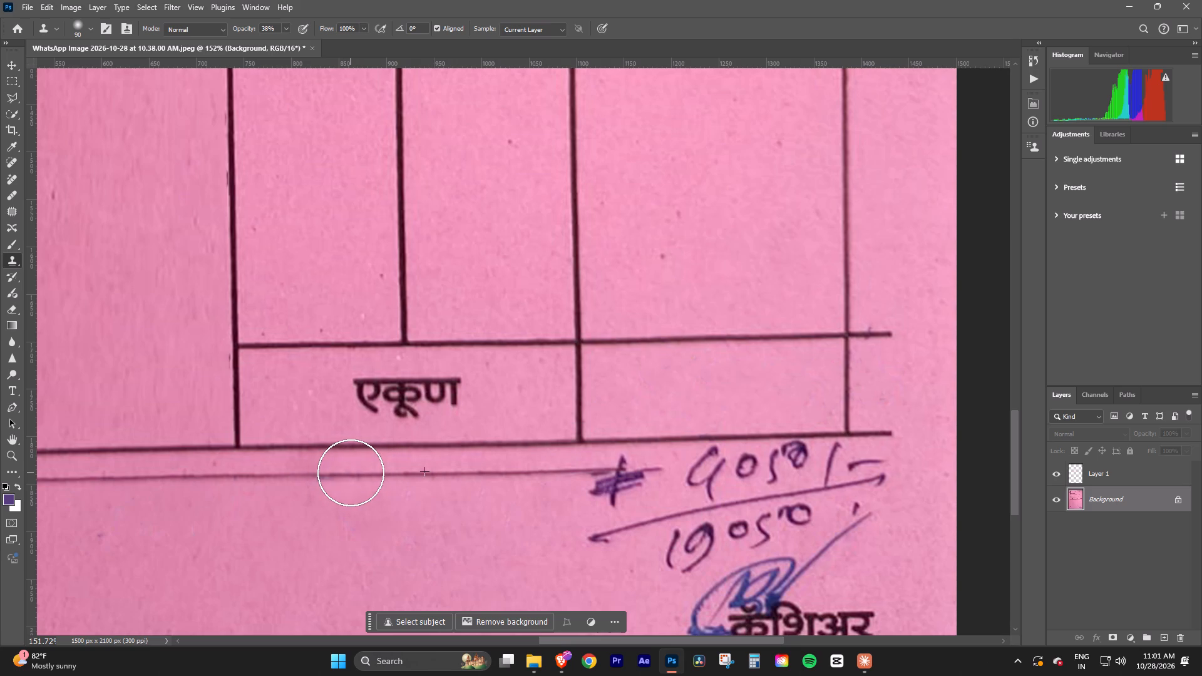
pyautogui.click(351, 473)
pyautogui.tripleClick(323, 473)
pyautogui.doubleClick(323, 473)
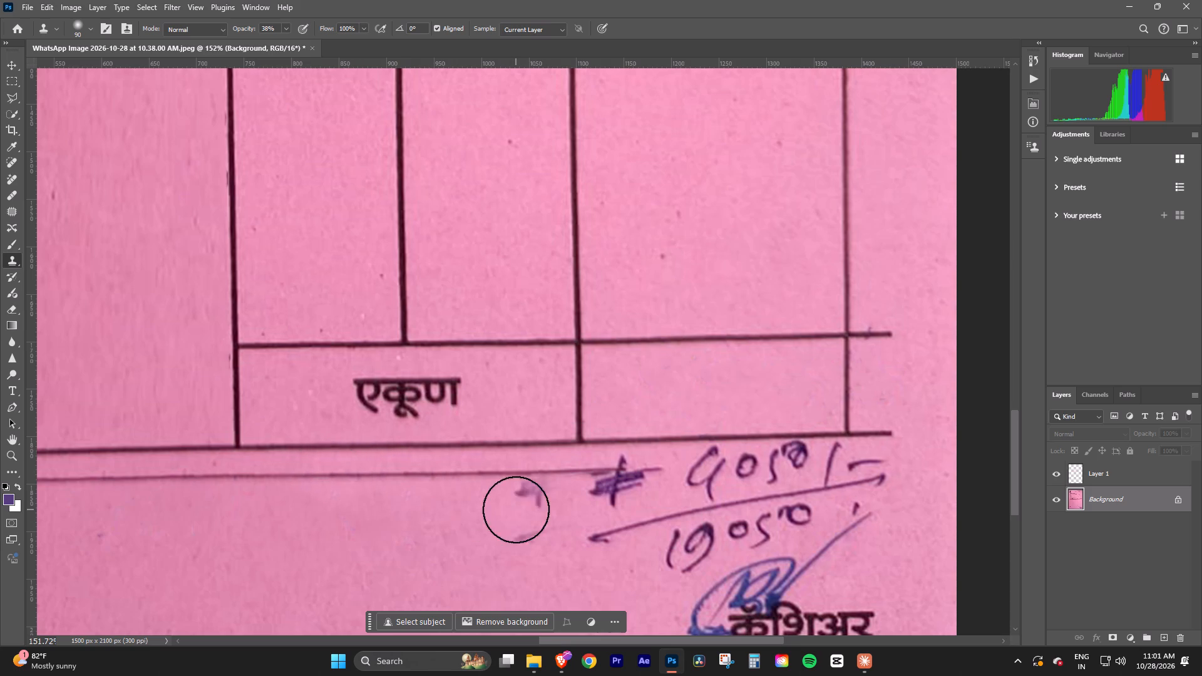
# Clone a clean stretch of the अक्षरी रू. line over the crossed-out ink scribble near its far end.
pyautogui.press('space')
pyautogui.press('space')
pyautogui.press('space')
pyautogui.press('space')
pyautogui.press('space')
pyautogui.press('space')
pyautogui.press('space')
pyautogui.press('space')
pyautogui.press('space')
pyautogui.press('space')
pyautogui.press('space')
pyautogui.press('space')
pyautogui.press('space')
pyautogui.press('space')
pyautogui.press('space')
pyautogui.press('space')
pyautogui.press('space')
pyautogui.press('space')
pyautogui.press('space')
pyautogui.press('space')
pyautogui.moveTo(497, 505); pyautogui.dragTo(215, 392)
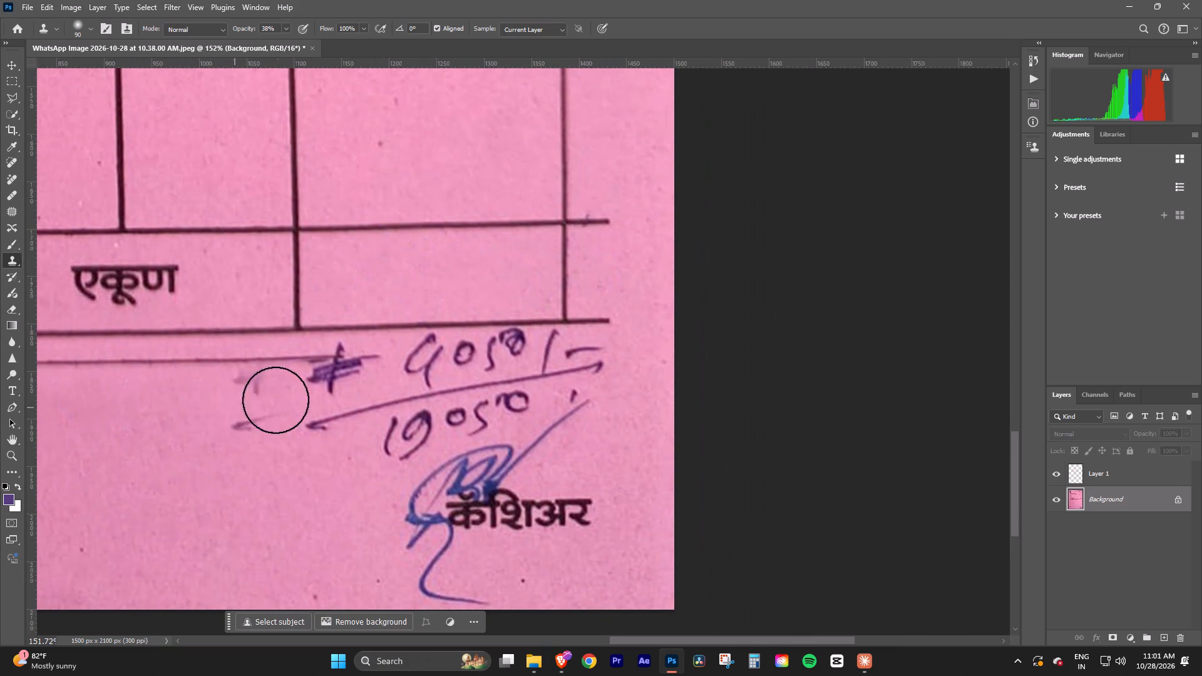
pyautogui.keyDown('alt'); pyautogui.click(192, 361); pyautogui.keyUp('alt')
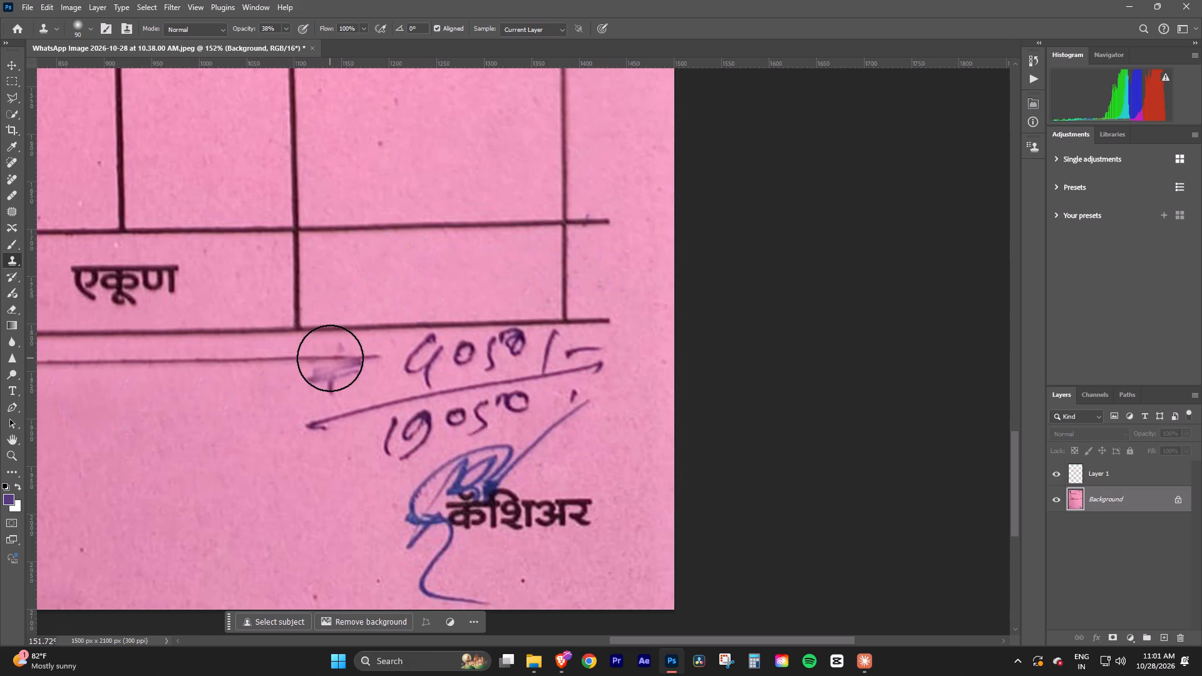
pyautogui.tripleClick(330, 358)
pyautogui.tripleClick(330, 358)
pyautogui.tripleClick(330, 358)
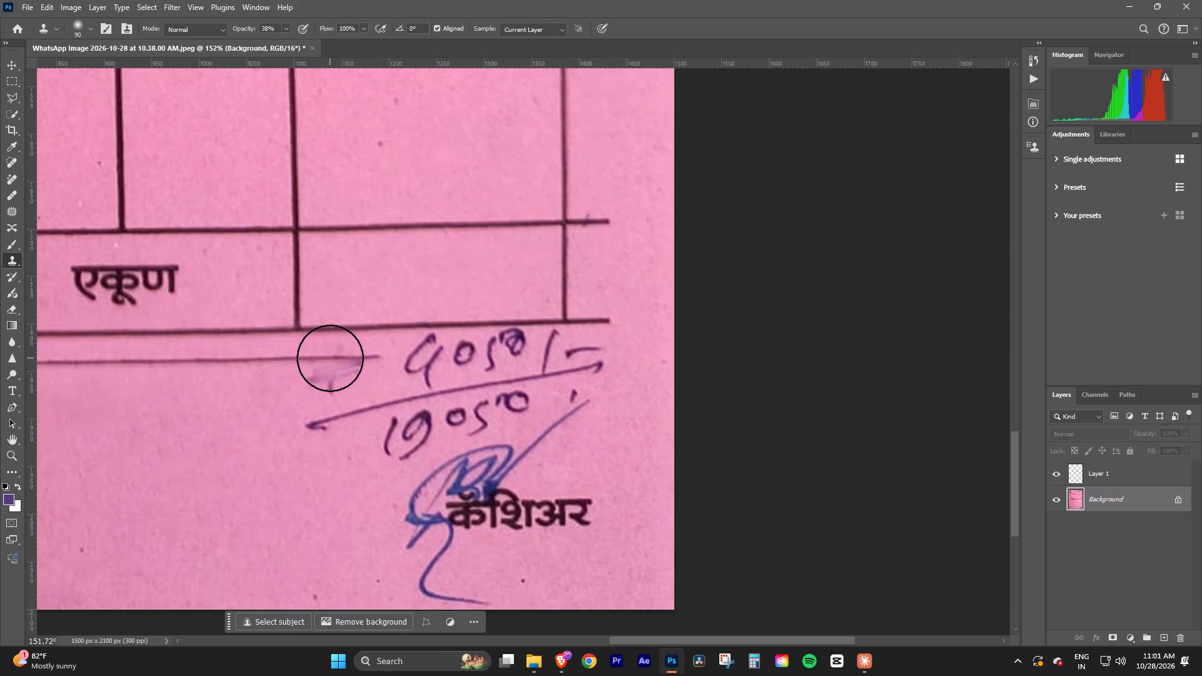
pyautogui.tripleClick(330, 358)
pyautogui.tripleClick(330, 358)
pyautogui.tripleClick(330, 358)
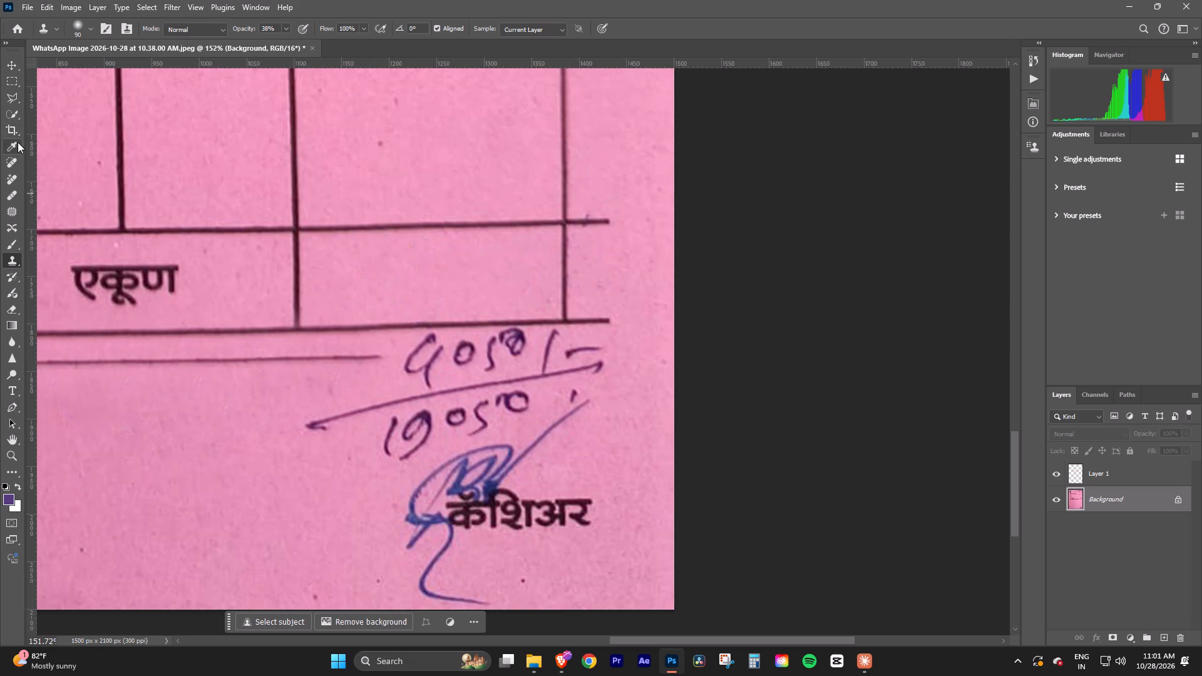
# Spot-heal the lower handwritten number above the signature and the first part of the slanted line over it.
pyautogui.click(14, 166)
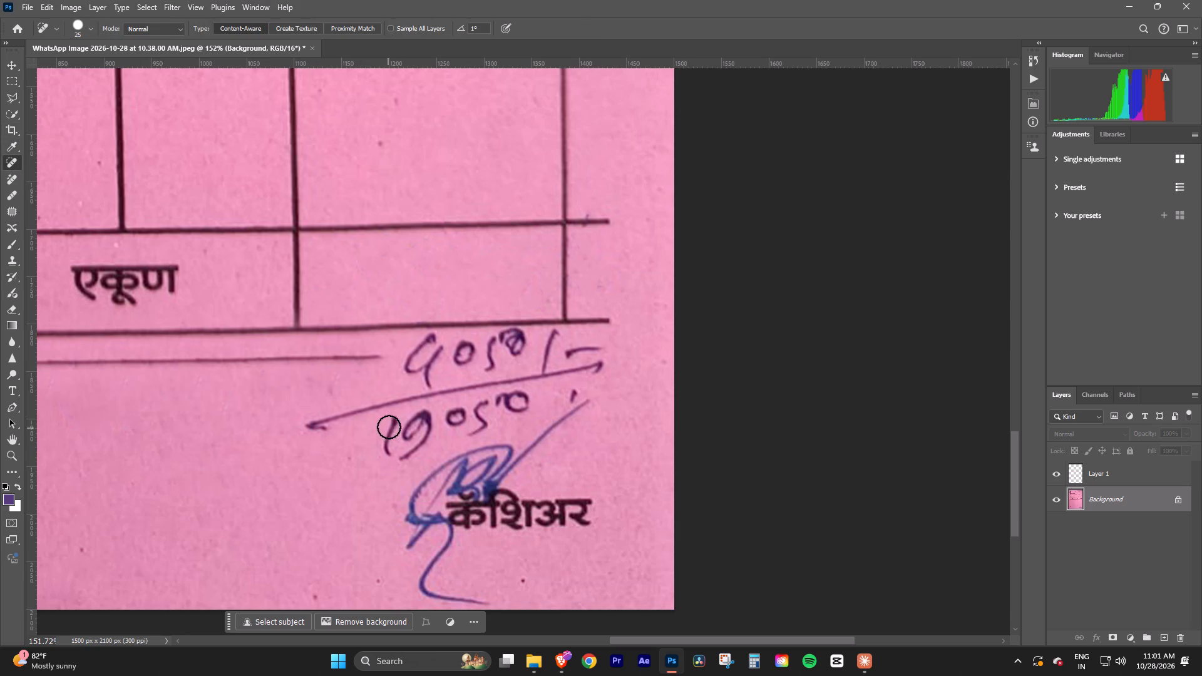
pyautogui.moveTo(392, 425); pyautogui.dragTo(388, 456)
pyautogui.moveTo(399, 456); pyautogui.dragTo(429, 416)
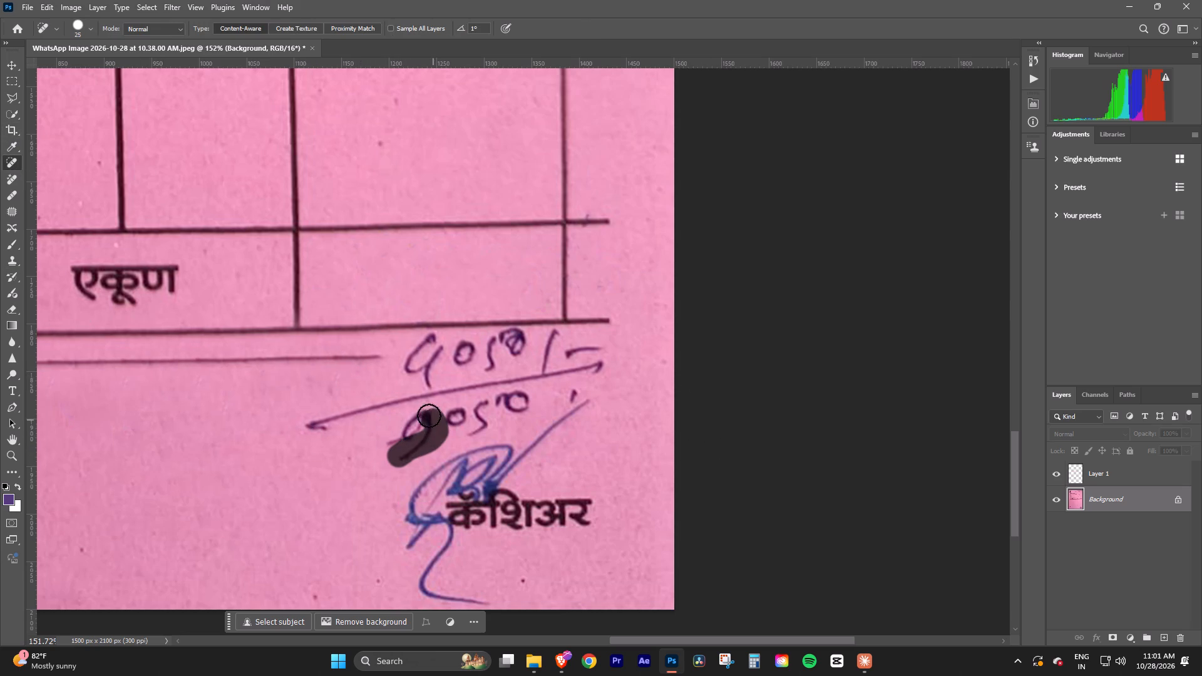
pyautogui.moveTo(429, 416); pyautogui.dragTo(391, 438)
pyautogui.moveTo(306, 430); pyautogui.dragTo(383, 411)
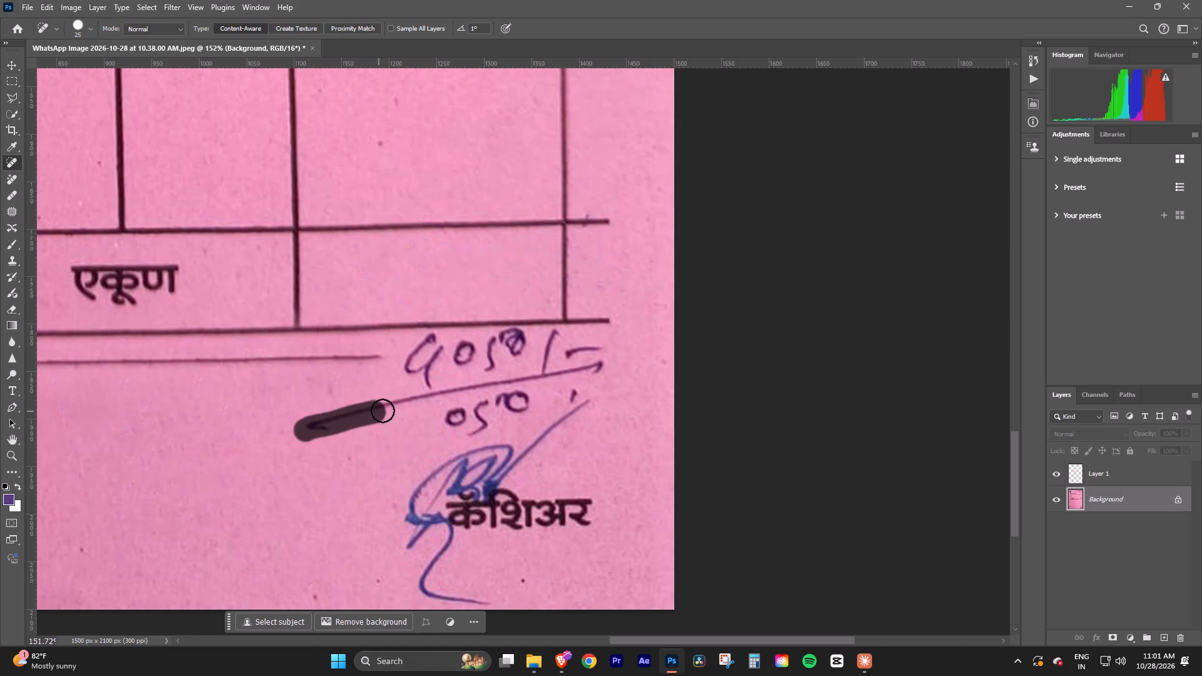
pyautogui.moveTo(383, 411); pyautogui.dragTo(408, 402)
pyautogui.click(456, 416)
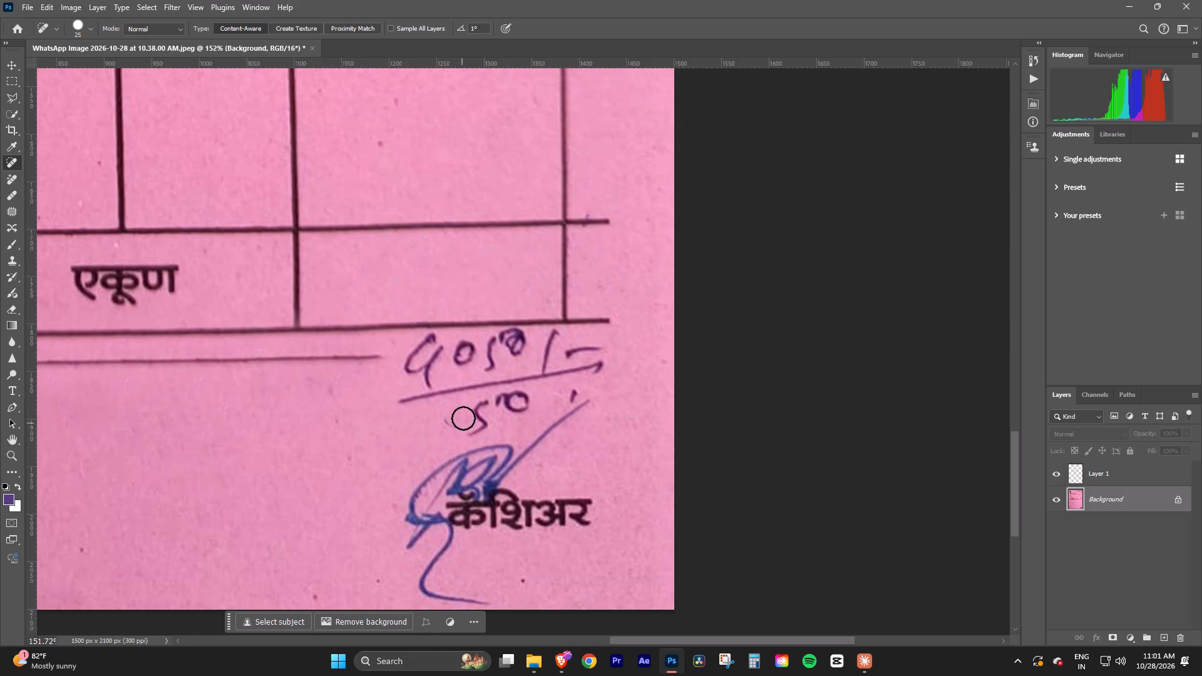
pyautogui.click(453, 421)
pyautogui.moveTo(476, 425); pyautogui.dragTo(483, 408)
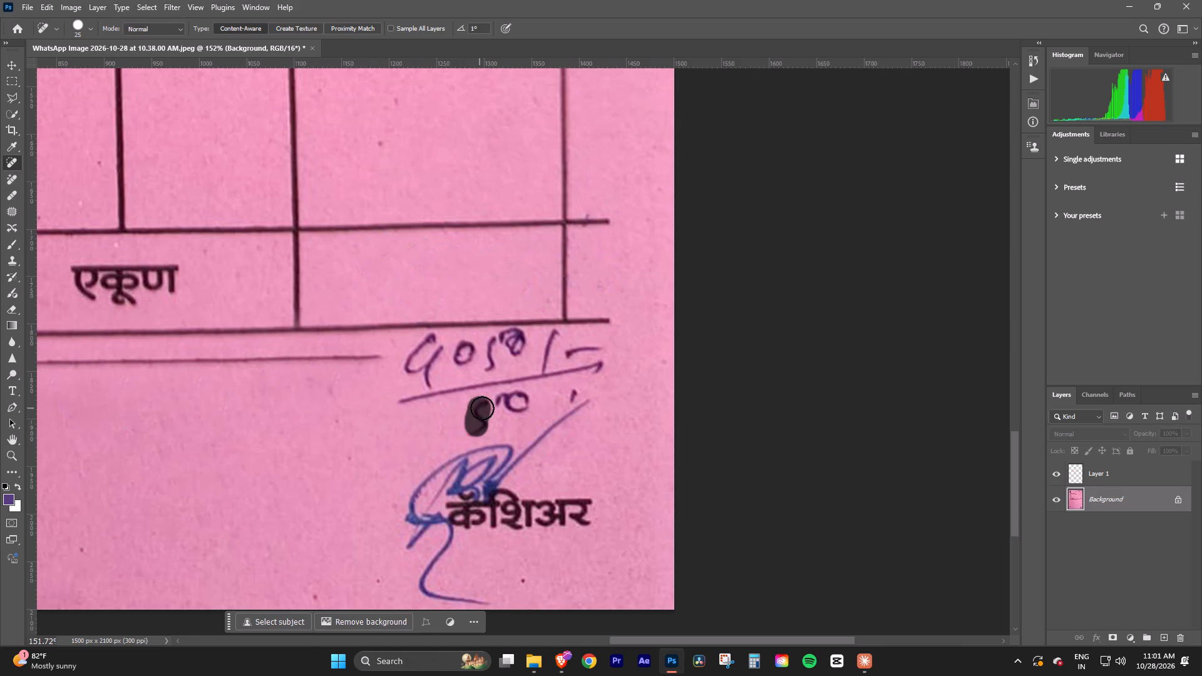
pyautogui.moveTo(495, 403); pyautogui.dragTo(502, 402)
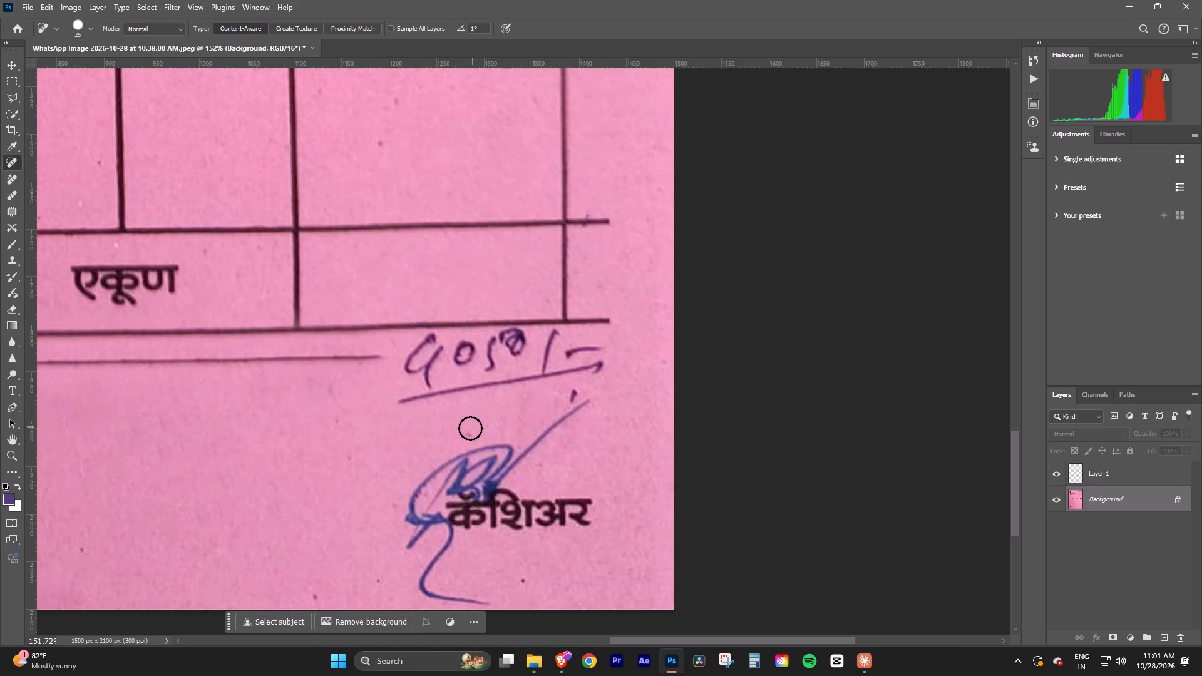
pyautogui.click(470, 428)
# Spot-heal the stray dot, the slash and dash after the upper number, and the rest of the slanted handwritten line.
pyautogui.click(569, 394)
pyautogui.moveTo(595, 374); pyautogui.dragTo(599, 362)
pyautogui.moveTo(599, 352); pyautogui.dragTo(574, 354)
pyautogui.moveTo(553, 338); pyautogui.dragTo(548, 369)
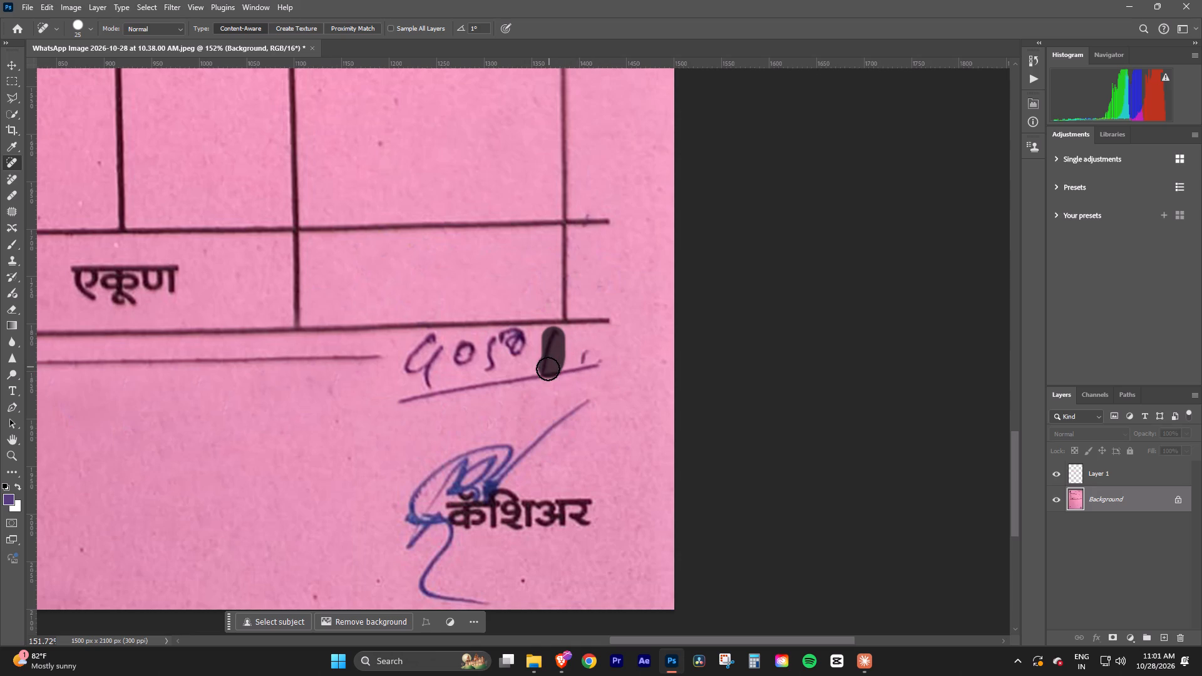
pyautogui.moveTo(593, 357); pyautogui.dragTo(580, 361)
pyautogui.moveTo(590, 363); pyautogui.dragTo(462, 388)
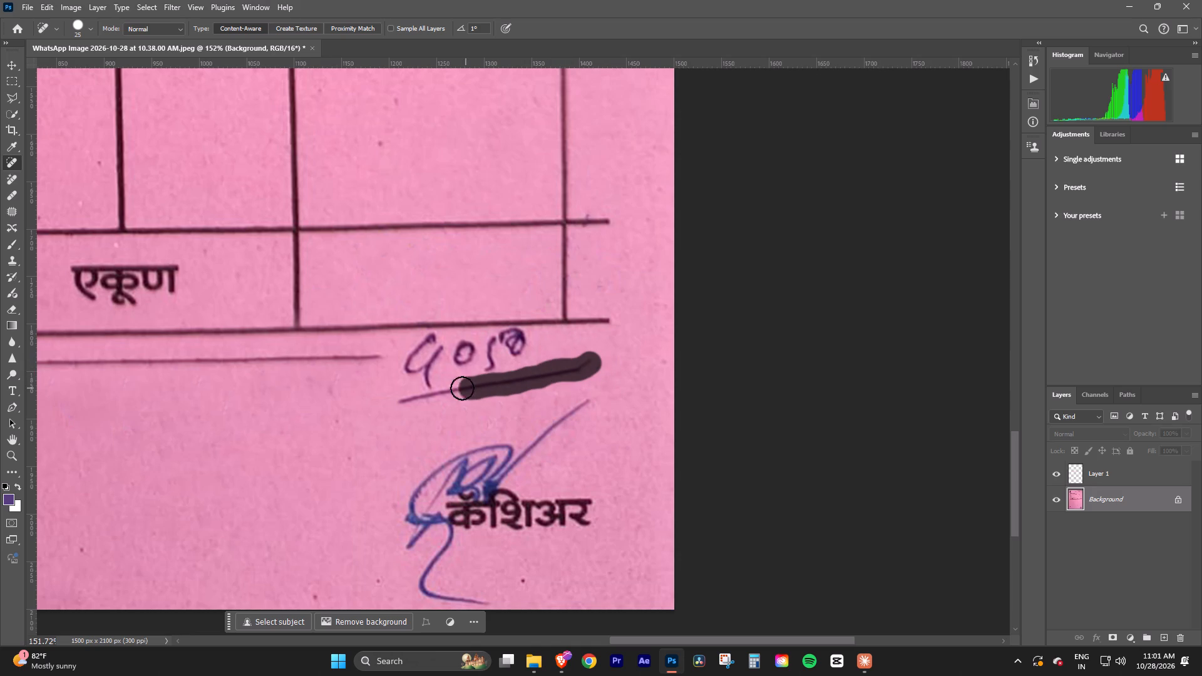
pyautogui.moveTo(462, 388); pyautogui.dragTo(406, 399)
pyautogui.moveTo(557, 367); pyautogui.dragTo(520, 390)
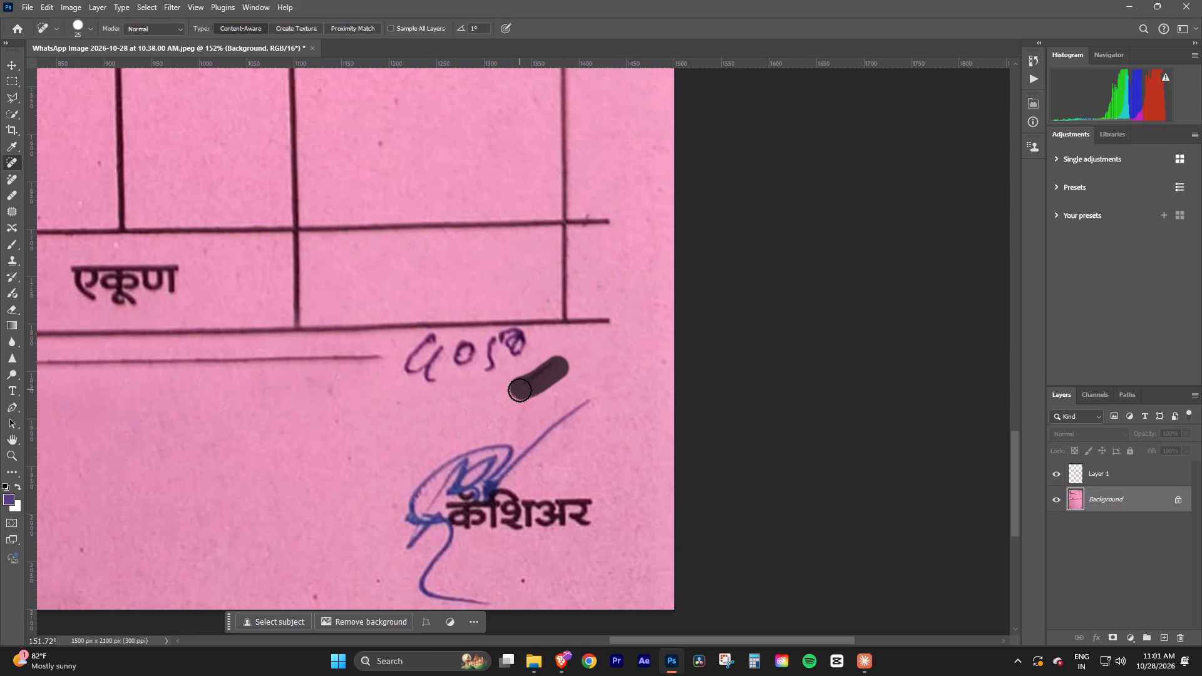
pyautogui.moveTo(520, 390); pyautogui.dragTo(513, 395)
# Spot-heal the remaining digits of the upper handwritten number just below the table's bottom border.
pyautogui.moveTo(520, 354); pyautogui.dragTo(513, 339)
pyautogui.moveTo(498, 342); pyautogui.dragTo(491, 370)
pyautogui.click(507, 339)
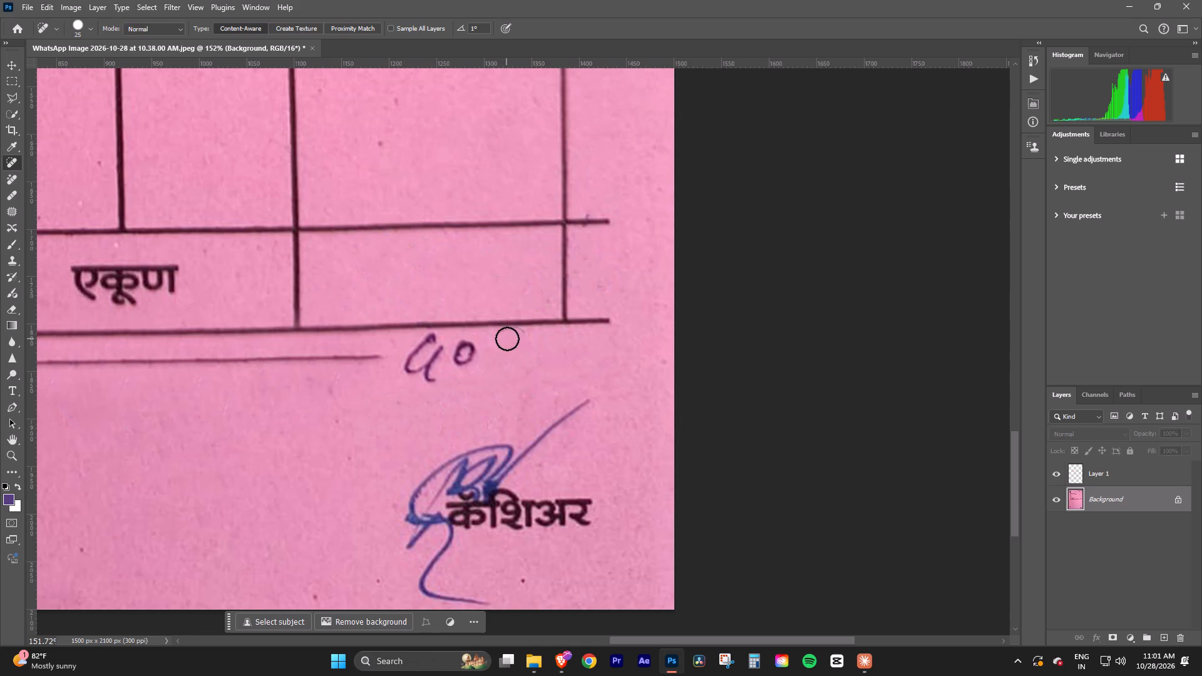
pyautogui.click(522, 337)
pyautogui.moveTo(466, 350); pyautogui.dragTo(458, 361)
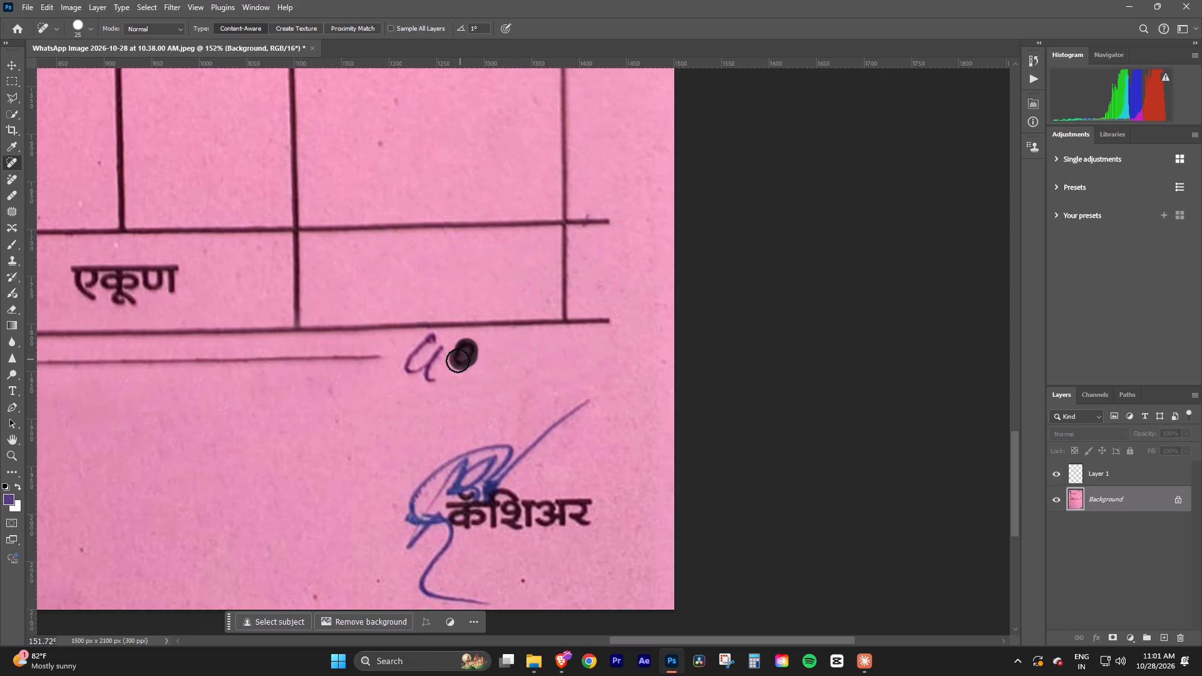
pyautogui.moveTo(458, 361); pyautogui.dragTo(457, 359)
pyautogui.moveTo(433, 341); pyautogui.dragTo(429, 361)
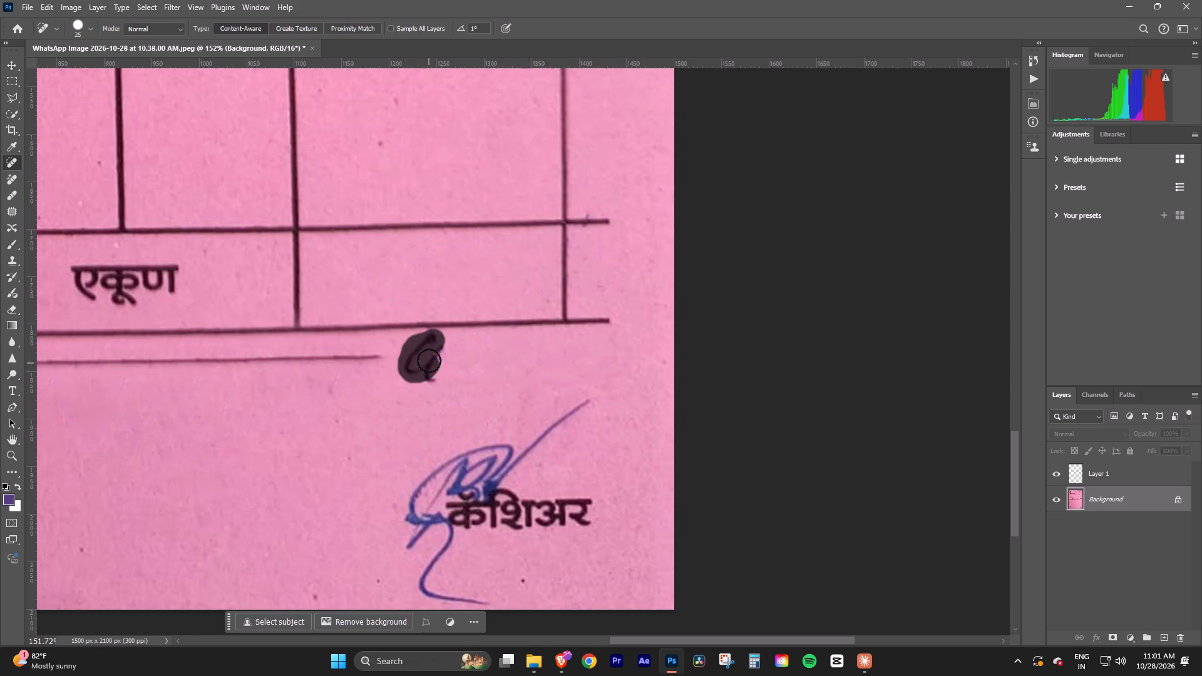
pyautogui.moveTo(429, 361); pyautogui.dragTo(429, 375)
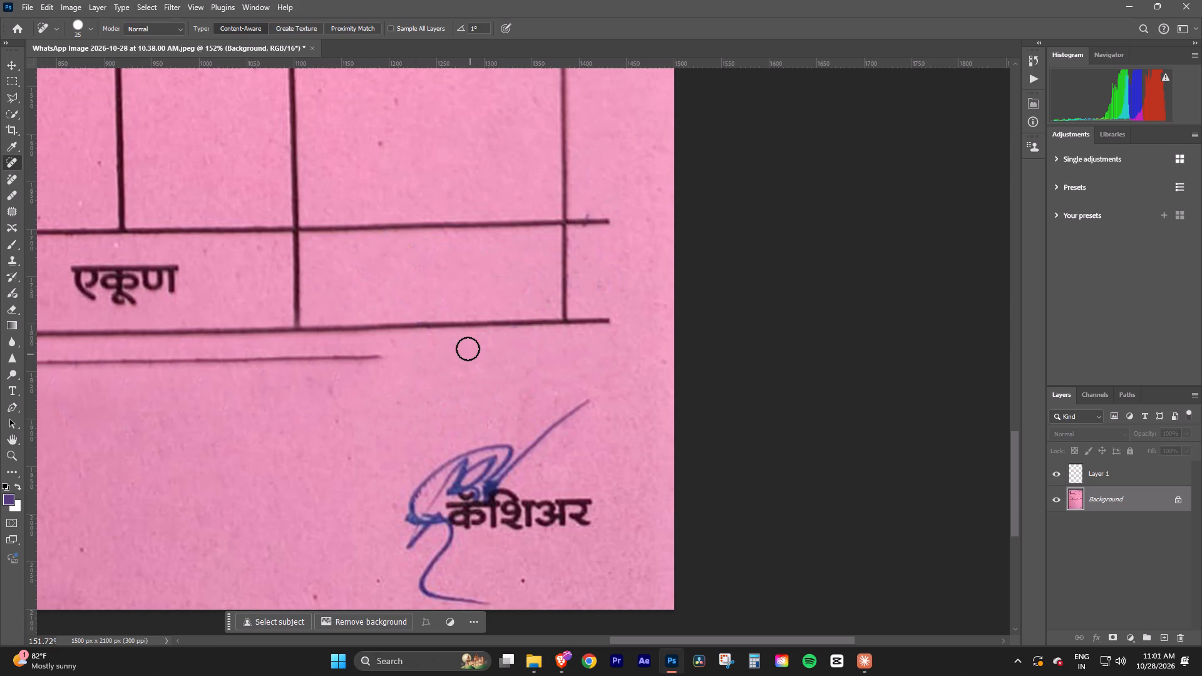
pyautogui.click(460, 348)
# Inspect the cleaned memo for leftover marks, from the bottom area to the full page and up close along the श्री. line.
pyautogui.press('space')
pyautogui.press('space')
pyautogui.press('space')
pyautogui.press('space')
pyautogui.press('space')
pyautogui.press('space')
pyautogui.press('space')
pyautogui.press('space')
pyautogui.press('space')
pyautogui.press('space')
pyautogui.press('space')
pyautogui.press('space')
pyautogui.press('space')
pyautogui.press('space')
pyautogui.press('space')
pyautogui.press('space')
pyautogui.press('space')
pyautogui.press('space')
pyautogui.moveTo(594, 448); pyautogui.dragTo(813, 282)
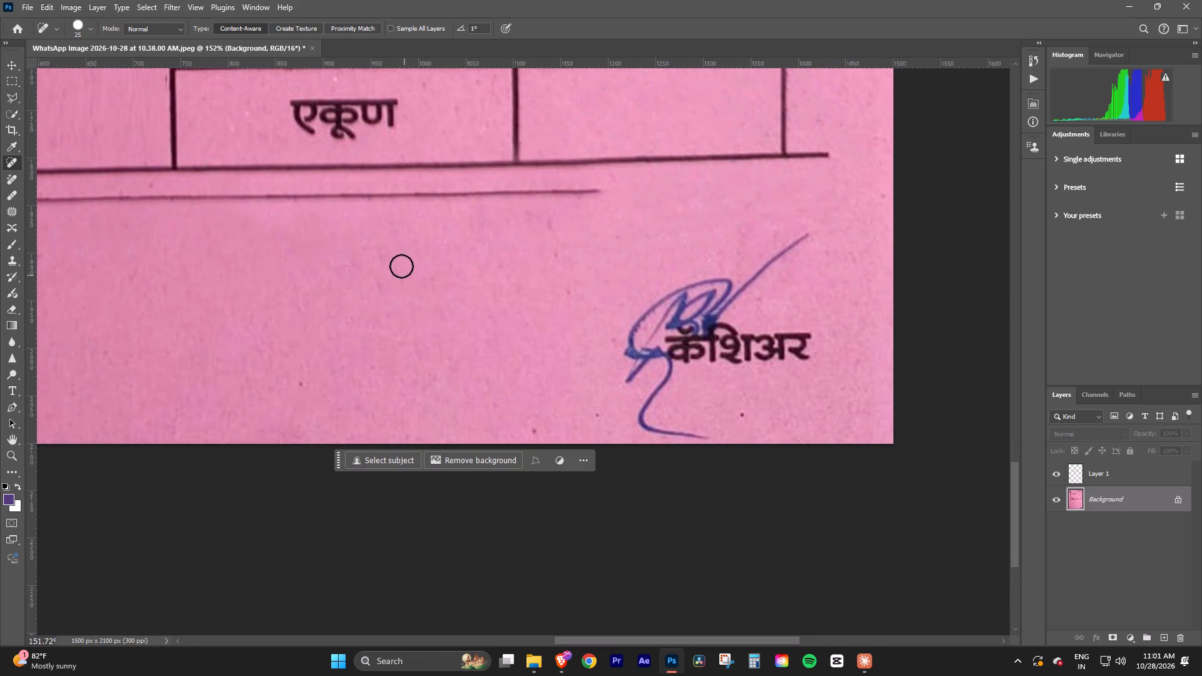
pyautogui.press('space')
pyautogui.moveTo(552, 222); pyautogui.dragTo(562, 244)
pyautogui.press('space')
pyautogui.press('space')
pyautogui.press('space')
pyautogui.press('space')
pyautogui.press('space')
pyautogui.moveTo(379, 310); pyautogui.dragTo(446, 431)
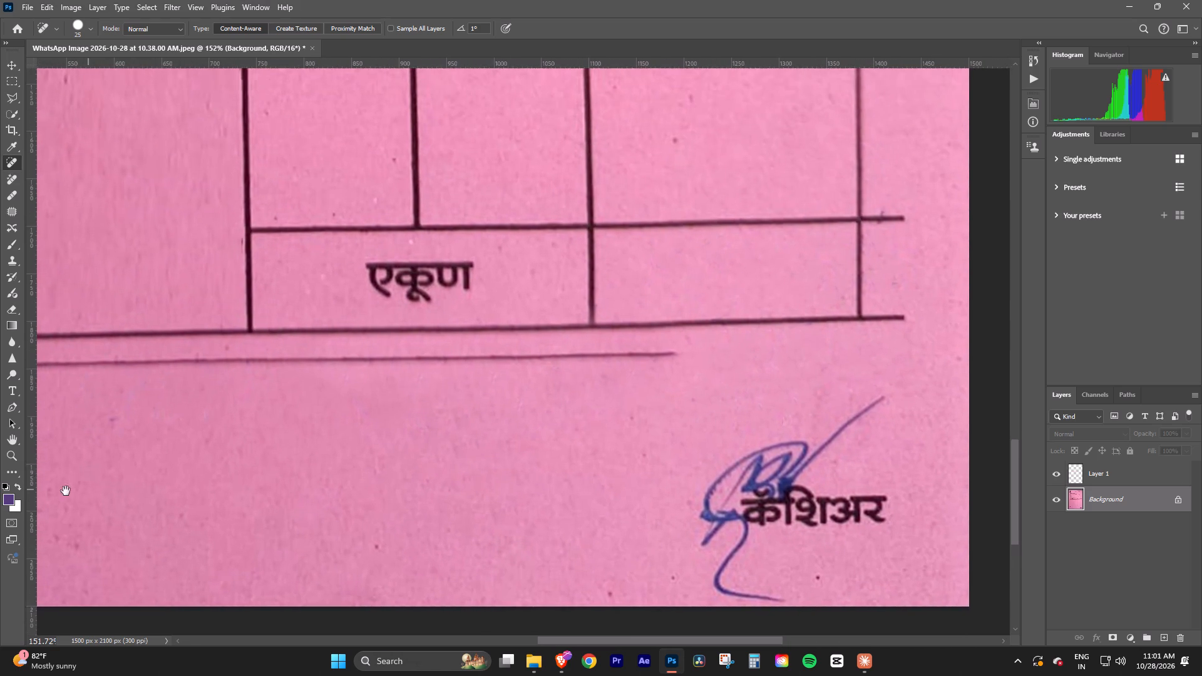
pyautogui.doubleClick(18, 438)
pyautogui.press('z')
pyautogui.press('z')
pyautogui.press('z')
pyautogui.press('z')
pyautogui.press('z')
pyautogui.press('z')
pyautogui.press('z')
pyautogui.press('z')
pyautogui.press('z')
pyautogui.press('z')
pyautogui.press('z')
pyautogui.press('z')
pyautogui.press('z')
pyautogui.press('z')
pyautogui.press('z')
pyautogui.press('z')
pyautogui.press('z')
pyautogui.press('z')
pyautogui.press('z')
pyautogui.press('z')
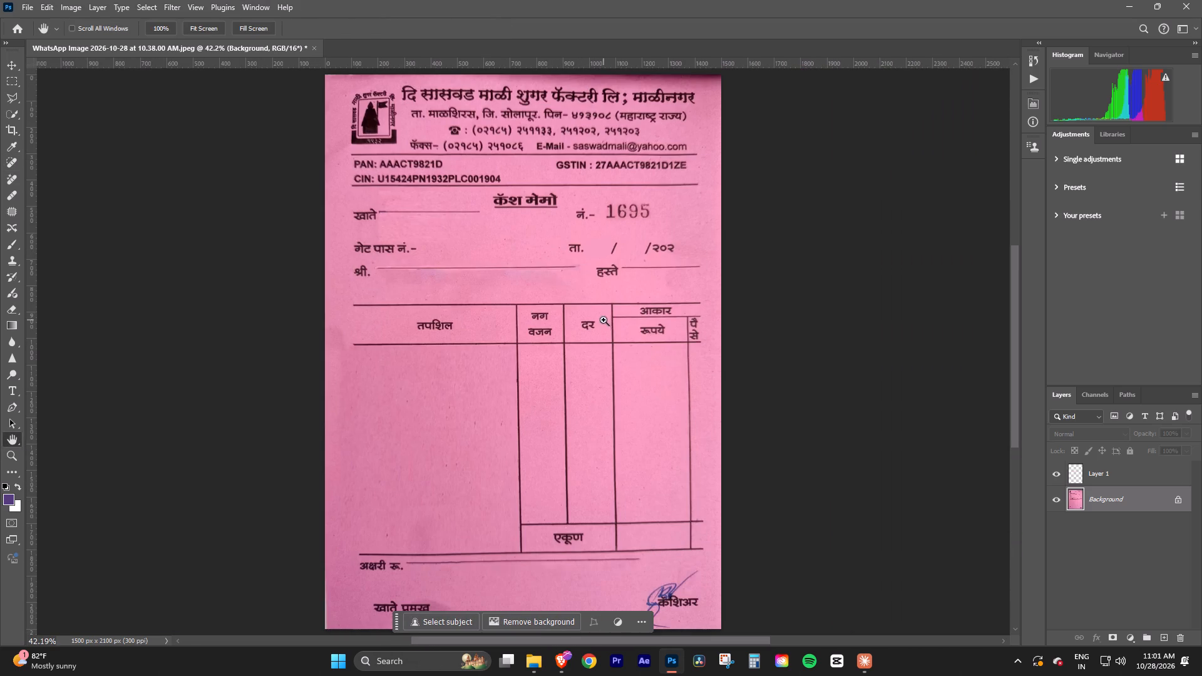
pyautogui.moveTo(602, 319); pyautogui.dragTo(601, 315)
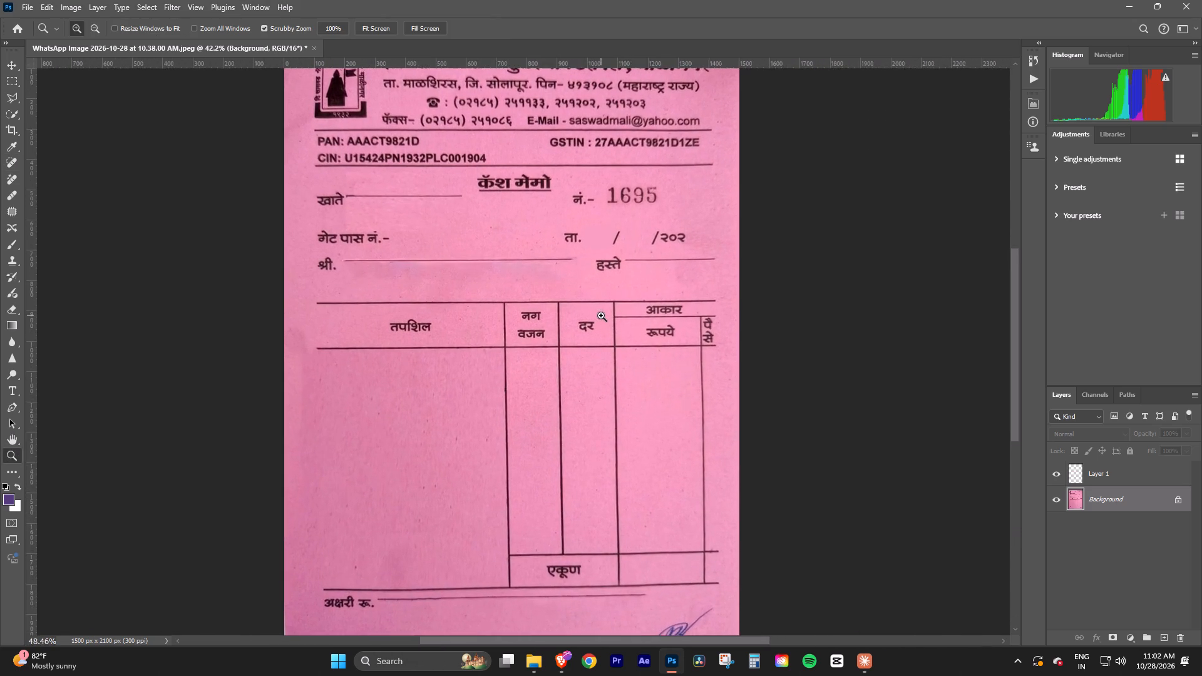
pyautogui.moveTo(601, 315); pyautogui.dragTo(622, 317)
pyautogui.press('space')
pyautogui.press('space')
pyautogui.press('space')
pyautogui.press('space')
pyautogui.press('space')
pyautogui.press('space')
pyautogui.press('space')
pyautogui.press('space')
pyautogui.moveTo(514, 272); pyautogui.dragTo(540, 295)
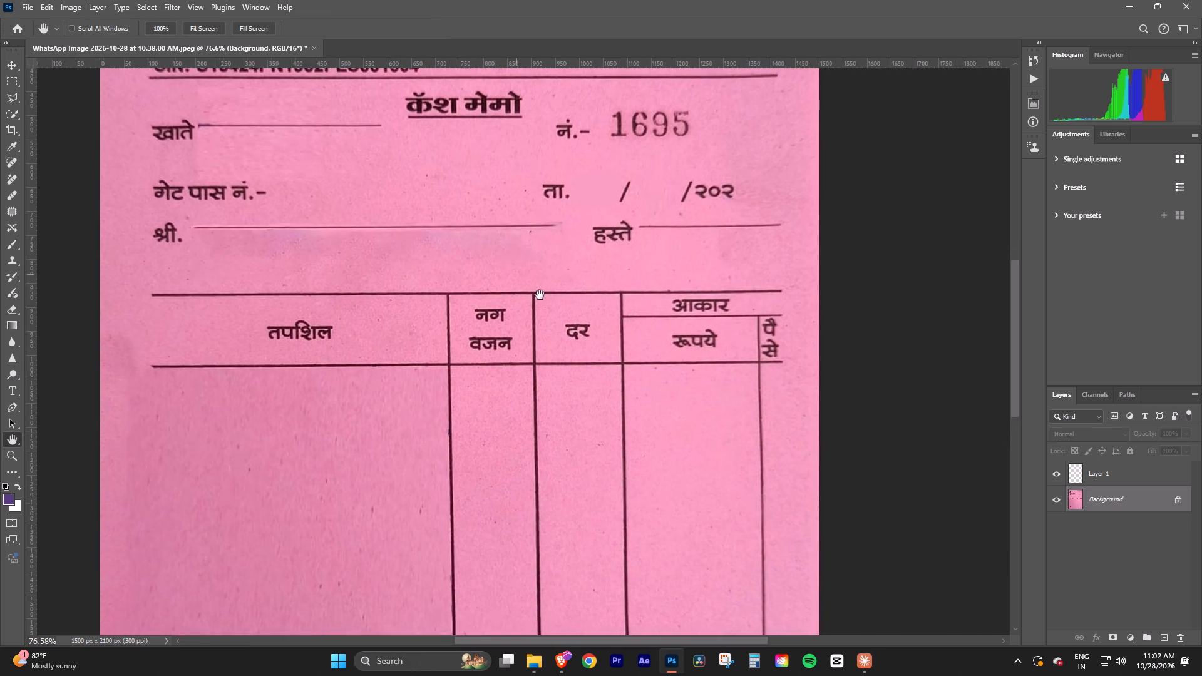
pyautogui.moveTo(540, 295); pyautogui.dragTo(599, 329)
pyautogui.press('z')
pyautogui.press('z')
pyautogui.press('z')
pyautogui.moveTo(501, 307); pyautogui.dragTo(550, 322)
pyautogui.press('space')
pyautogui.press('space')
pyautogui.press('space')
pyautogui.press('space')
pyautogui.press('space')
pyautogui.press('space')
pyautogui.press('space')
pyautogui.press('space')
pyautogui.press('space')
pyautogui.press('space')
pyautogui.press('space')
pyautogui.press('space')
pyautogui.press('space')
pyautogui.press('space')
pyautogui.press('space')
pyautogui.press('space')
pyautogui.press('space')
pyautogui.press('space')
pyautogui.press('space')
pyautogui.press('space')
pyautogui.moveTo(512, 299); pyautogui.dragTo(691, 346)
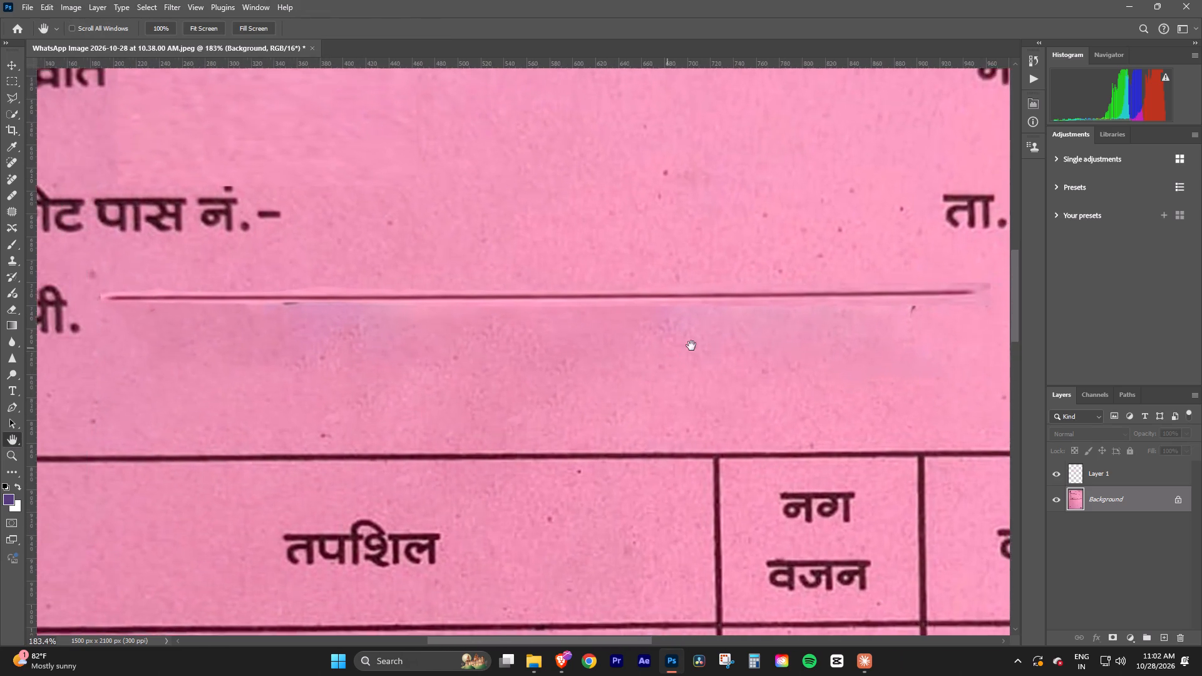
# Spot-heal the small tick mark and the bluish smudge just under the far end of the श्री. line.
pyautogui.moveTo(691, 346); pyautogui.dragTo(679, 339)
pyautogui.press('z')
pyautogui.press('z')
pyautogui.press('z')
pyautogui.press('z')
pyautogui.press('z')
pyautogui.press('z')
pyautogui.press('z')
pyautogui.press('z')
pyautogui.press('z')
pyautogui.press('z')
pyautogui.press('z')
pyautogui.press('z')
pyautogui.click(711, 344)
pyautogui.press('space')
pyautogui.press('space')
pyautogui.press('space')
pyautogui.press('space')
pyautogui.press('space')
pyautogui.moveTo(824, 335); pyautogui.dragTo(706, 346)
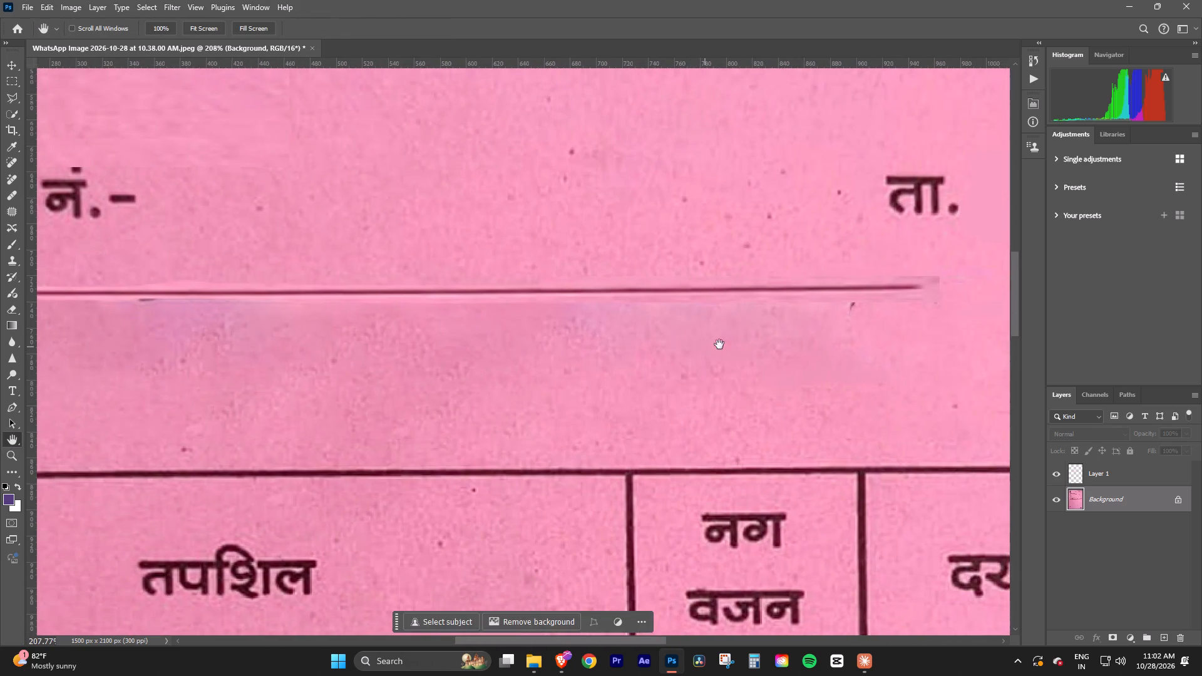
pyautogui.press('z')
pyautogui.press('z')
pyautogui.press('z')
pyautogui.press('z')
pyautogui.press('z')
pyautogui.press('z')
pyautogui.moveTo(732, 341); pyautogui.dragTo(713, 345)
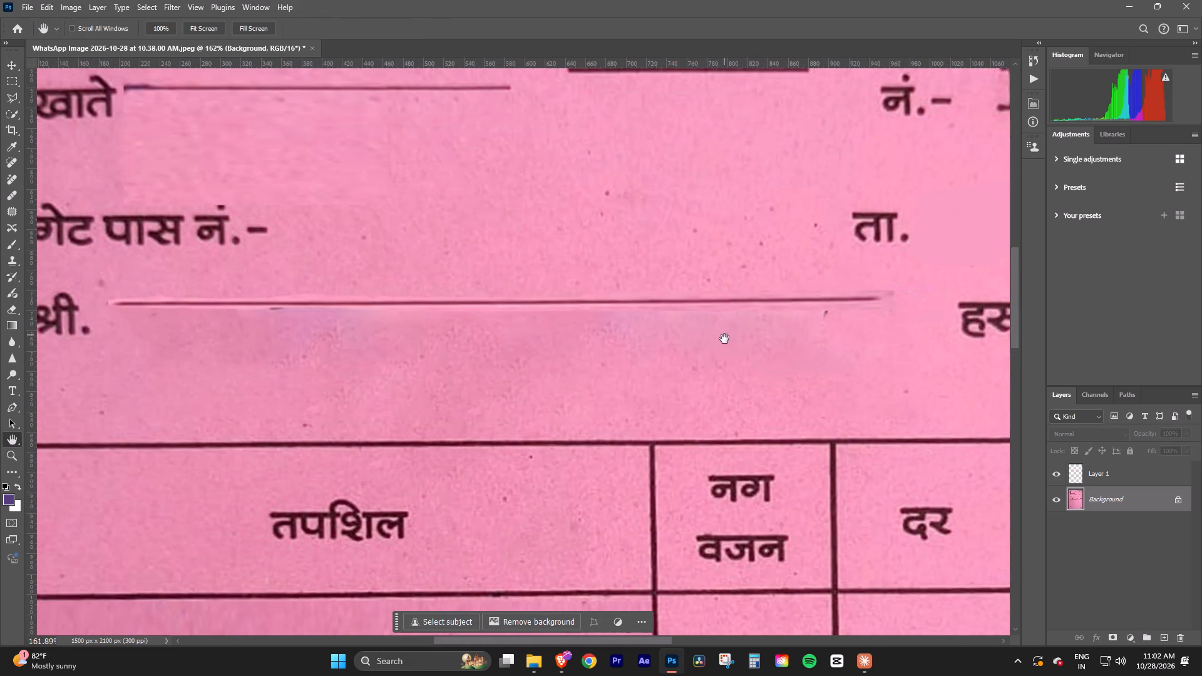
pyautogui.click(11, 163)
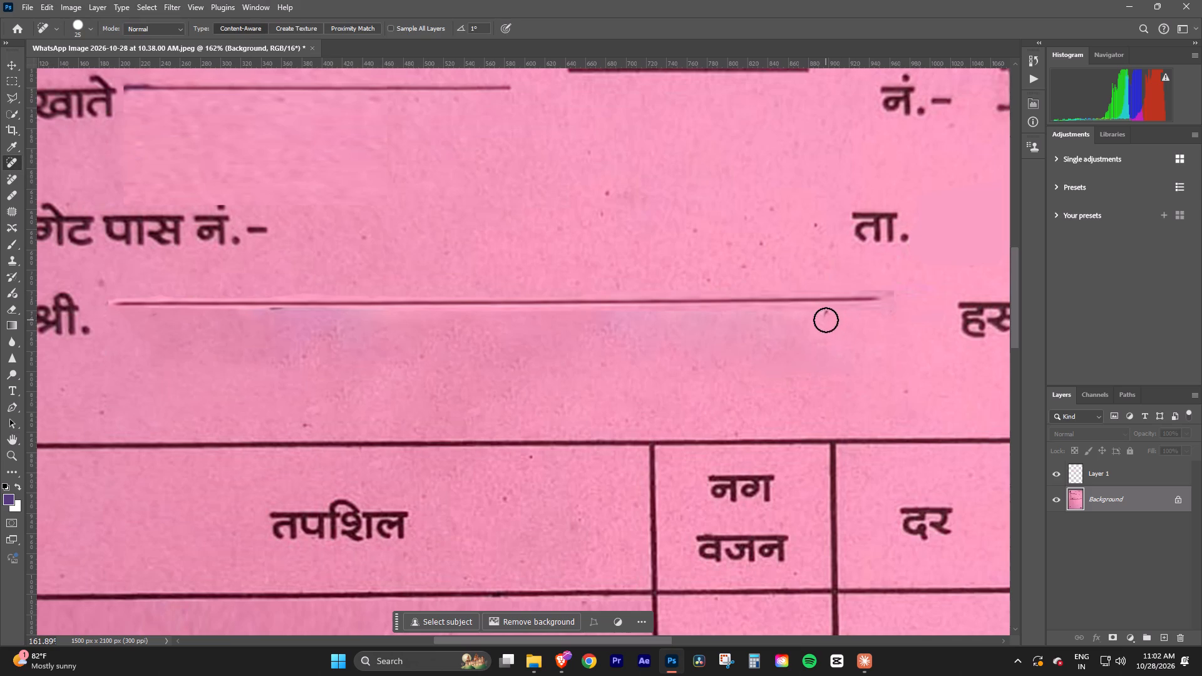
pyautogui.moveTo(824, 320); pyautogui.dragTo(606, 323)
# Merge Layer 1 with the Background layer.
pyautogui.click(1132, 474)
pyautogui.keyDown('ctrl'); pyautogui.click(1106, 502); pyautogui.keyUp('ctrl')
pyautogui.keyDown('ctrl'); pyautogui.rightClick(1106, 502); pyautogui.keyUp('ctrl')
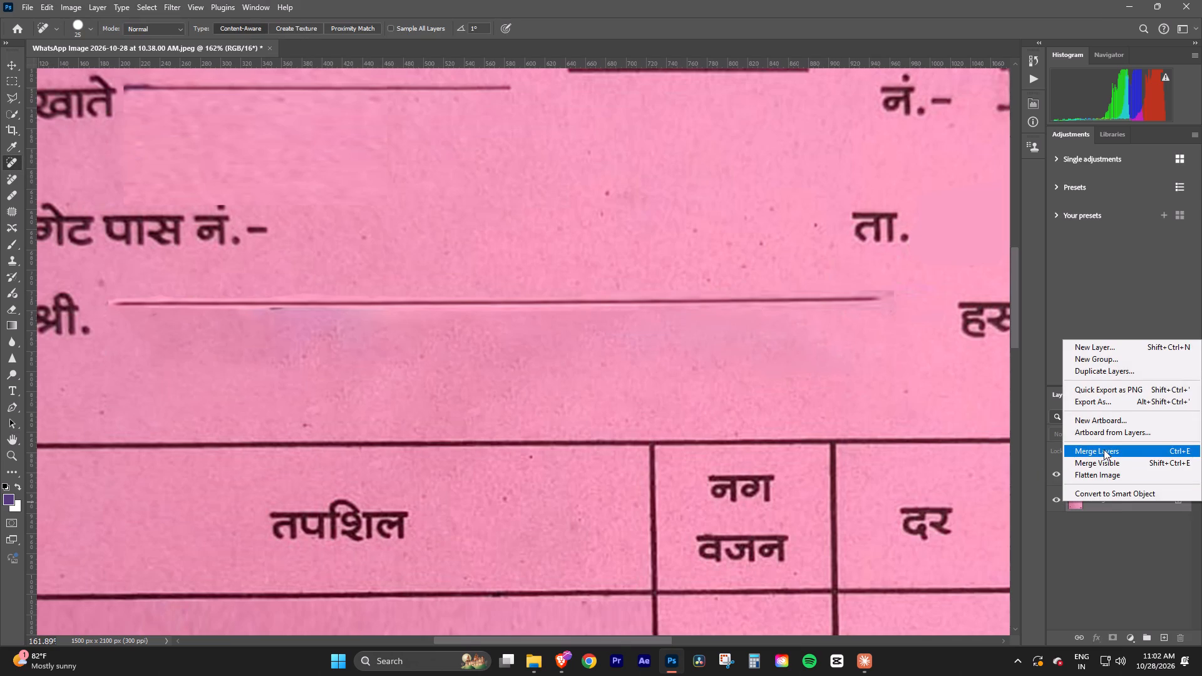
pyautogui.click(1104, 449)
# Spot-heal the discoloured strip directly beneath the second half of the श्री. line, working back toward its middle.
pyautogui.moveTo(898, 319); pyautogui.dragTo(825, 320)
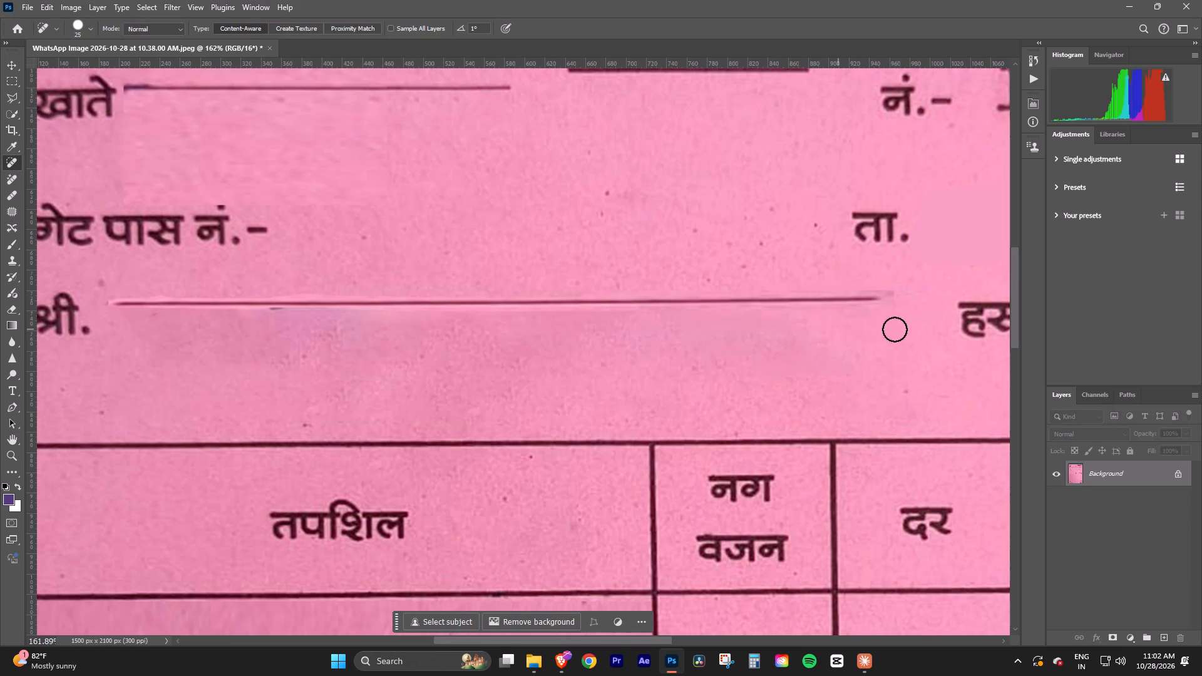
pyautogui.moveTo(803, 319); pyautogui.dragTo(633, 319)
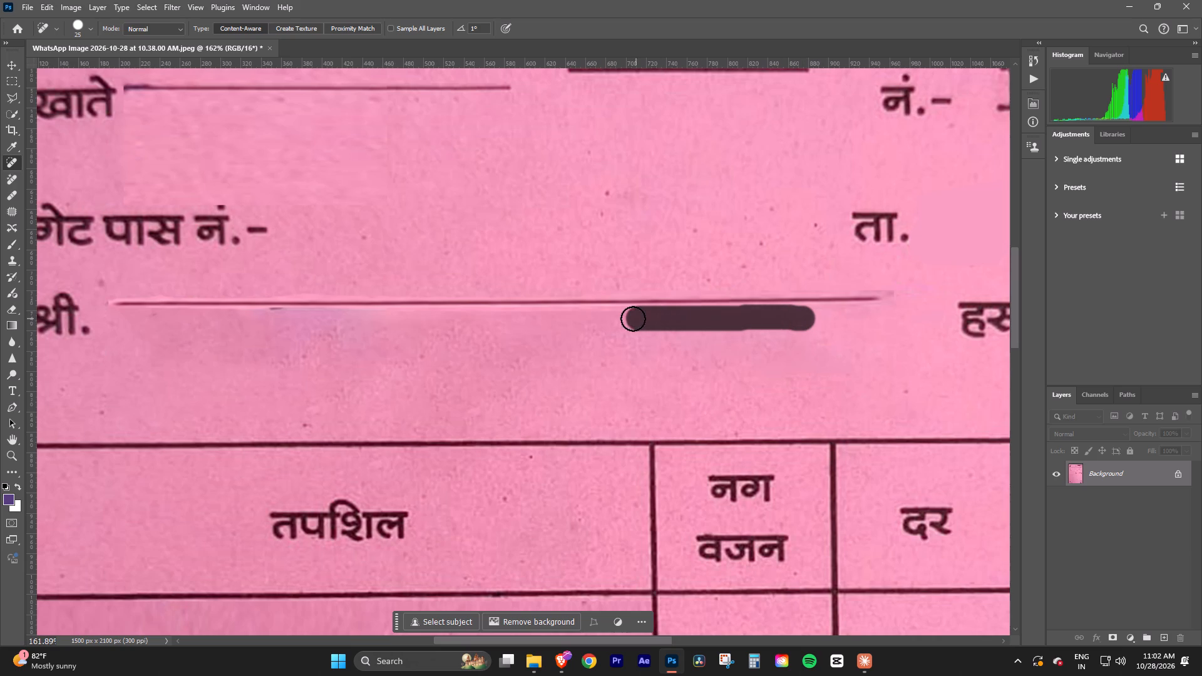
pyautogui.moveTo(633, 319); pyautogui.dragTo(524, 324)
# Spot-heal the bluish patches and the dark dash under the middle and first half of the श्री. line.
pyautogui.press('space')
pyautogui.press('space')
pyautogui.press('space')
pyautogui.moveTo(538, 362); pyautogui.dragTo(743, 364)
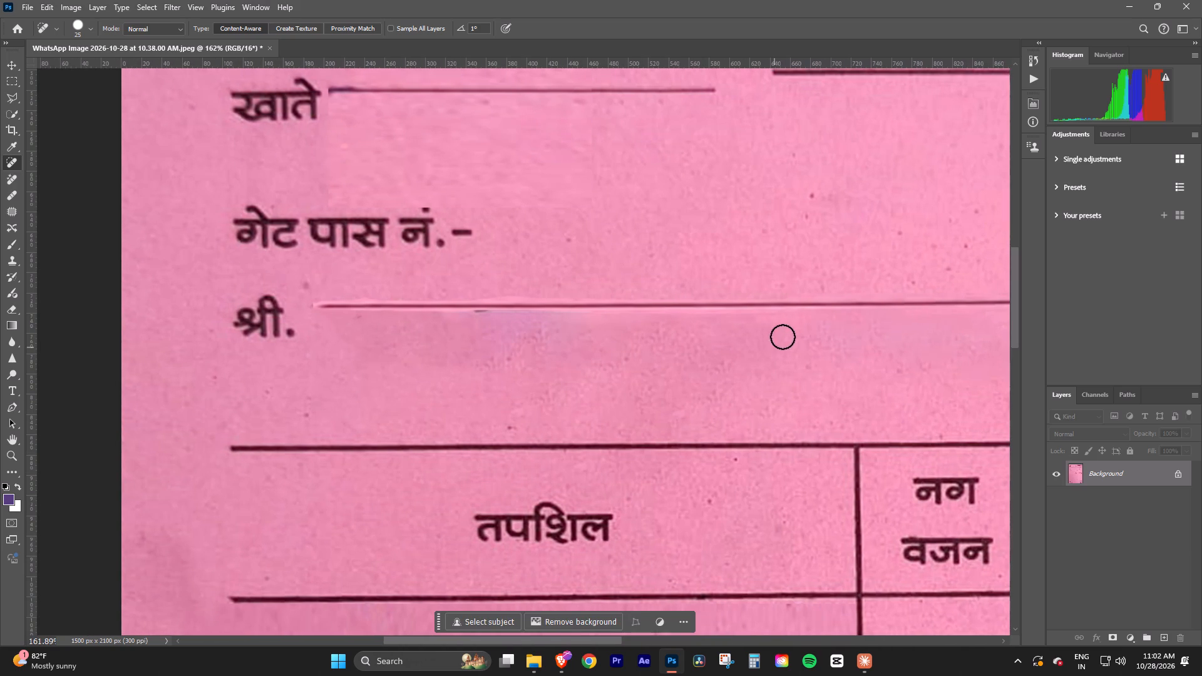
pyautogui.moveTo(785, 322); pyautogui.dragTo(642, 323)
pyautogui.moveTo(680, 319); pyautogui.dragTo(635, 319)
pyautogui.moveTo(659, 322); pyautogui.dragTo(604, 322)
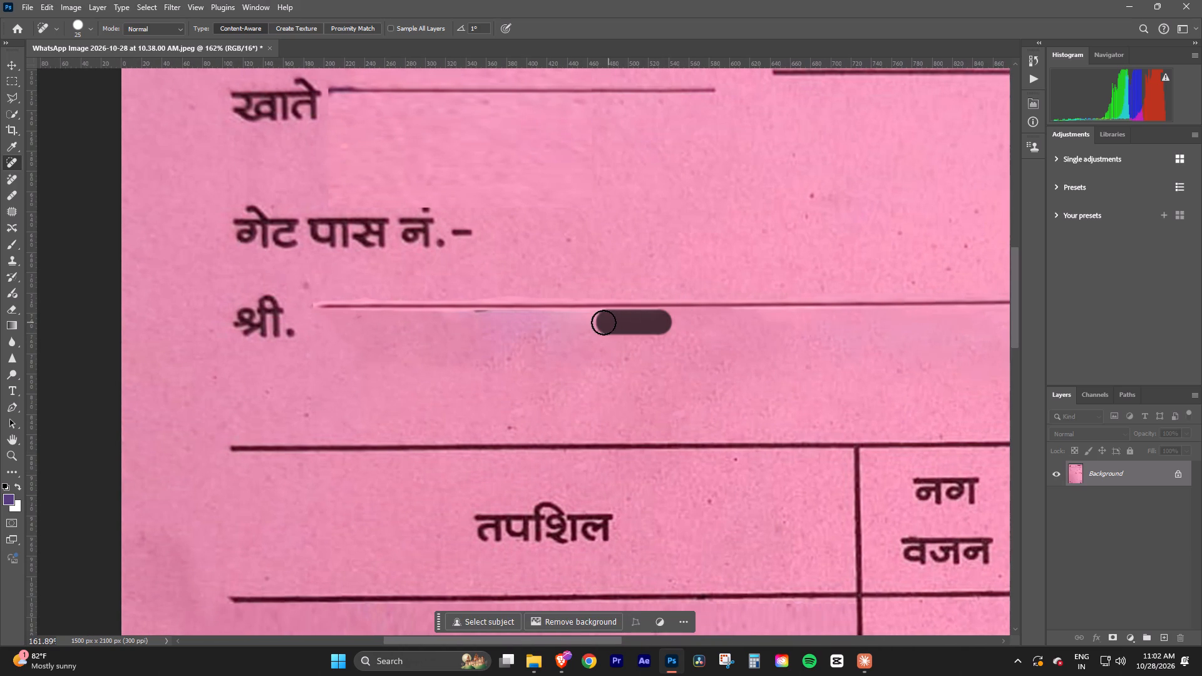
pyautogui.moveTo(604, 322); pyautogui.dragTo(480, 326)
pyautogui.moveTo(611, 339); pyautogui.dragTo(497, 355)
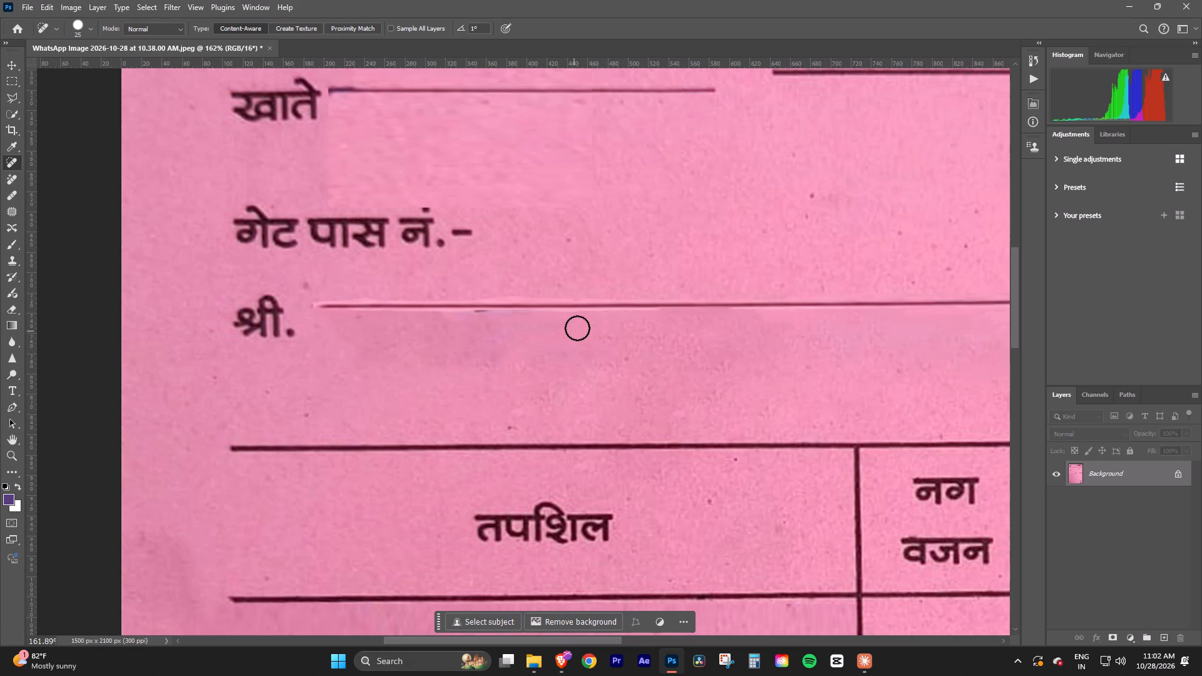
pyautogui.moveTo(571, 320); pyautogui.dragTo(440, 320)
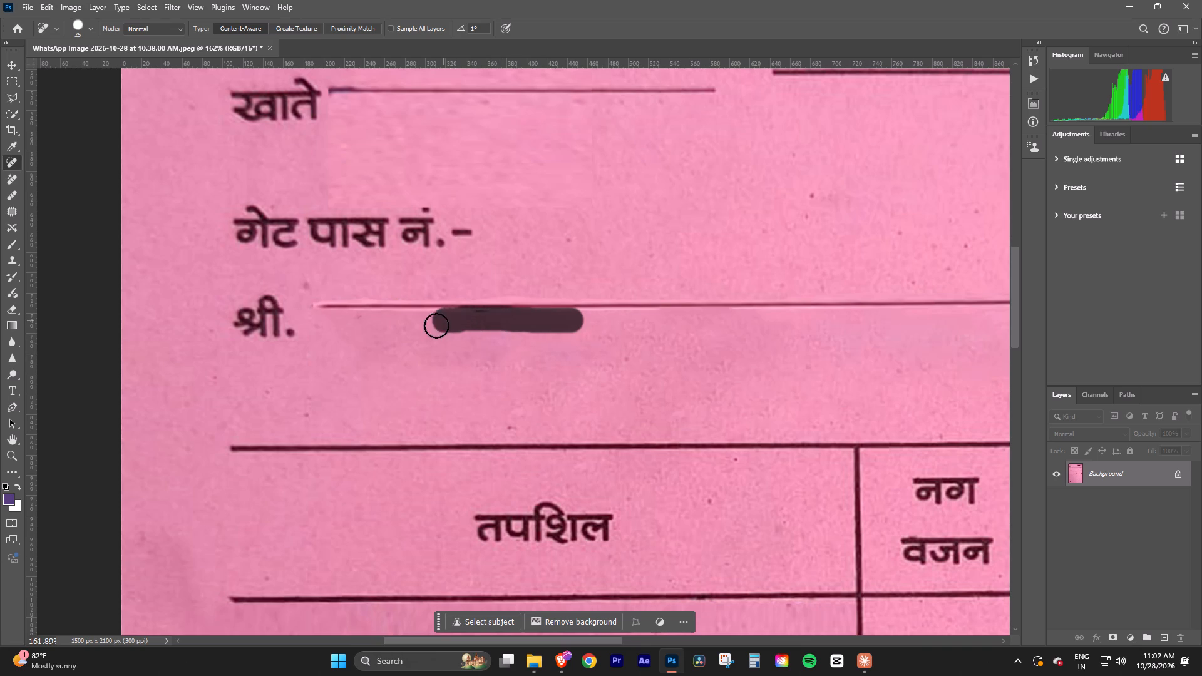
# Spot-heal the remaining smudges under the beginning of the श्री. line and the faint patch nearer its middle.
pyautogui.press('space')
pyautogui.press('space')
pyautogui.press('space')
pyautogui.press('space')
pyautogui.press('space')
pyautogui.press('space')
pyautogui.moveTo(464, 338); pyautogui.dragTo(539, 340)
pyautogui.moveTo(545, 322); pyautogui.dragTo(495, 322)
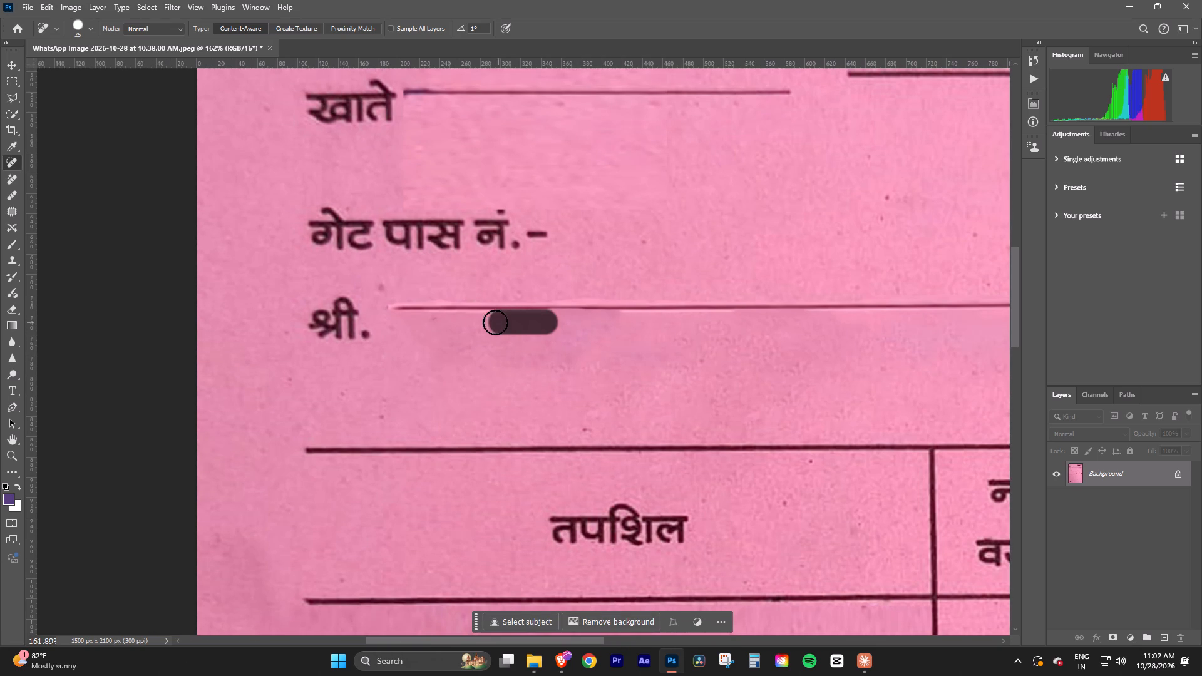
pyautogui.moveTo(495, 322); pyautogui.dragTo(404, 324)
pyautogui.moveTo(730, 322); pyautogui.dragTo(625, 323)
# Spot-heal the leftover discolouration beneath the middle and second half of the श्री. line.
pyautogui.press('space')
pyautogui.press('space')
pyautogui.press('space')
pyautogui.press('space')
pyautogui.press('space')
pyautogui.press('space')
pyautogui.press('space')
pyautogui.press('space')
pyautogui.press('space')
pyautogui.press('space')
pyautogui.press('space')
pyautogui.press('space')
pyautogui.press('space')
pyautogui.press('space')
pyautogui.press('space')
pyautogui.press('space')
pyautogui.press('space')
pyautogui.press('space')
pyautogui.press('space')
pyautogui.press('space')
pyautogui.moveTo(783, 352); pyautogui.dragTo(545, 357)
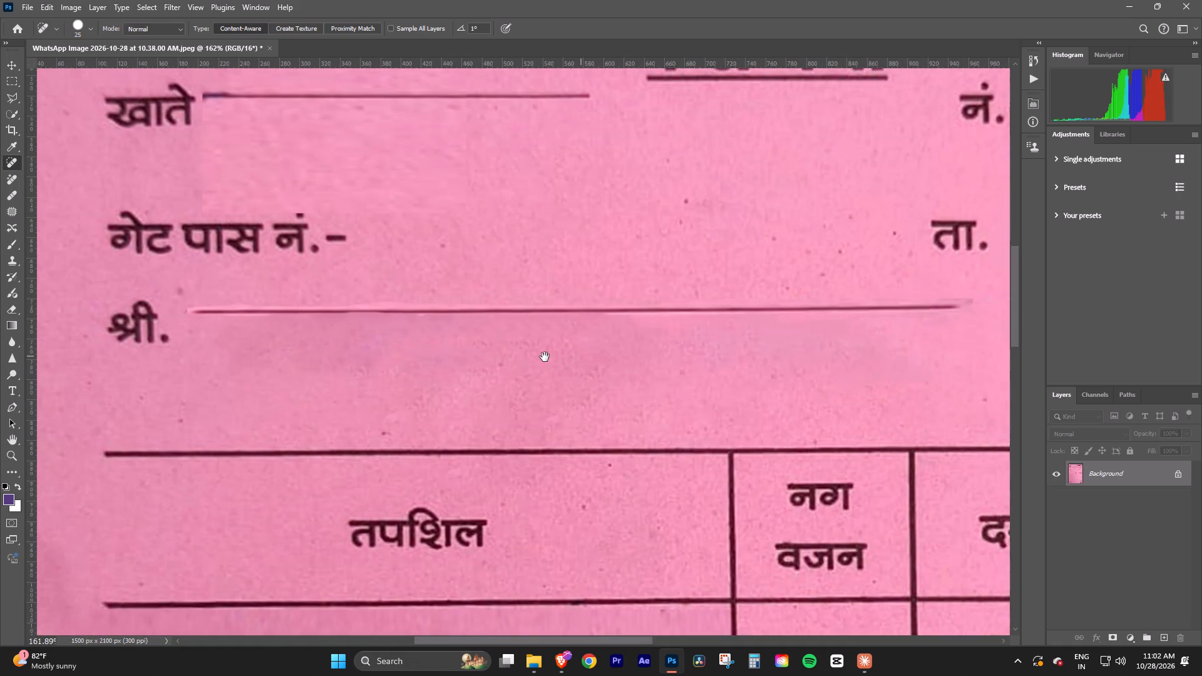
pyautogui.moveTo(545, 357); pyautogui.dragTo(438, 357)
pyautogui.moveTo(457, 327); pyautogui.dragTo(516, 325)
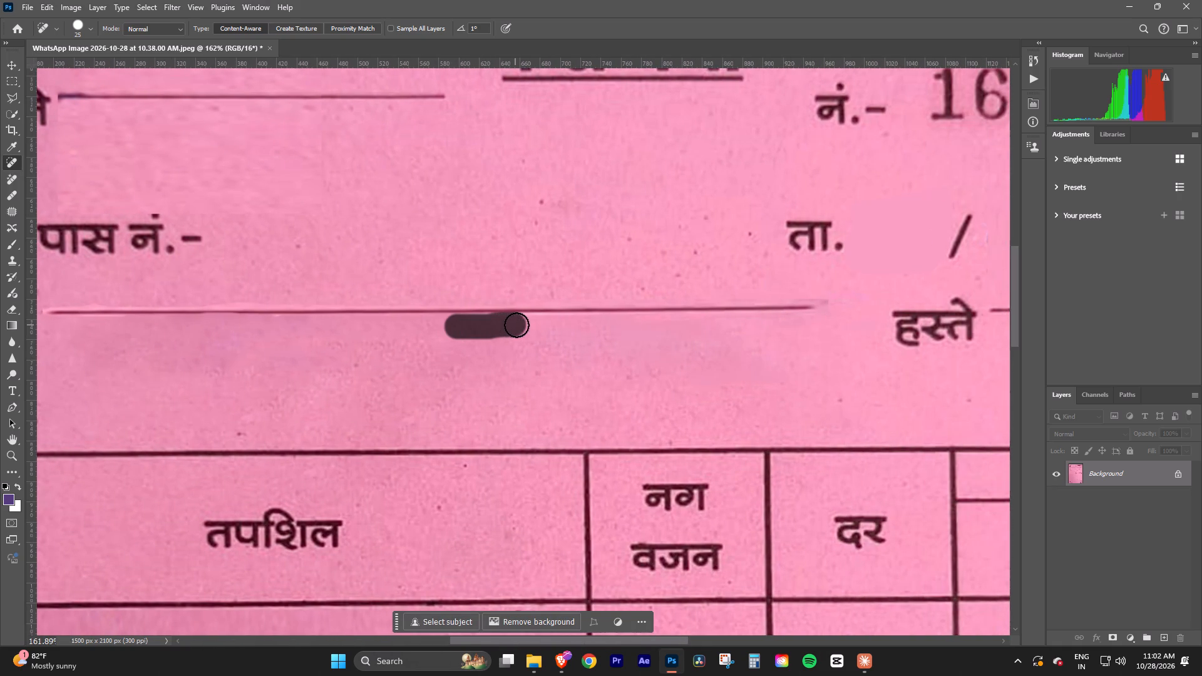
pyautogui.moveTo(516, 325); pyautogui.dragTo(629, 326)
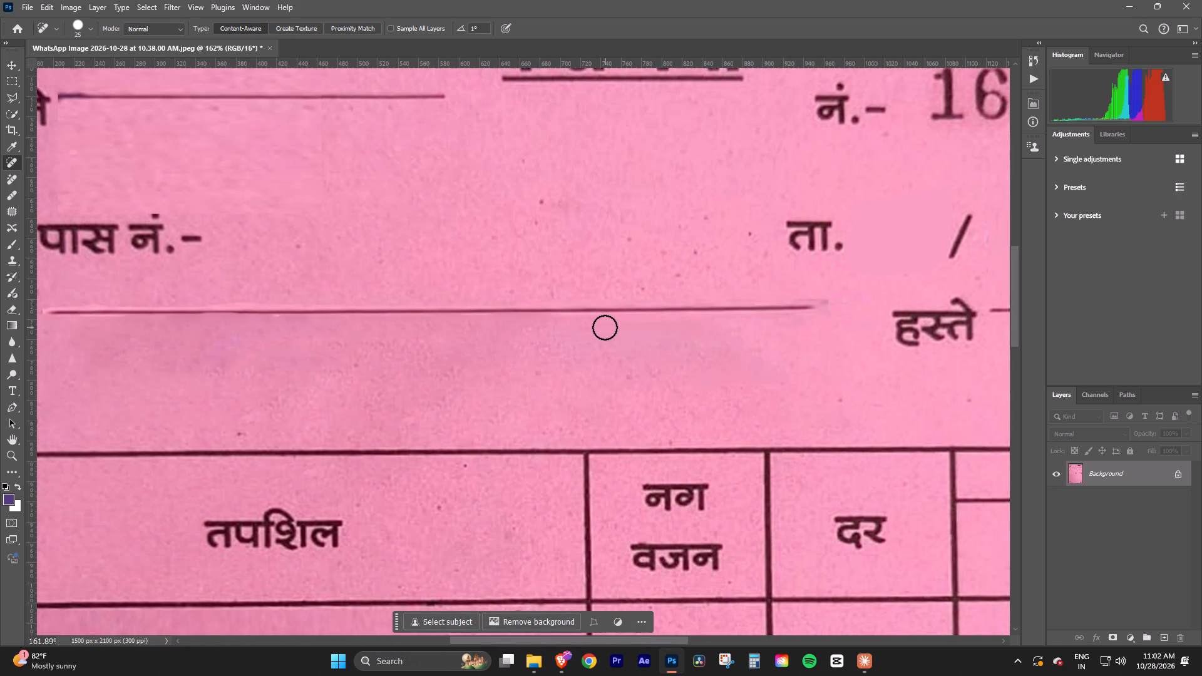
pyautogui.moveTo(600, 327); pyautogui.dragTo(544, 329)
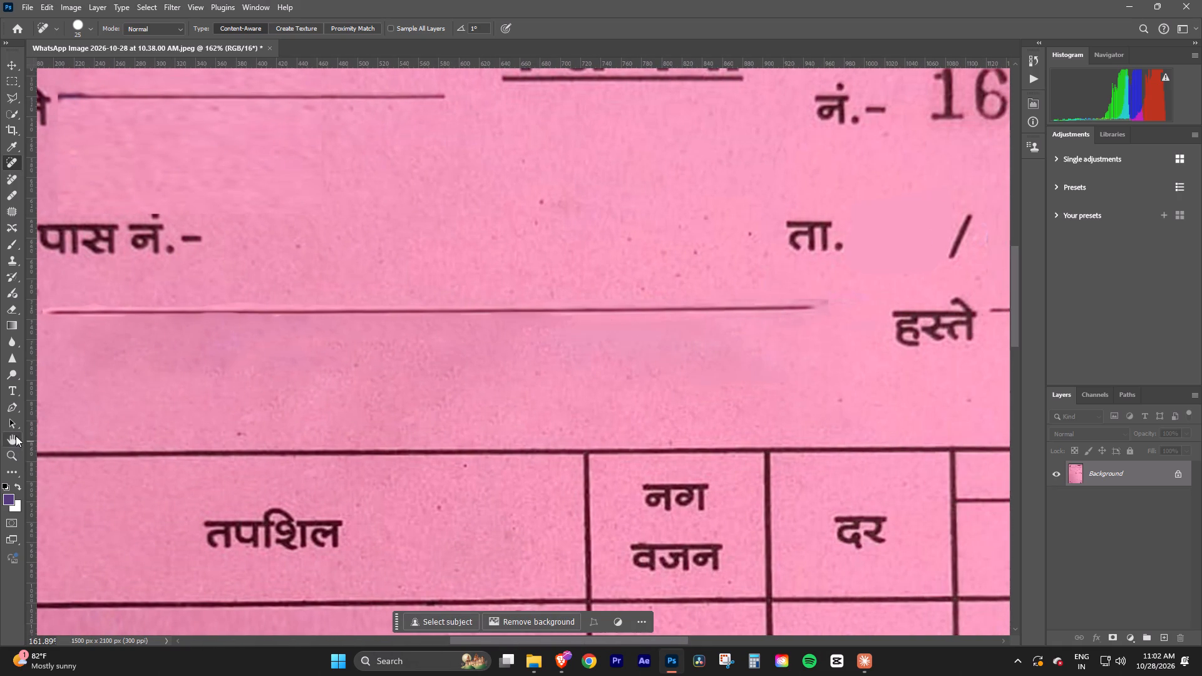
# Examine the full memo and the beginning of the श्री. line up close for leftover traces.
pyautogui.doubleClick(16, 436)
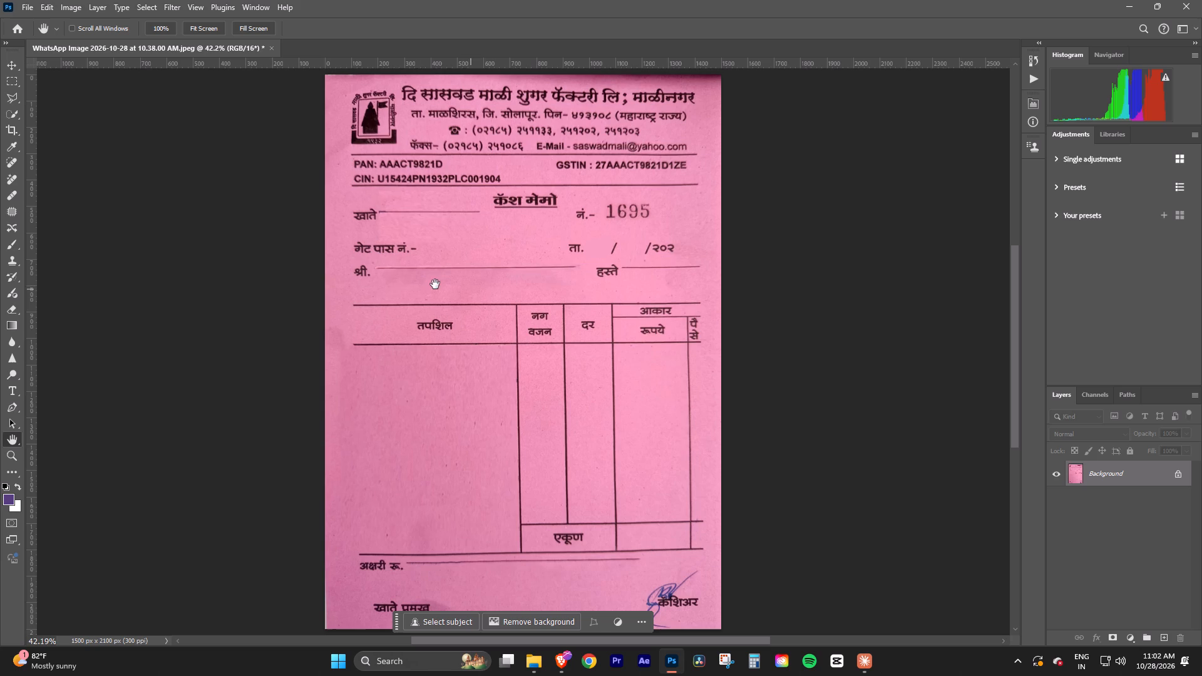
pyautogui.press('z')
pyautogui.press('z')
pyautogui.press('z')
pyautogui.press('z')
pyautogui.press('z')
pyautogui.press('z')
pyautogui.press('z')
pyautogui.press('z')
pyautogui.press('z')
pyautogui.press('z')
pyautogui.press('z')
pyautogui.press('z')
pyautogui.press('z')
pyautogui.press('z')
pyautogui.press('z')
pyautogui.press('z')
pyautogui.press('z')
pyautogui.moveTo(378, 273); pyautogui.dragTo(496, 349)
pyautogui.press('space')
pyautogui.press('space')
pyautogui.press('space')
pyautogui.press('space')
pyautogui.press('space')
pyautogui.press('space')
pyautogui.moveTo(428, 283); pyautogui.dragTo(433, 296)
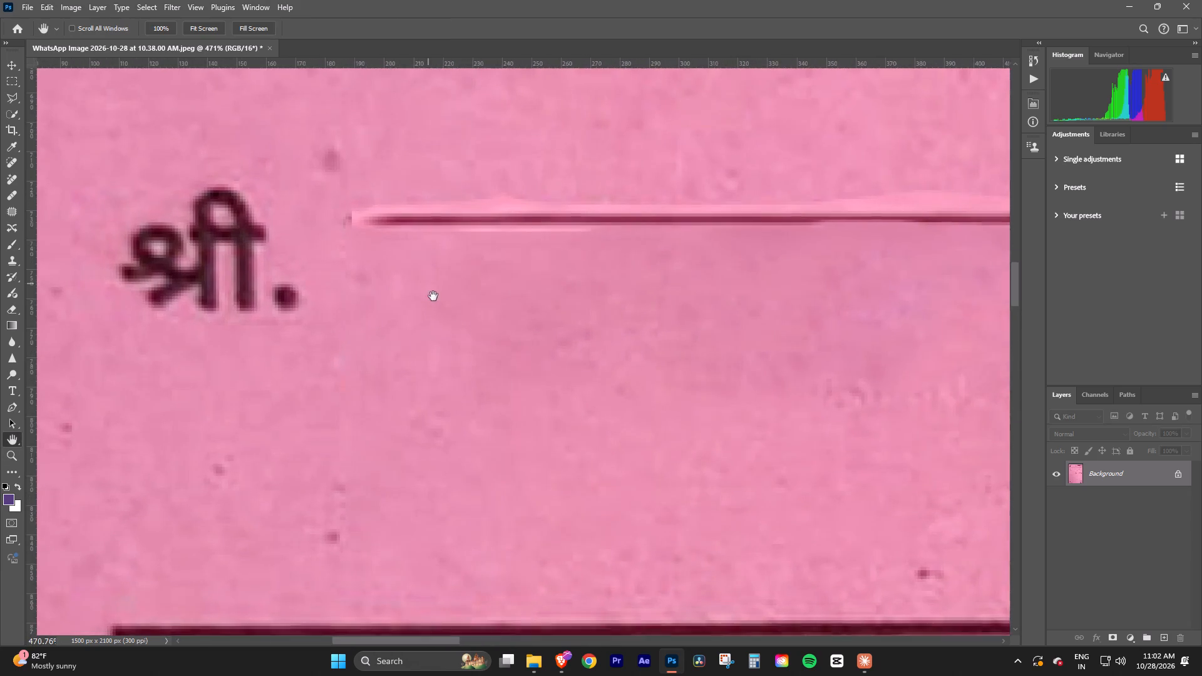
pyautogui.moveTo(433, 296); pyautogui.dragTo(439, 361)
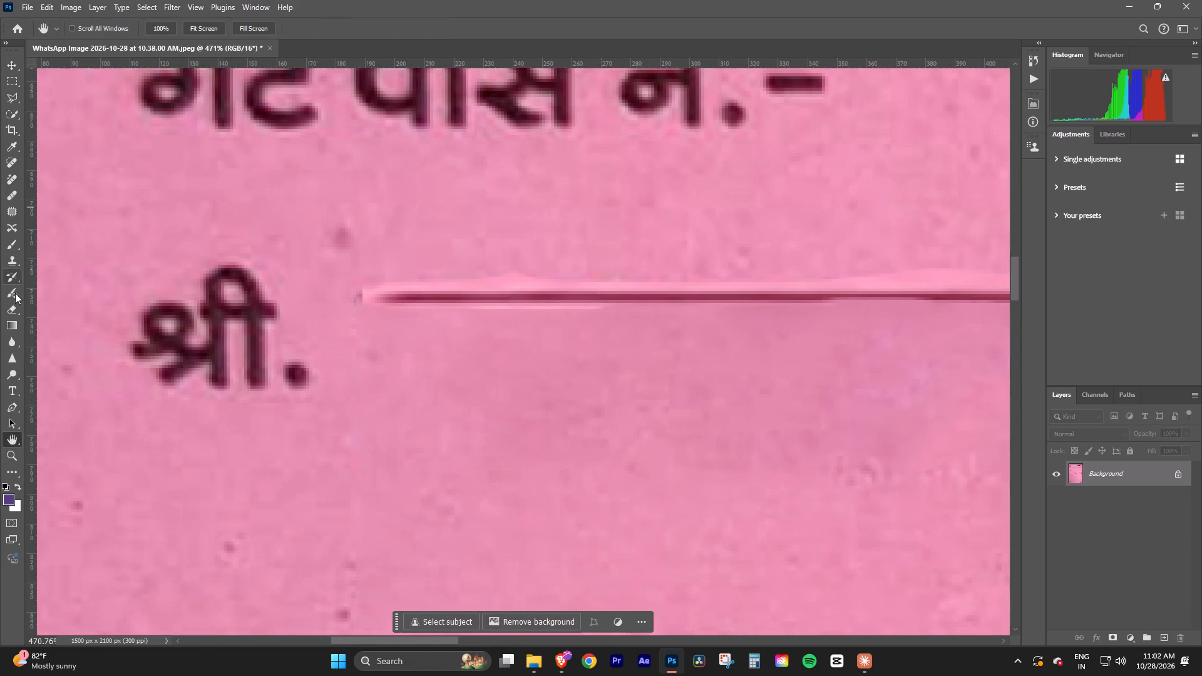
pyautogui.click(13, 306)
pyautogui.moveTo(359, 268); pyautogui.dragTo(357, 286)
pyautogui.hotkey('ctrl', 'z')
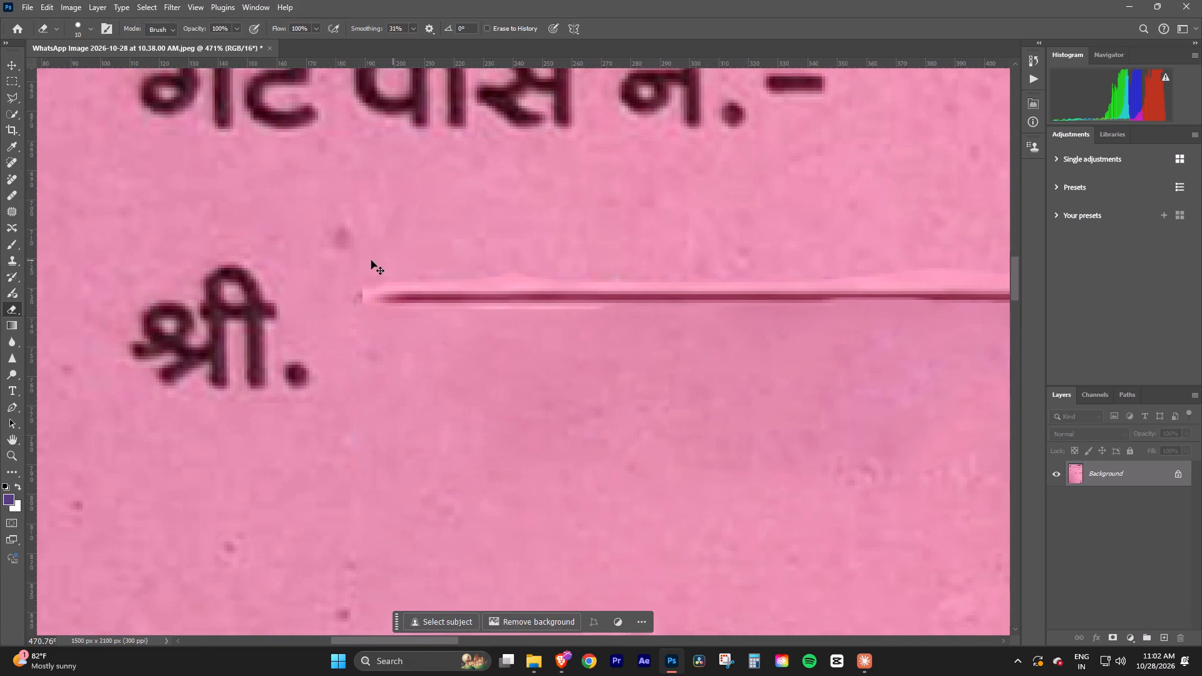
# With a size 5 Spot Healing Brush, clean the starting tip of the श्री. line and the light halo above its first stretch.
pyautogui.click(10, 158)
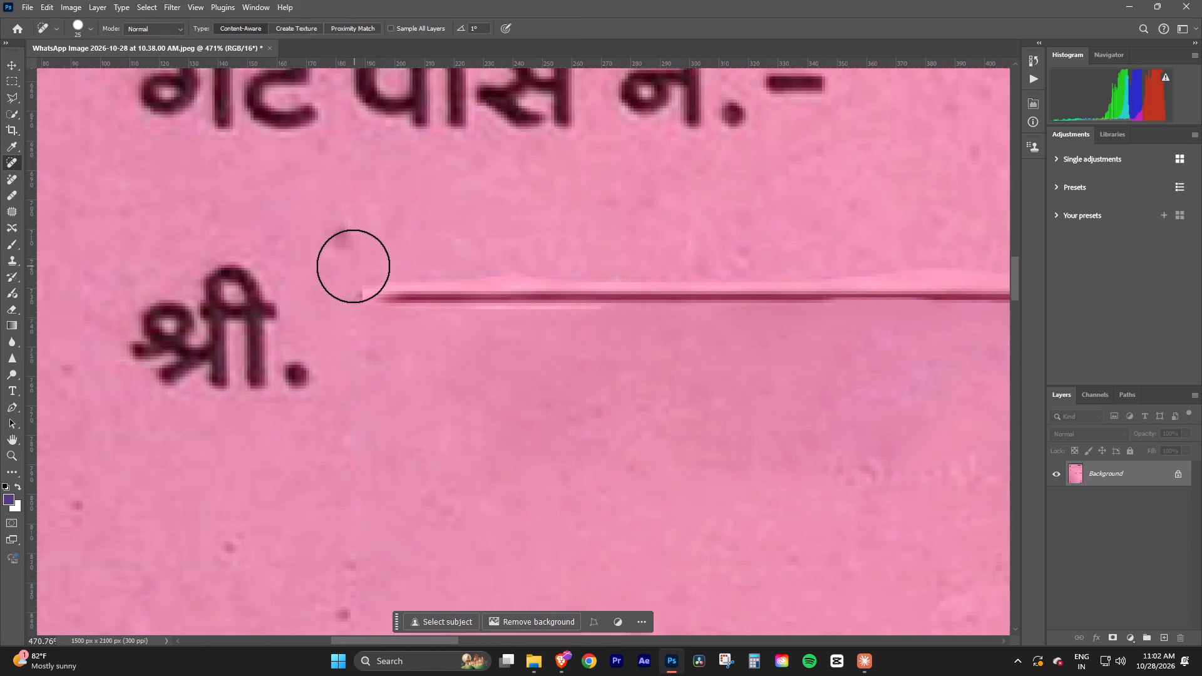
pyautogui.press('[')
pyautogui.press('[')
pyautogui.press('[')
pyautogui.press('[')
pyautogui.press('[')
pyautogui.press('[')
pyautogui.press('[')
pyautogui.press('[')
pyautogui.moveTo(356, 284); pyautogui.dragTo(356, 300)
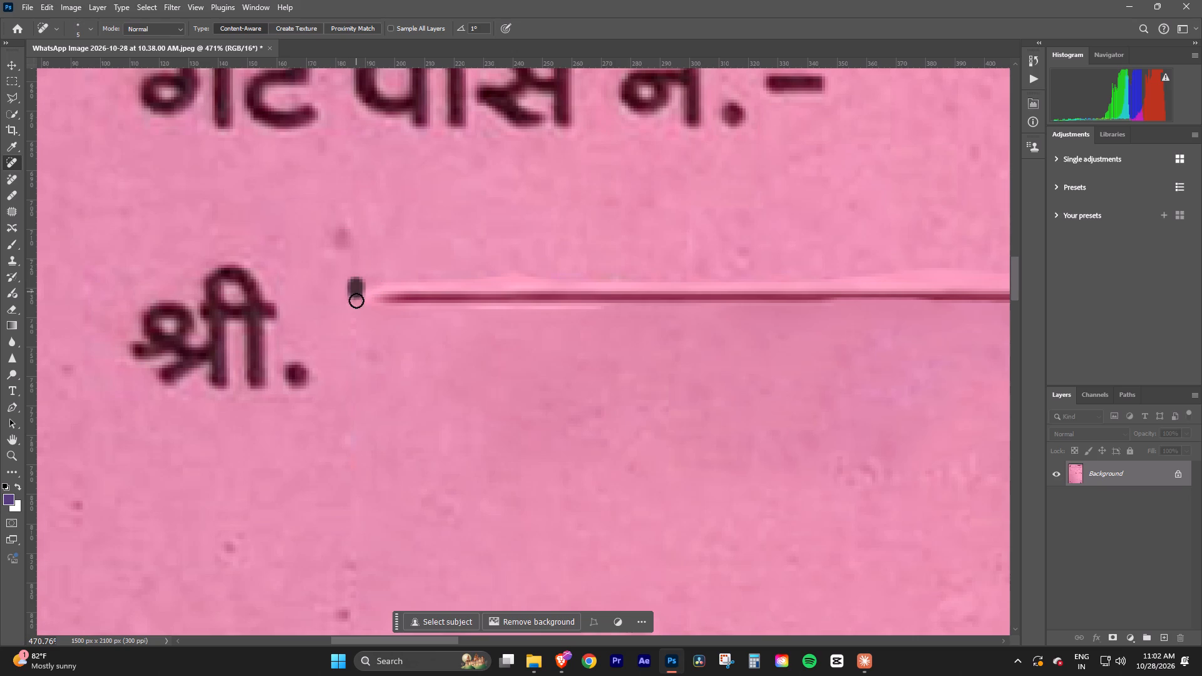
pyautogui.moveTo(356, 300); pyautogui.dragTo(355, 306)
pyautogui.moveTo(363, 304); pyautogui.dragTo(367, 280)
pyautogui.moveTo(374, 284); pyautogui.dragTo(419, 280)
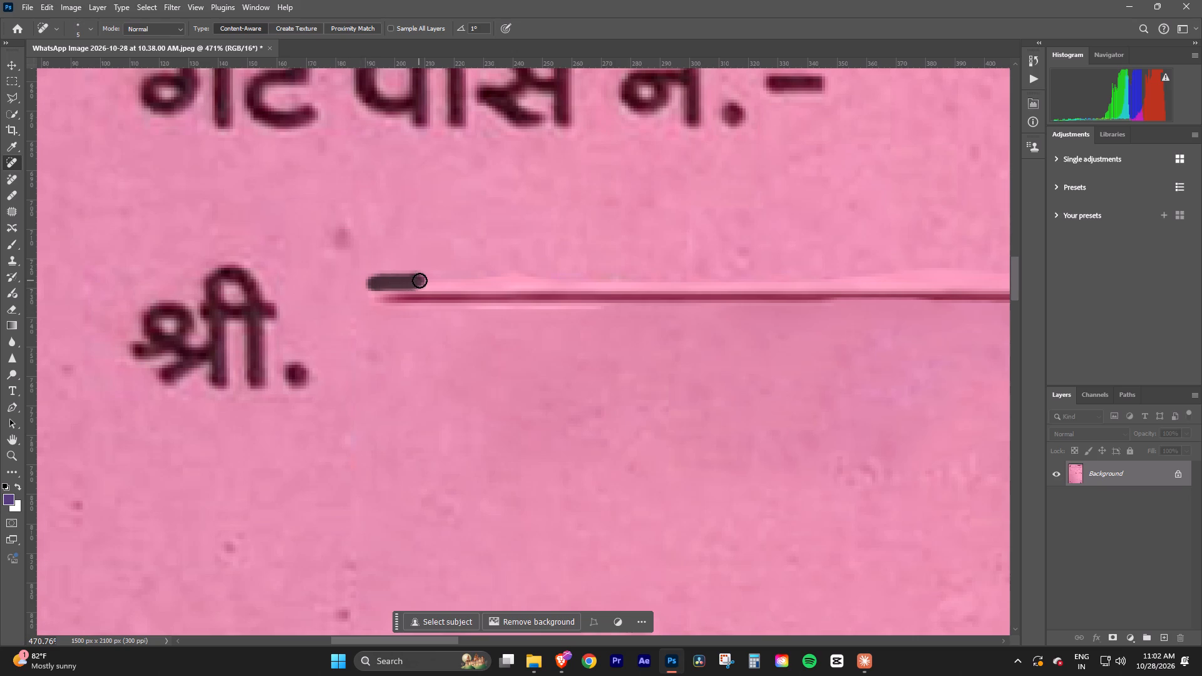
pyautogui.moveTo(419, 280); pyautogui.dragTo(583, 280)
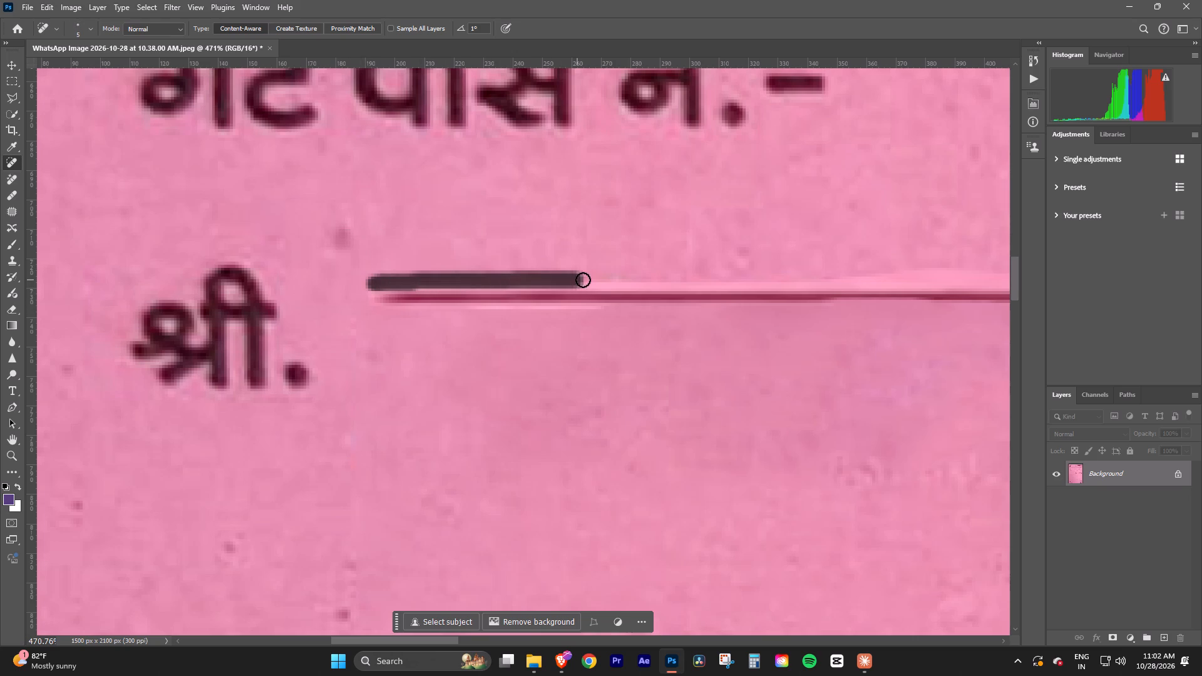
pyautogui.moveTo(583, 280); pyautogui.dragTo(624, 280)
# Spot-heal the light halo above the श्री. line along the stretch below and just past the गेट पास नं. label.
pyautogui.press('space')
pyautogui.press('space')
pyautogui.press('space')
pyautogui.press('space')
pyautogui.press('space')
pyautogui.press('space')
pyautogui.press('space')
pyautogui.press('space')
pyautogui.moveTo(766, 244); pyautogui.dragTo(460, 279)
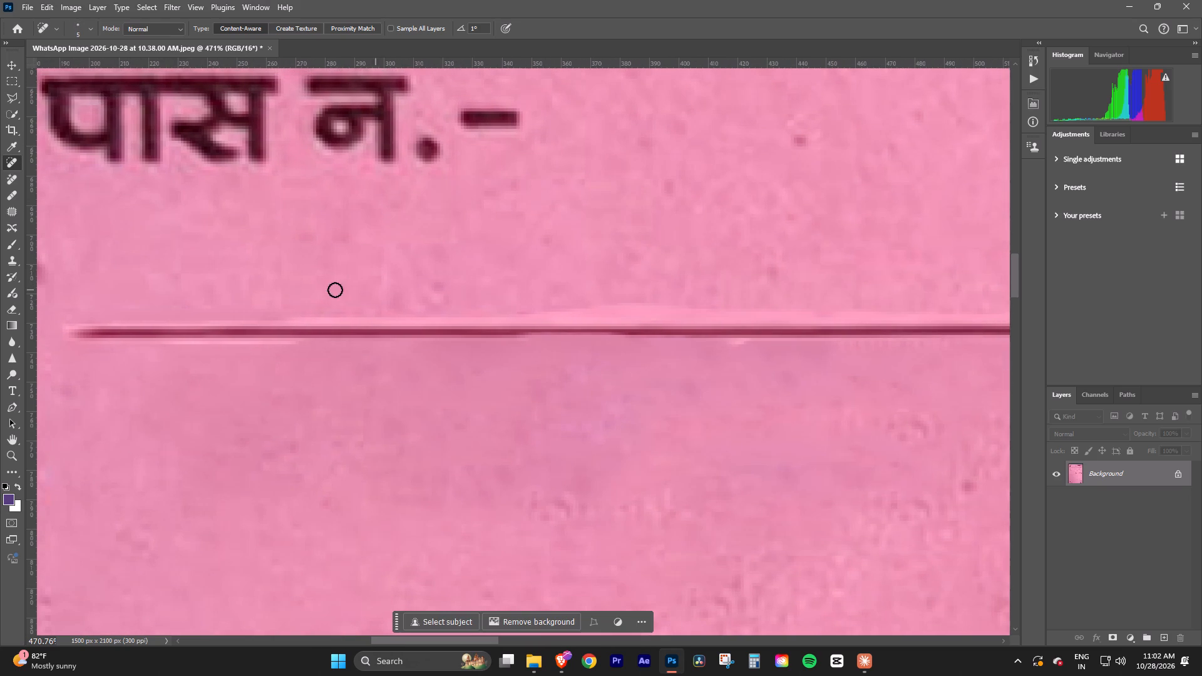
pyautogui.moveTo(281, 312); pyautogui.dragTo(385, 314)
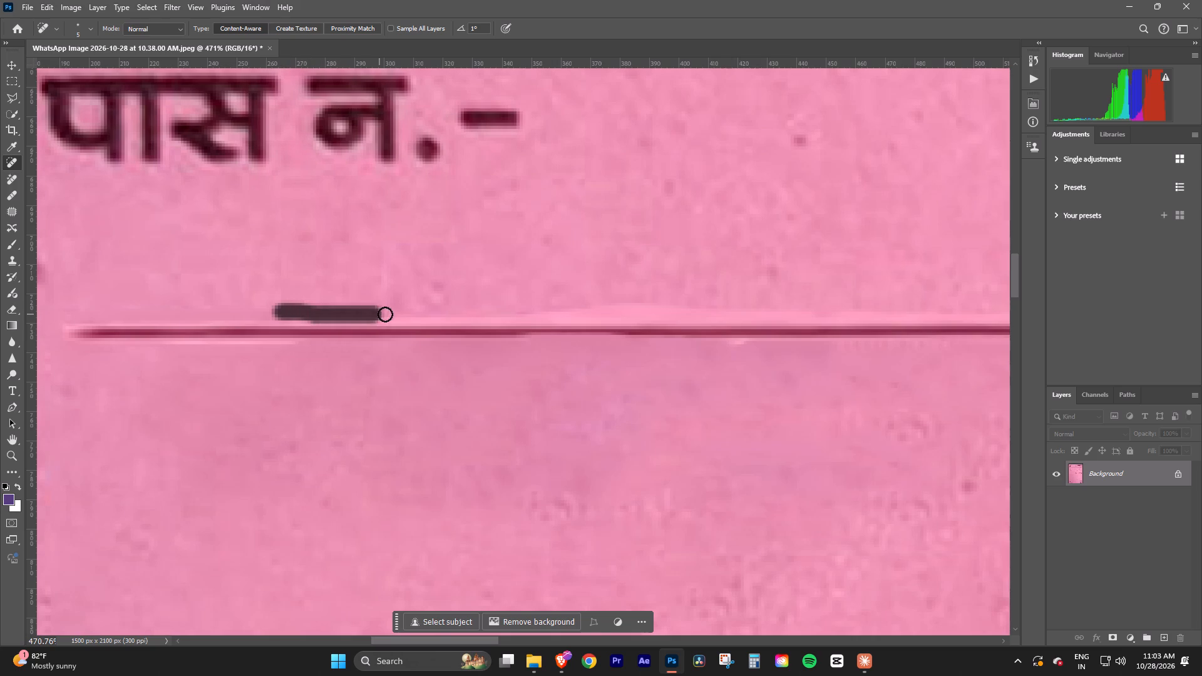
pyautogui.moveTo(385, 314); pyautogui.dragTo(509, 309)
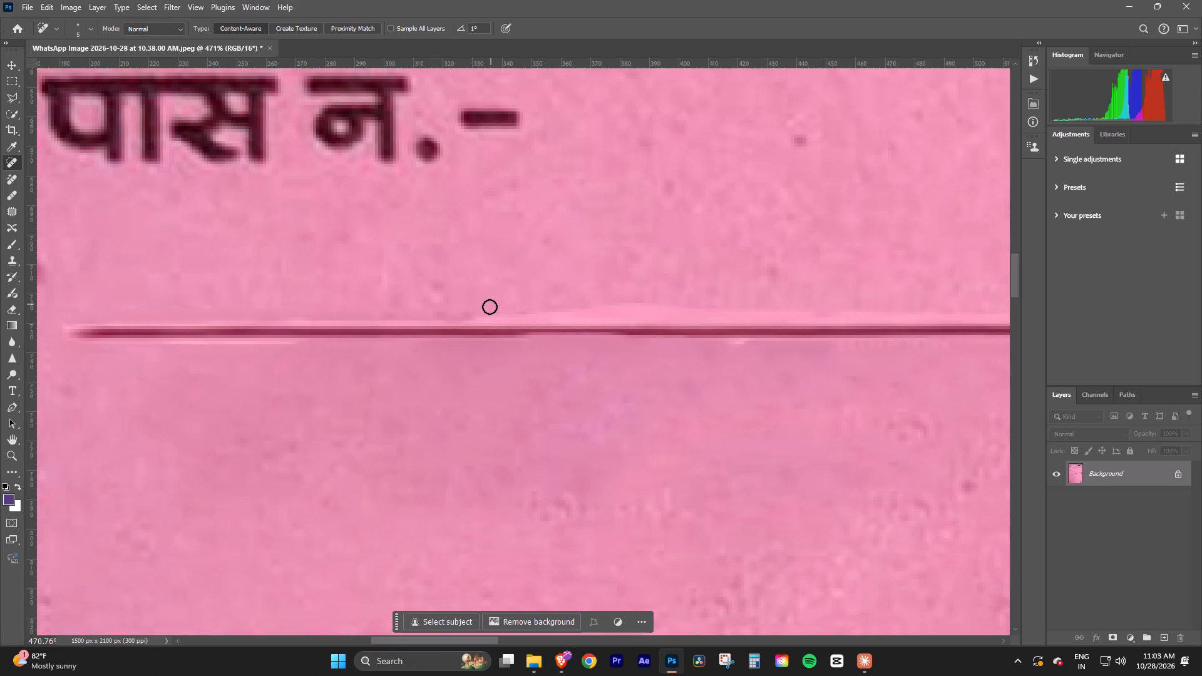
pyautogui.moveTo(476, 311); pyautogui.dragTo(587, 316)
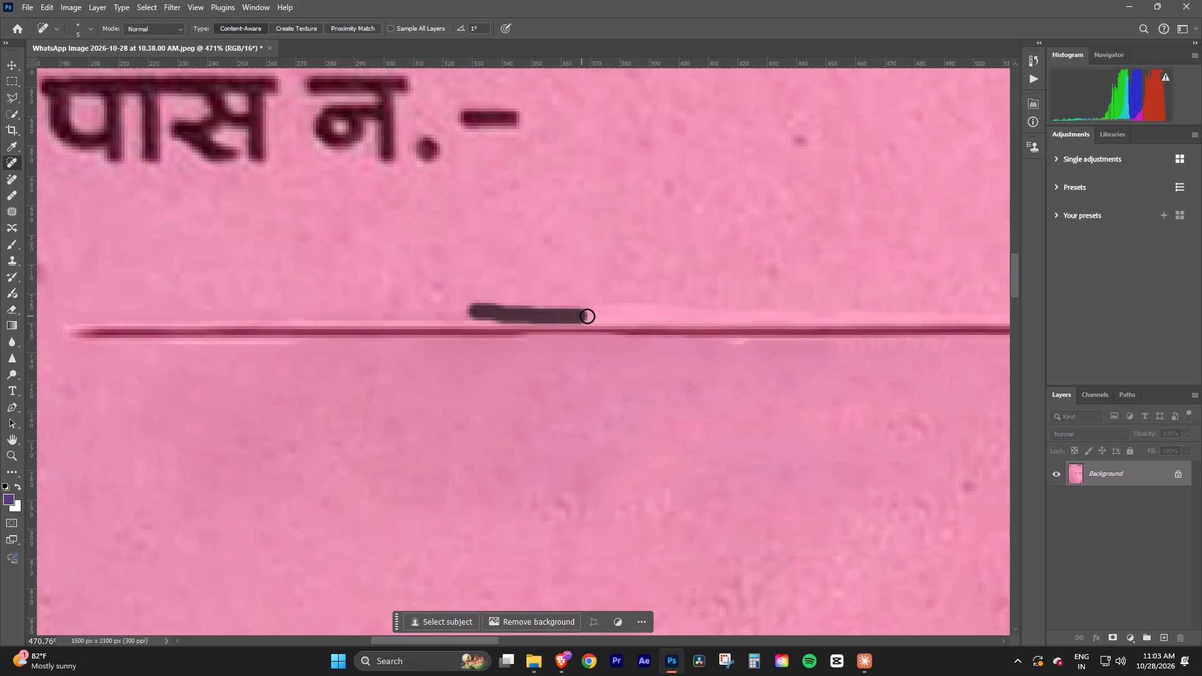
pyautogui.moveTo(587, 316); pyautogui.dragTo(802, 315)
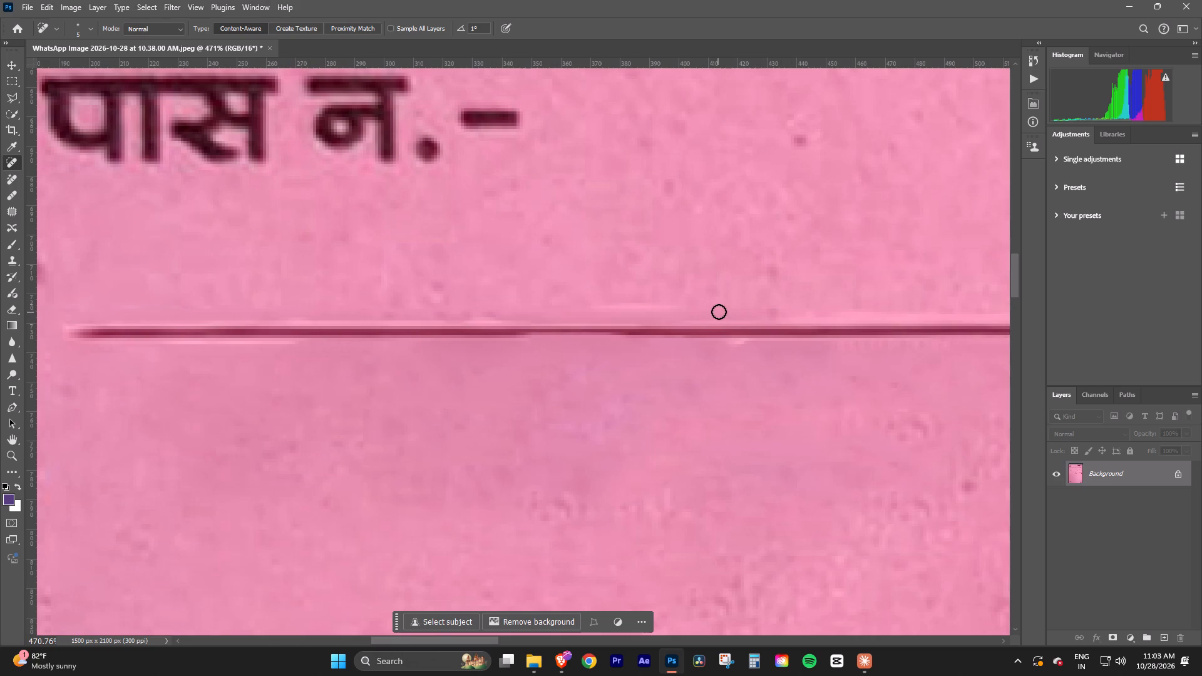
# Spot-heal the light halo and remaining pale streak above the middle stretch of the श्री. line.
pyautogui.press('space')
pyautogui.press('space')
pyautogui.press('space')
pyautogui.press('space')
pyautogui.press('space')
pyautogui.press('space')
pyautogui.press('space')
pyautogui.press('space')
pyautogui.moveTo(747, 298); pyautogui.dragTo(446, 295)
pyautogui.moveTo(459, 306); pyautogui.dragTo(498, 308)
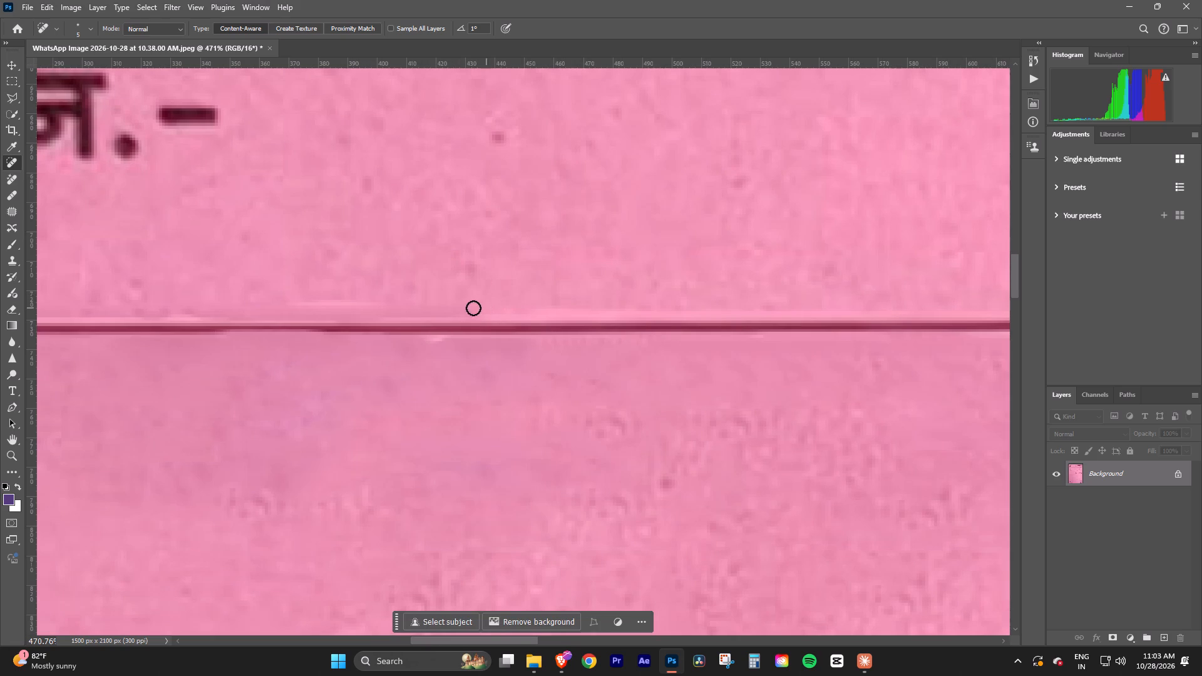
pyautogui.moveTo(499, 308); pyautogui.dragTo(639, 308)
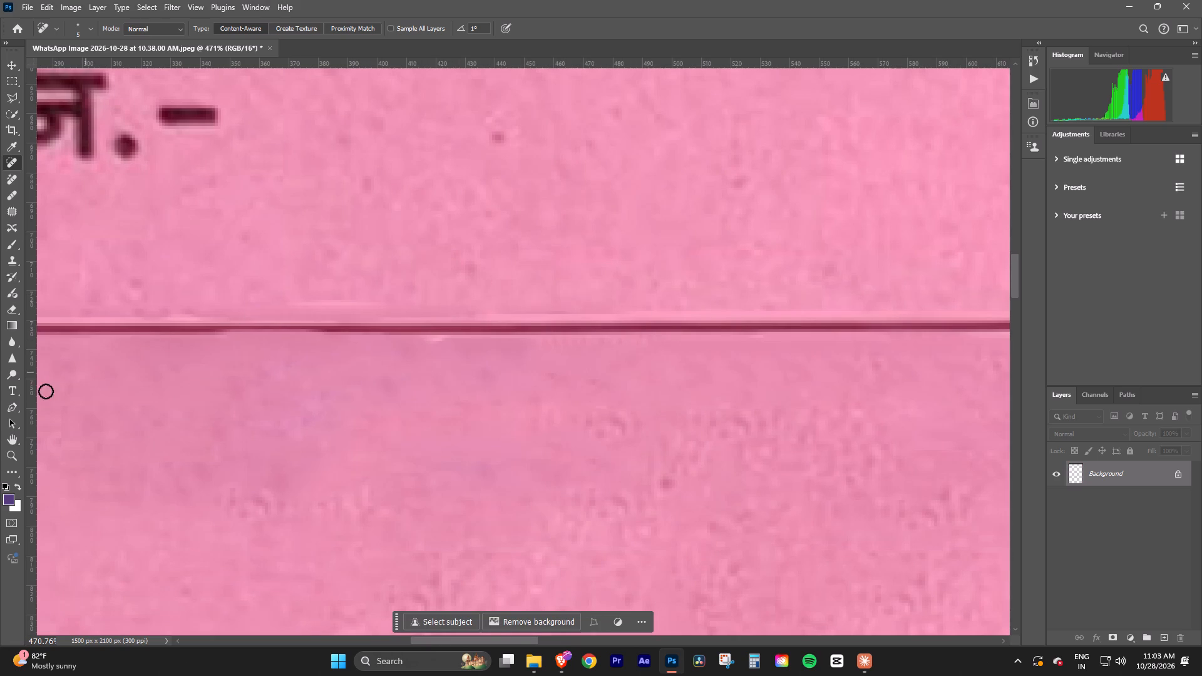
pyautogui.moveTo(311, 305); pyautogui.dragTo(409, 302)
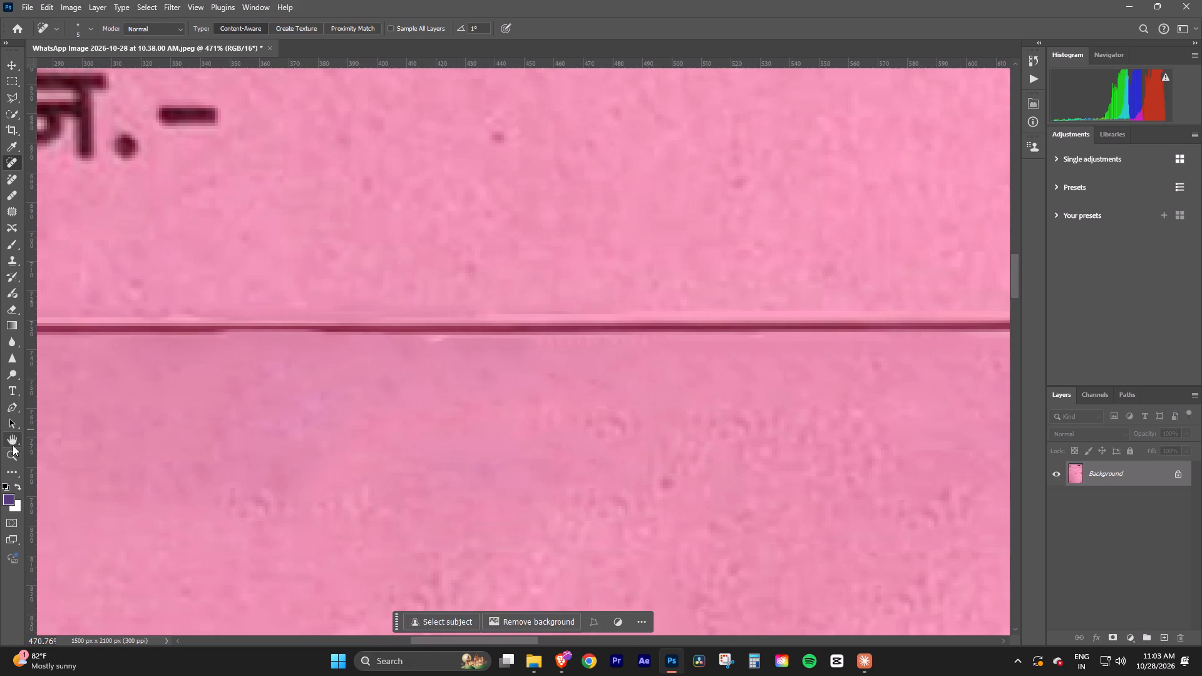
# Review the whole cash memo at full-page view for remaining marks.
pyautogui.doubleClick(11, 443)
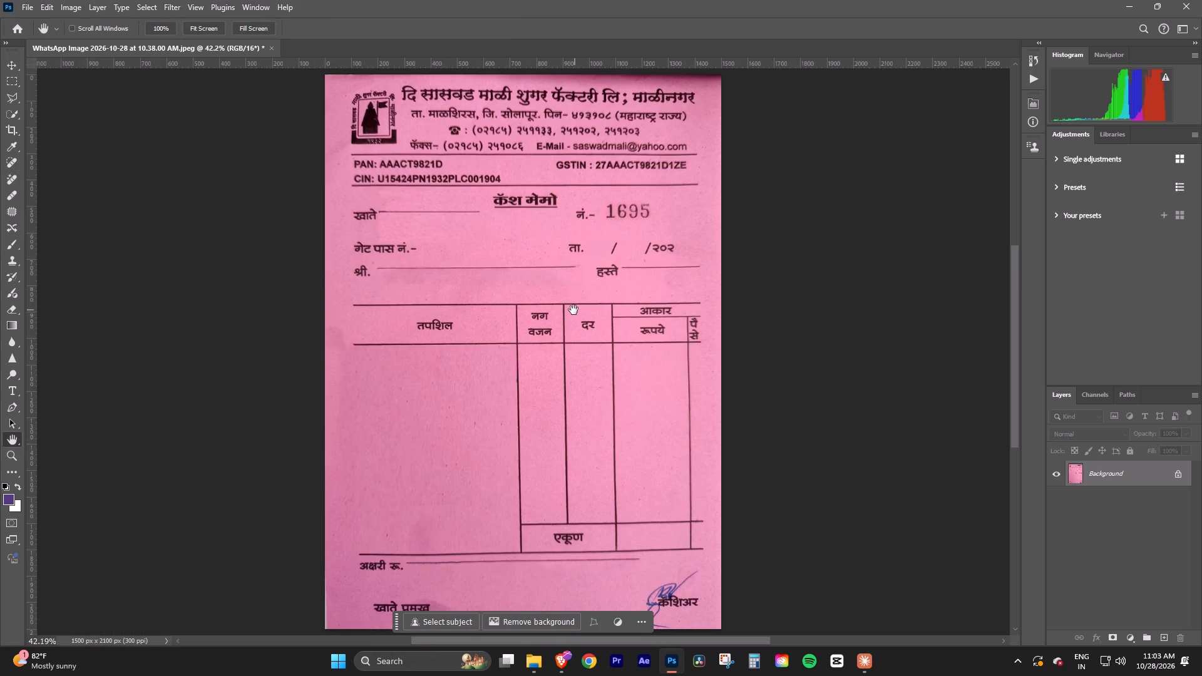
pyautogui.press('z')
pyautogui.press('z')
pyautogui.press('z')
pyautogui.press('z')
pyautogui.press('z')
pyautogui.moveTo(603, 344); pyautogui.dragTo(587, 344)
pyautogui.press('space')
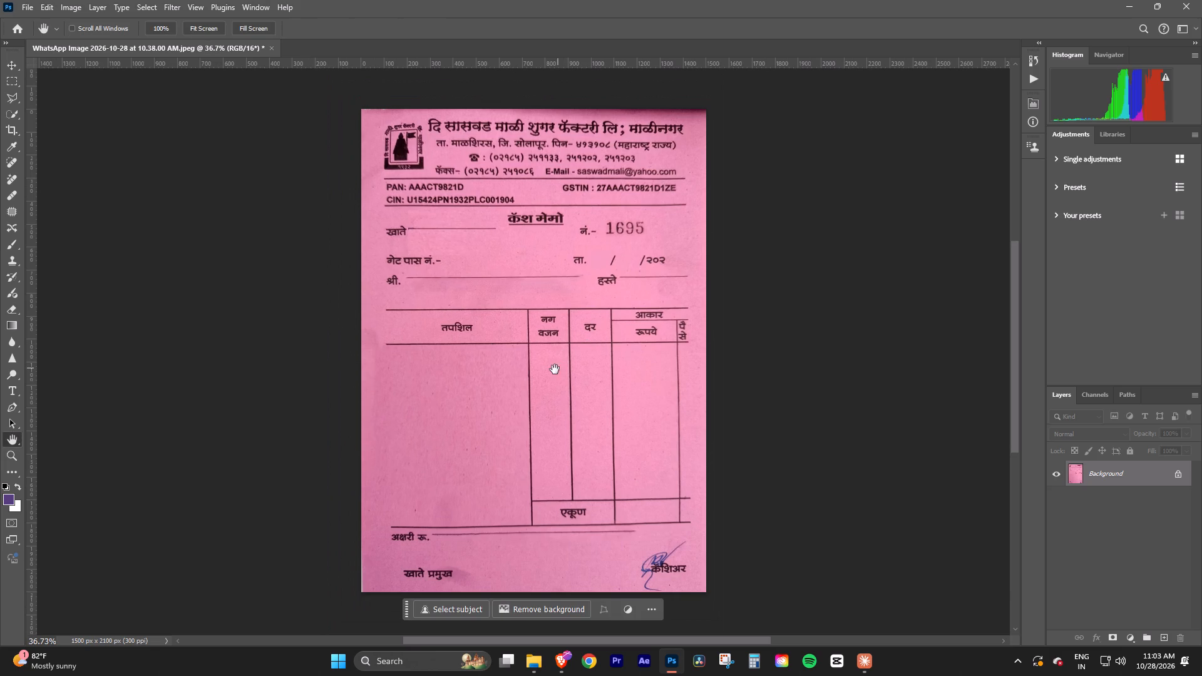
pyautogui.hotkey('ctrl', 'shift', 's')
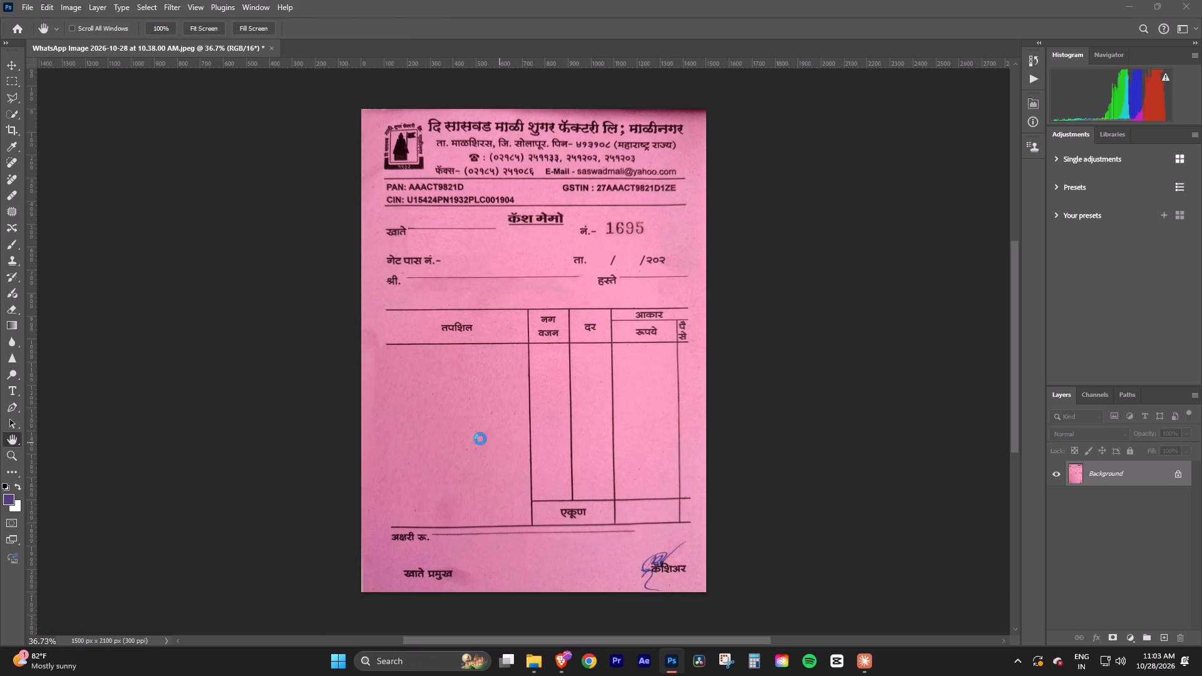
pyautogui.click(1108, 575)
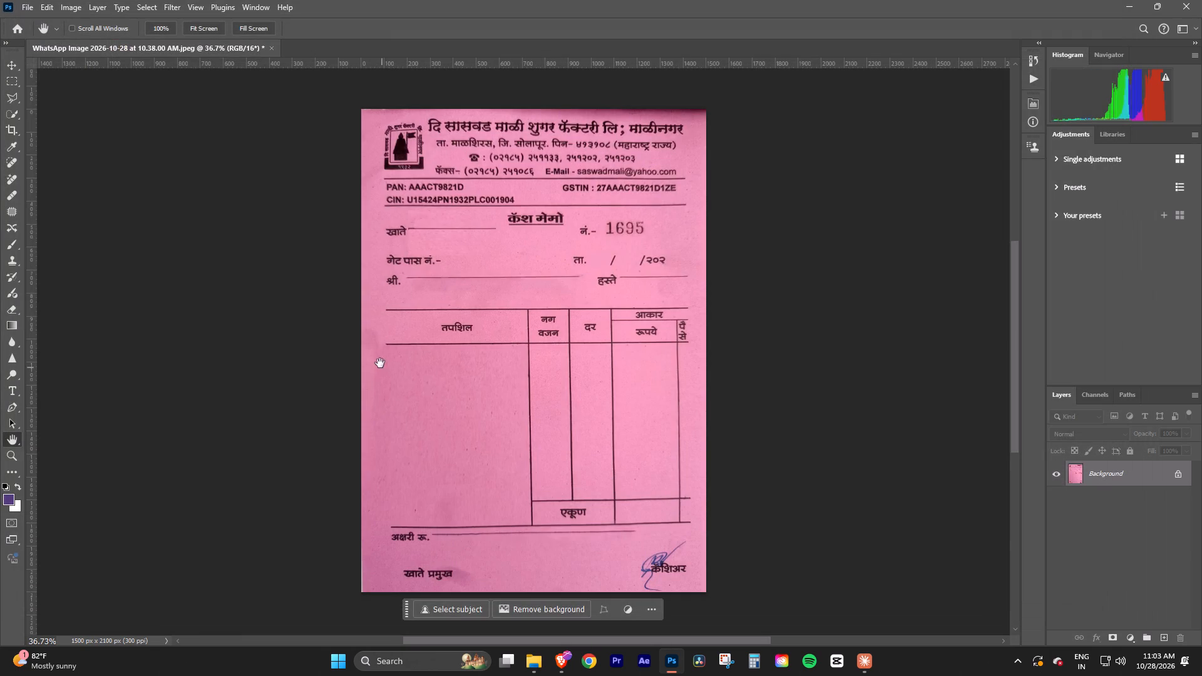
# Spot-heal the blemish in the blank paper margin beside the table's तपशिल header row, using a size 100 brush.
pyautogui.press('z')
pyautogui.press('z')
pyautogui.press('z')
pyautogui.press('z')
pyautogui.press('z')
pyautogui.press('z')
pyautogui.press('z')
pyautogui.press('z')
pyautogui.press('z')
pyautogui.press('z')
pyautogui.press('z')
pyautogui.press('z')
pyautogui.press('z')
pyautogui.press('z')
pyautogui.press('z')
pyautogui.press('z')
pyautogui.press('z')
pyautogui.press('z')
pyautogui.press('z')
pyautogui.press('z')
pyautogui.moveTo(389, 369); pyautogui.dragTo(389, 384)
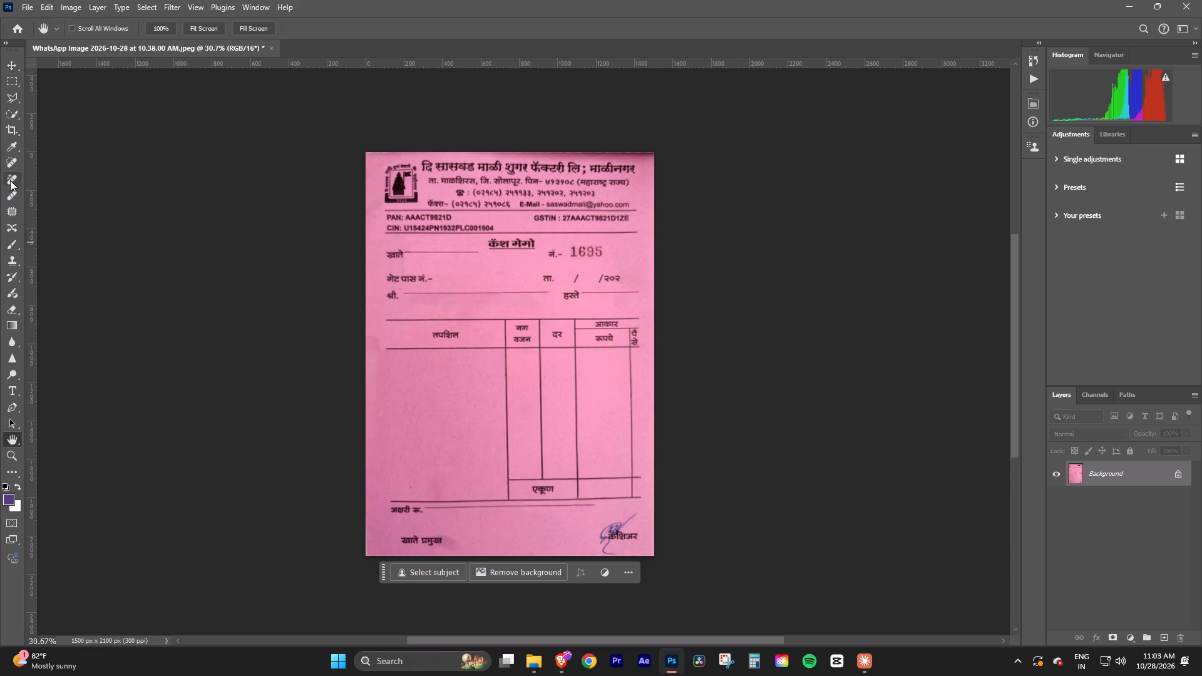
pyautogui.click(13, 158)
pyautogui.moveTo(372, 327); pyautogui.dragTo(375, 353)
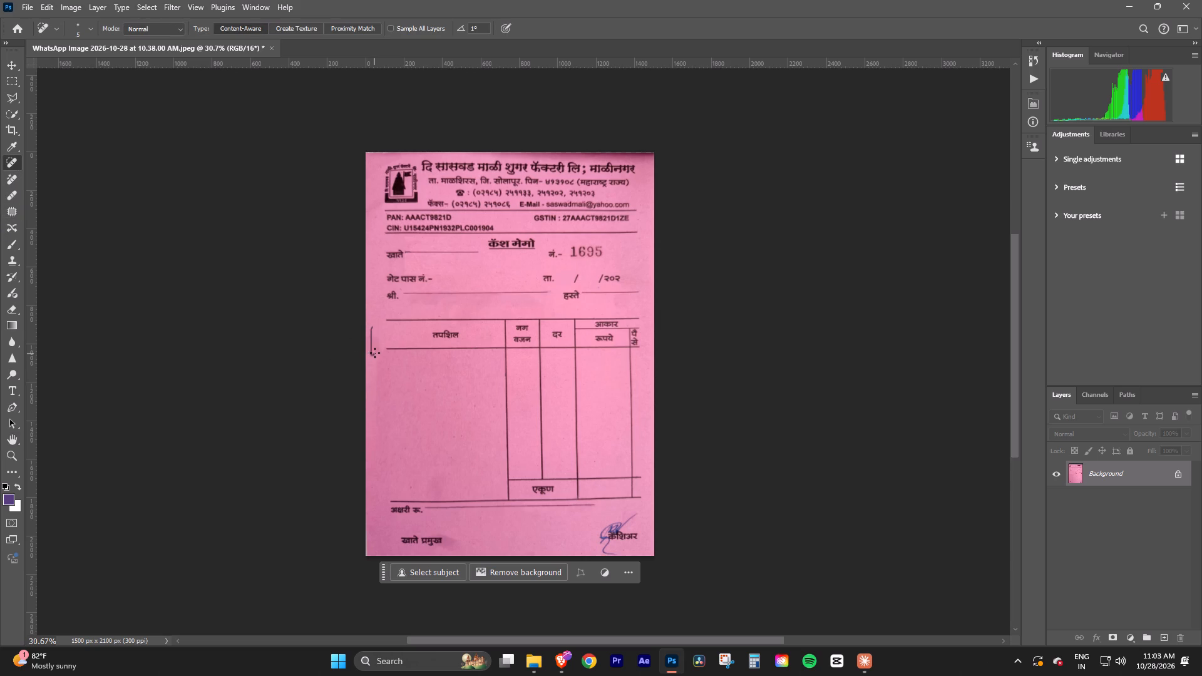
pyautogui.moveTo(375, 353); pyautogui.dragTo(375, 354)
pyautogui.click(14, 161)
pyautogui.press(']')
pyautogui.press(']')
pyautogui.press(']')
pyautogui.press(']')
pyautogui.press(']')
pyautogui.press(']')
pyautogui.press(']')
pyautogui.press(']')
pyautogui.press(']')
pyautogui.press(']')
pyautogui.press(']')
pyautogui.press(']')
pyautogui.press(']')
pyautogui.press(']')
pyautogui.press(']')
pyautogui.press(']')
pyautogui.press(']')
pyautogui.press(']')
pyautogui.press(']')
pyautogui.press(']')
pyautogui.press('[')
pyautogui.press('[')
pyautogui.press('[')
pyautogui.moveTo(372, 337); pyautogui.dragTo(373, 349)
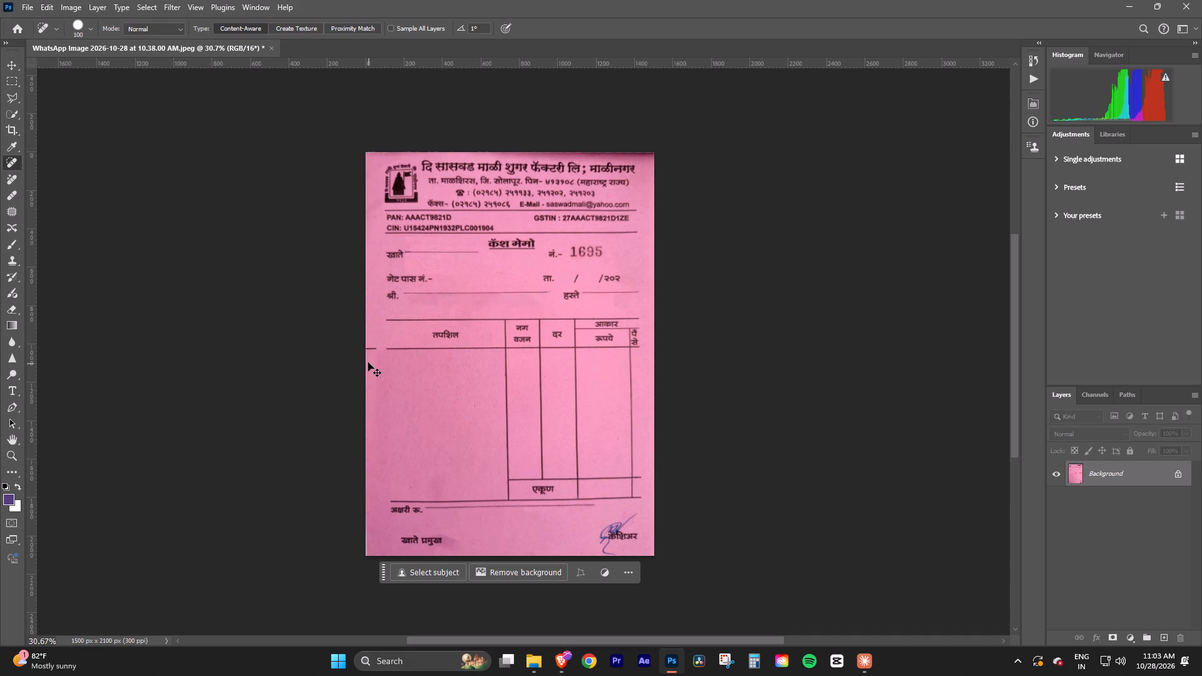
pyautogui.hotkey('ctrl', 'z')
pyautogui.moveTo(371, 337); pyautogui.dragTo(372, 349)
# Save the cleaned cash memo as a PNG named 001 in the VIDEO EDITS folder, using the large file size (fastest saving) option.
pyautogui.hotkey('ctrl', 'shift', 's')
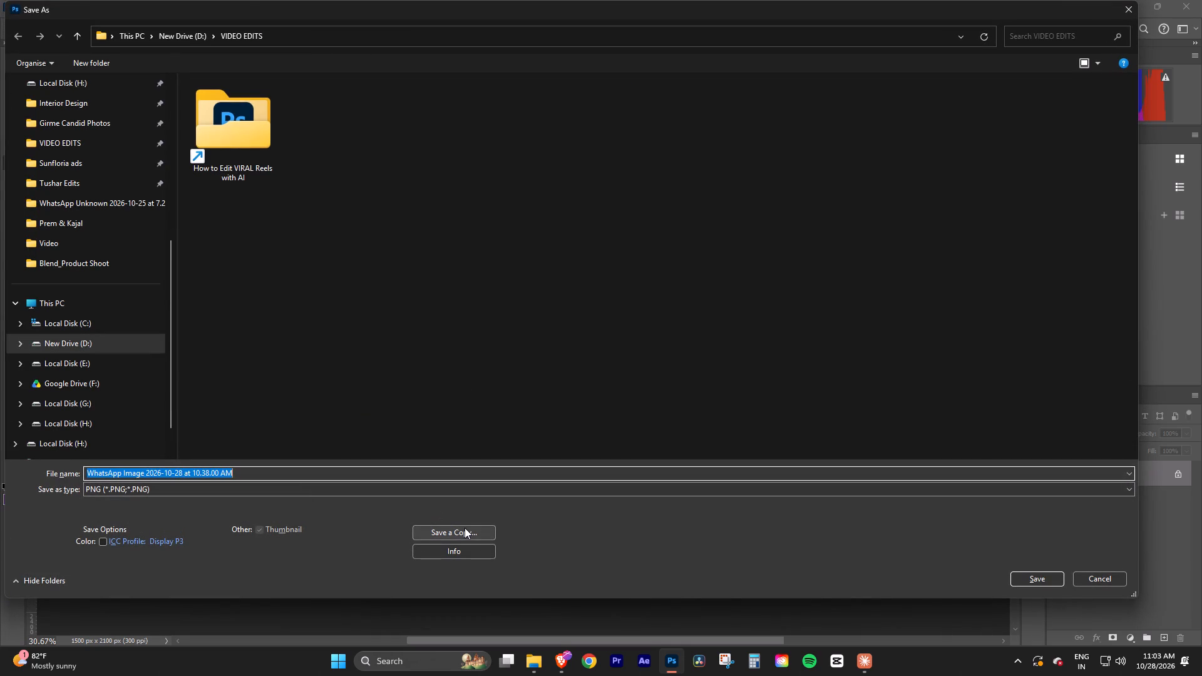
pyautogui.write('001')
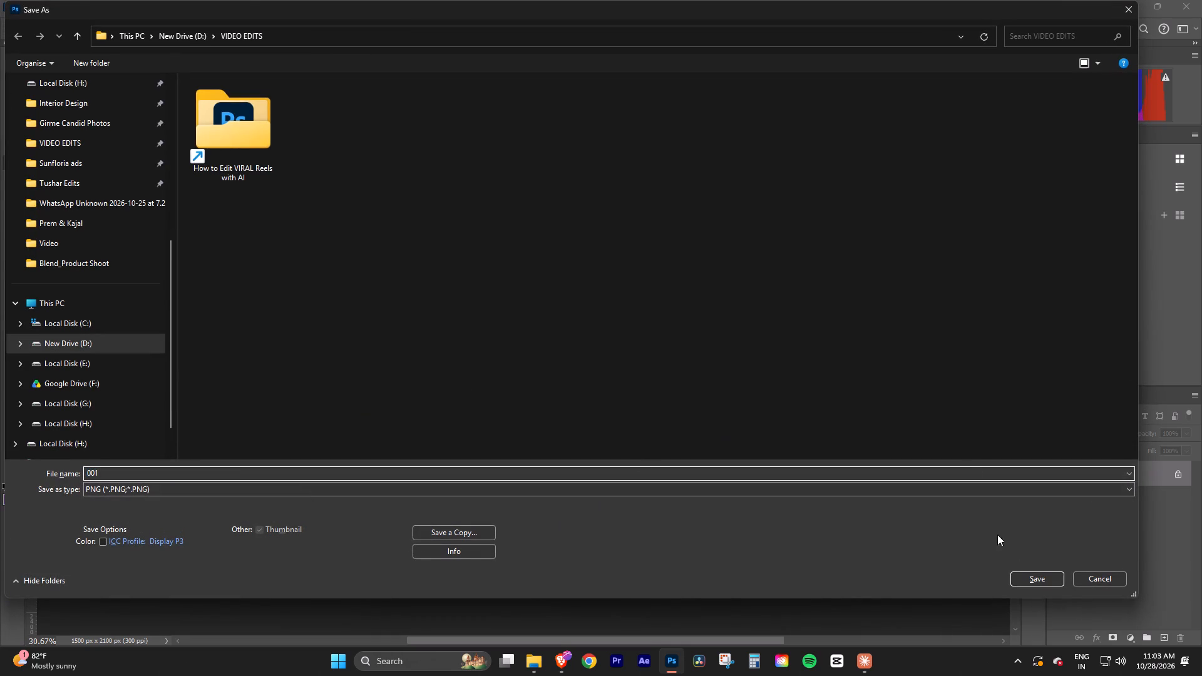
pyautogui.click(1040, 578)
pyautogui.click(676, 197)
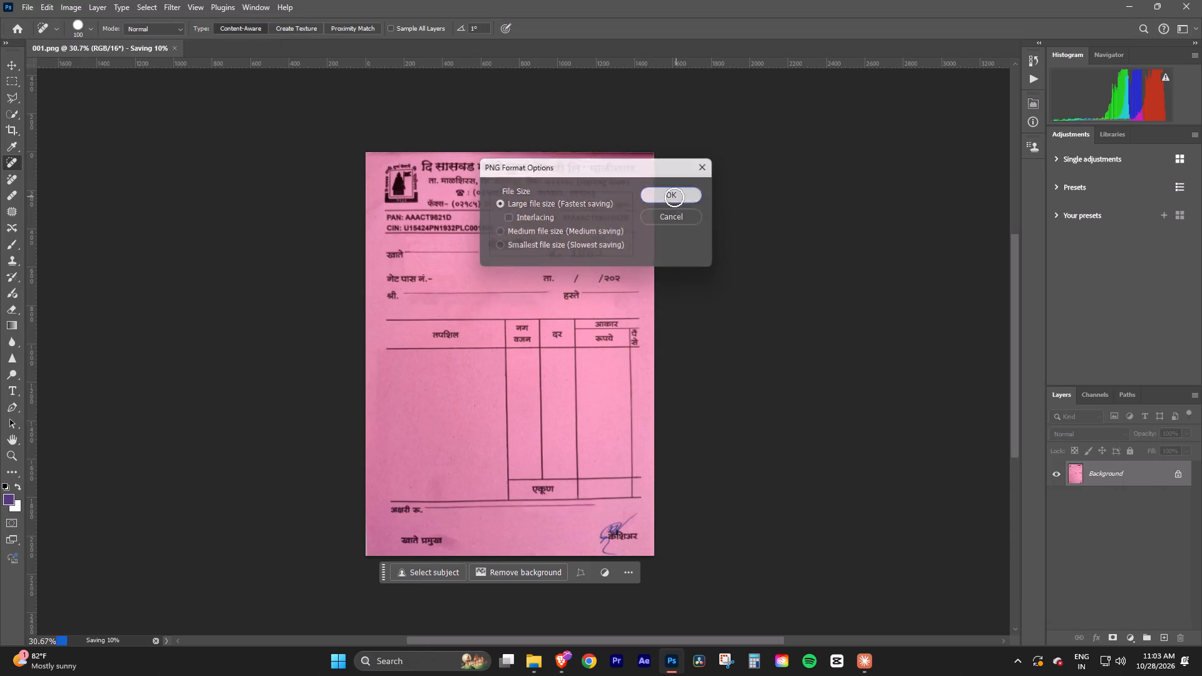
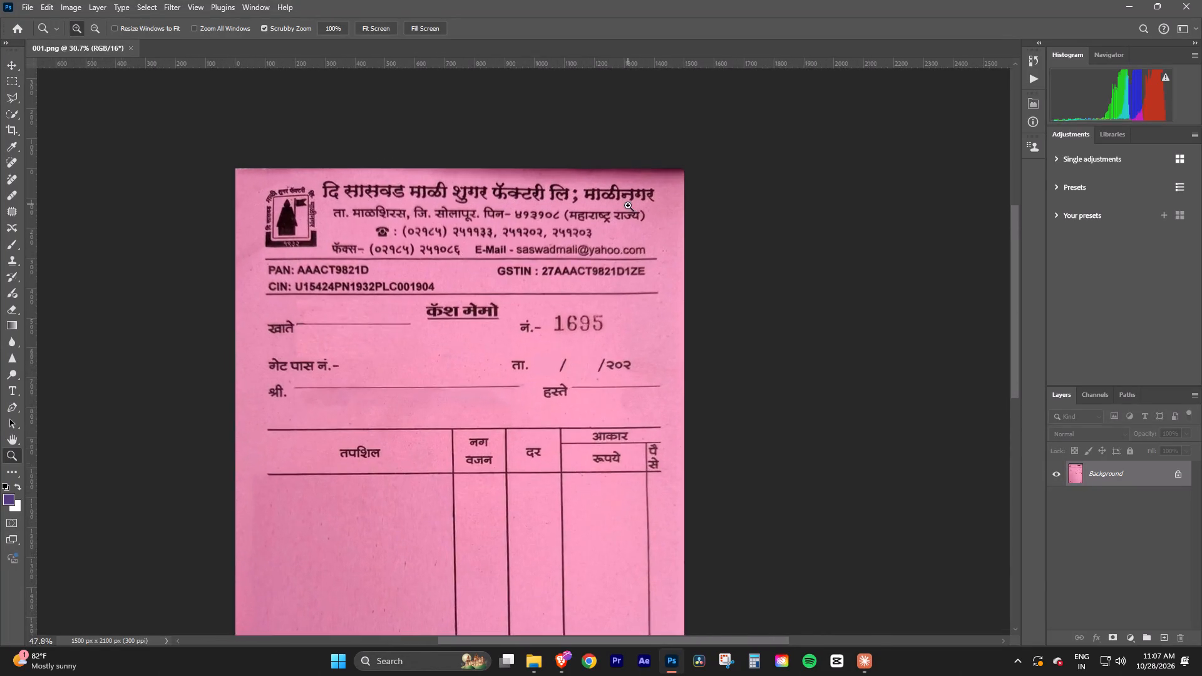
# Spot-heal the dark shadow along the memo's top edge, from the top-right corner to above शुगर, with brush sizes 60 and 50.
pyautogui.moveTo(628, 205); pyautogui.dragTo(660, 246)
pyautogui.press('space')
pyautogui.press('space')
pyautogui.press('space')
pyautogui.press('space')
pyautogui.press('space')
pyautogui.moveTo(637, 209); pyautogui.dragTo(618, 257)
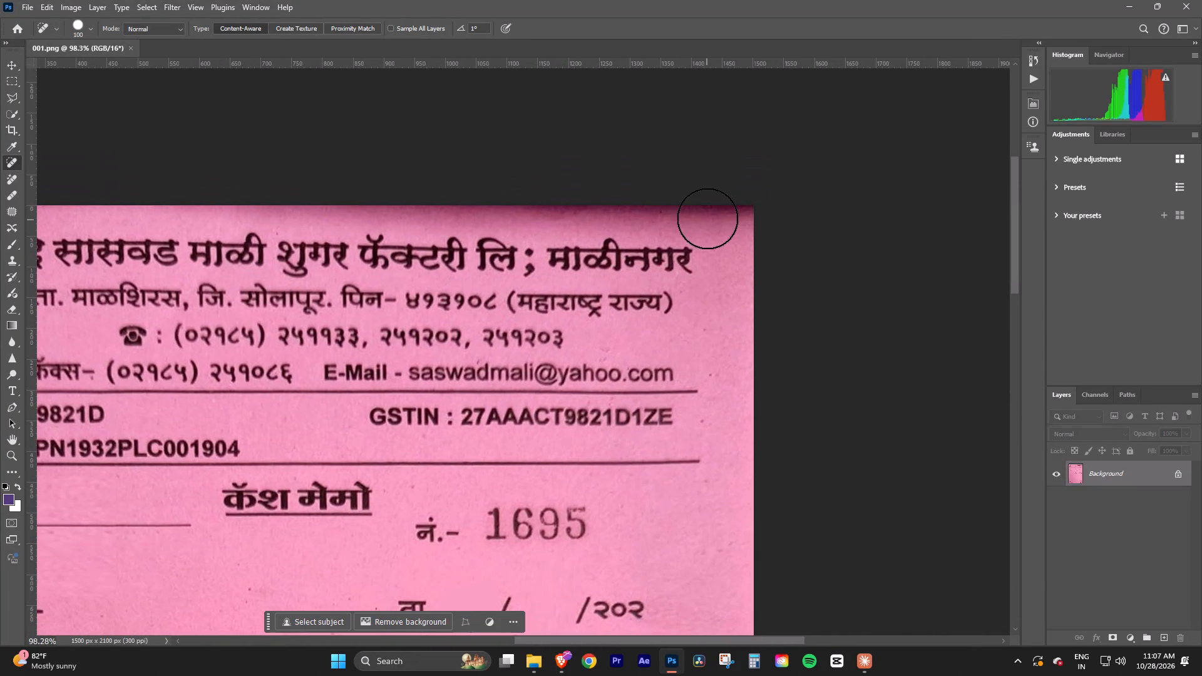
pyautogui.write('[[')
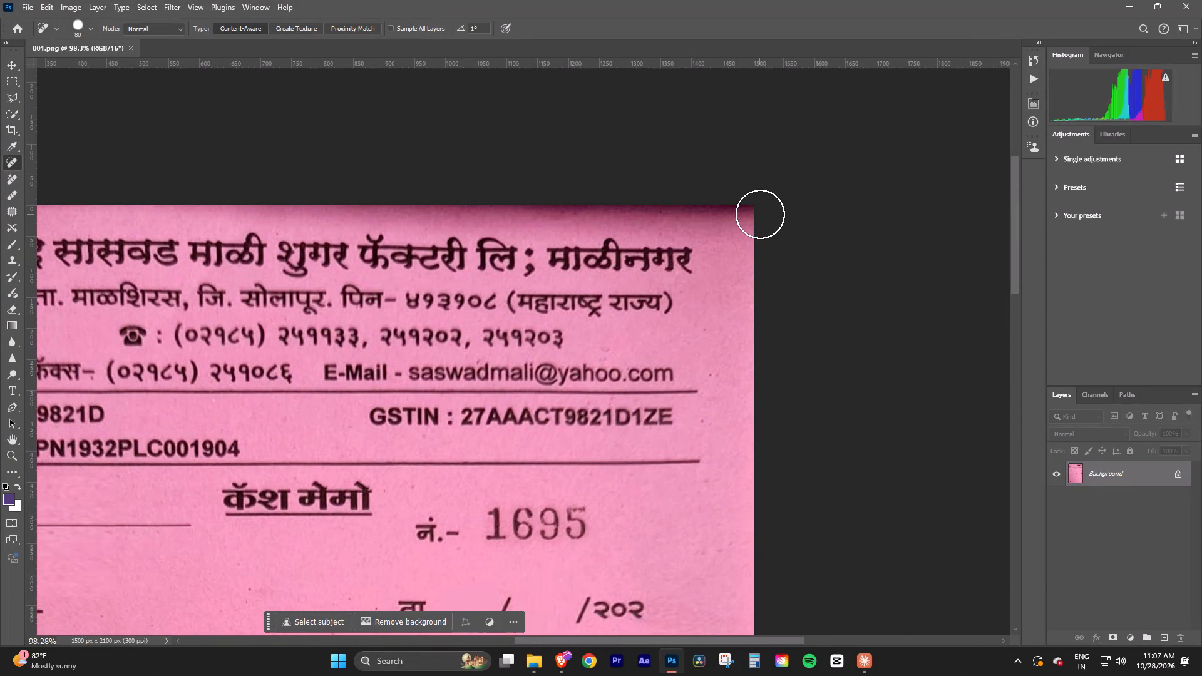
pyautogui.press('[')
pyautogui.press('[')
pyautogui.moveTo(749, 209); pyautogui.dragTo(701, 211)
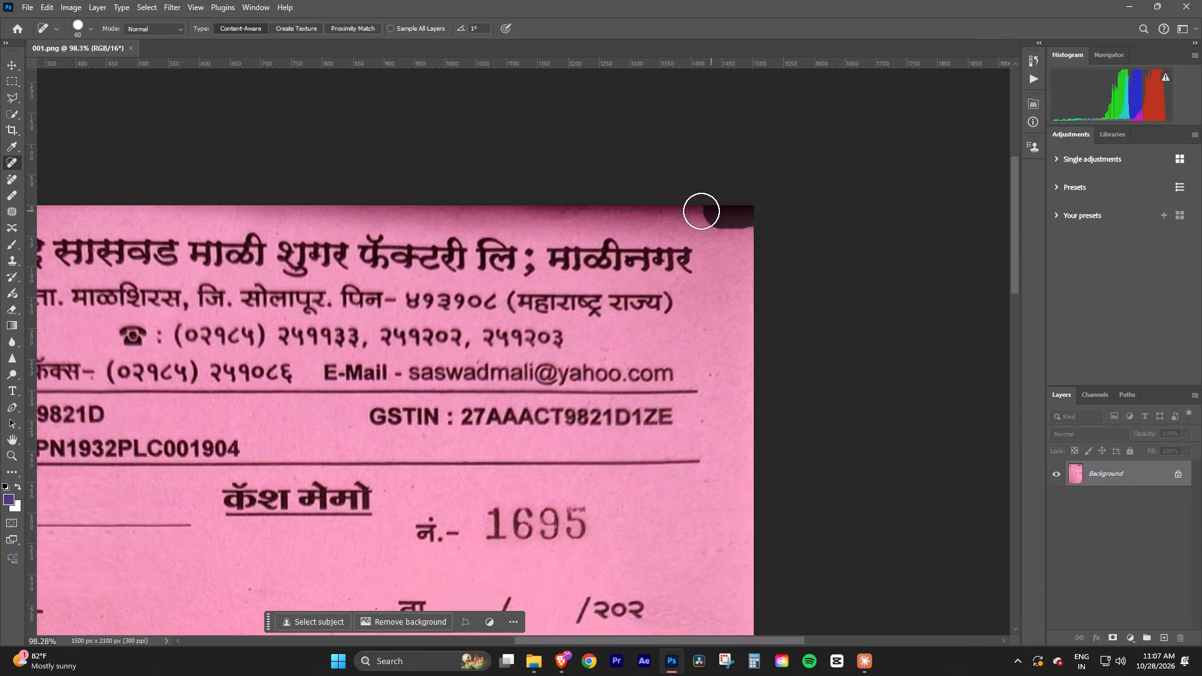
pyautogui.moveTo(701, 211); pyautogui.dragTo(694, 210)
pyautogui.press('[')
pyautogui.moveTo(731, 209); pyautogui.dragTo(685, 207)
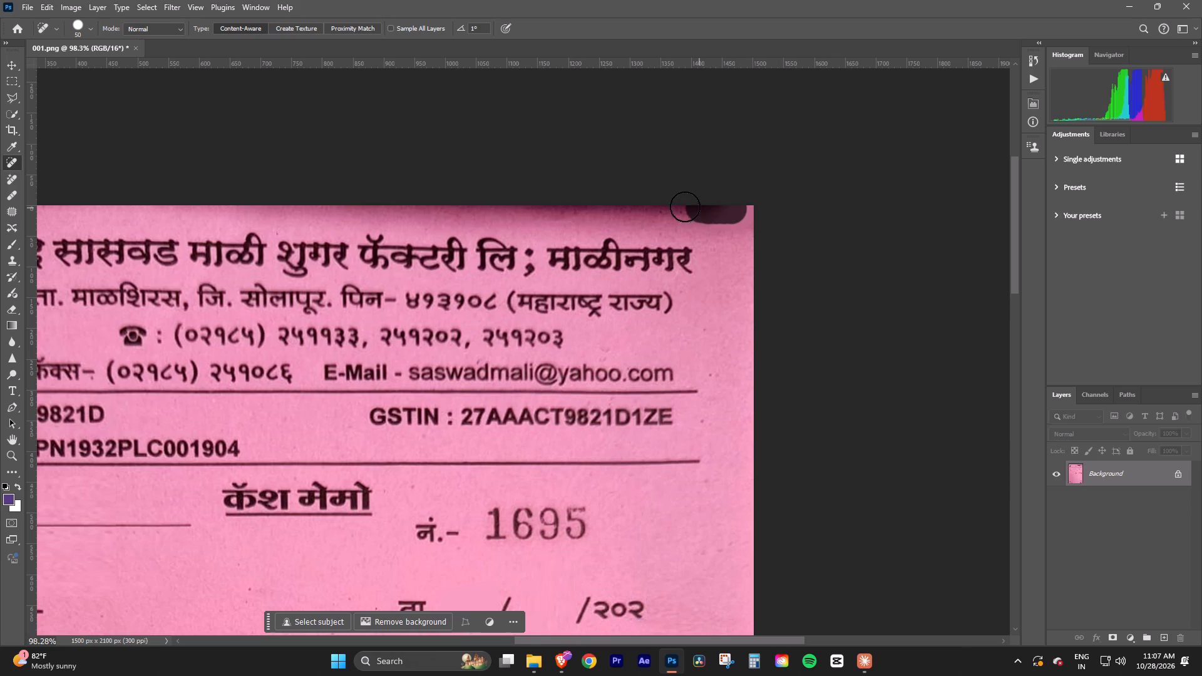
pyautogui.moveTo(685, 207); pyautogui.dragTo(273, 203)
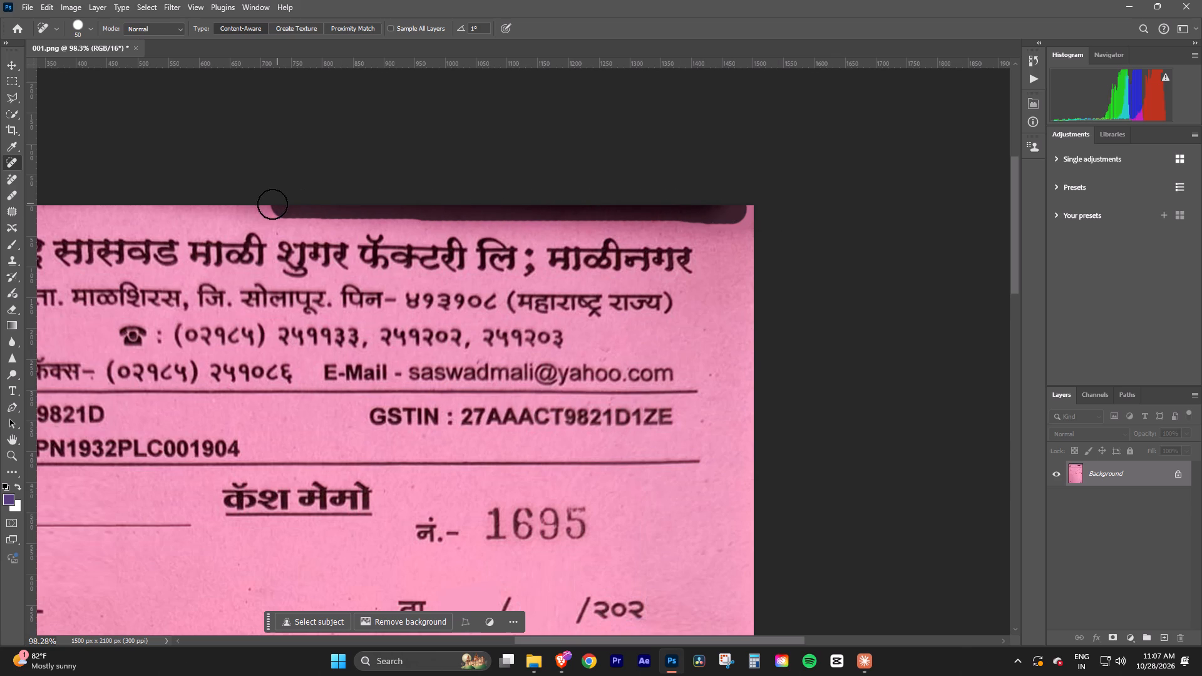
# Spot-heal the remaining shadow patches along the top edge, from the right corner to above माळी, using a size 45 brush.
pyautogui.press('[')
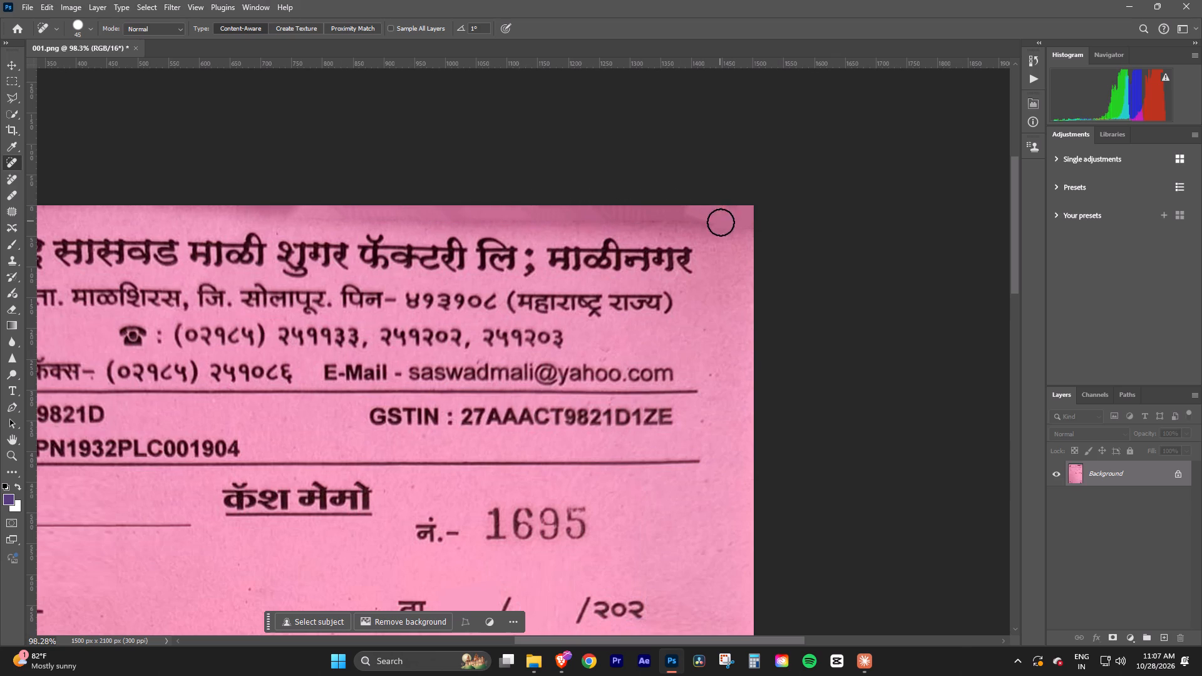
pyautogui.moveTo(714, 215); pyautogui.dragTo(629, 213)
pyautogui.moveTo(624, 210); pyautogui.dragTo(571, 214)
pyautogui.moveTo(653, 214); pyautogui.dragTo(565, 217)
pyautogui.moveTo(575, 214); pyautogui.dragTo(510, 214)
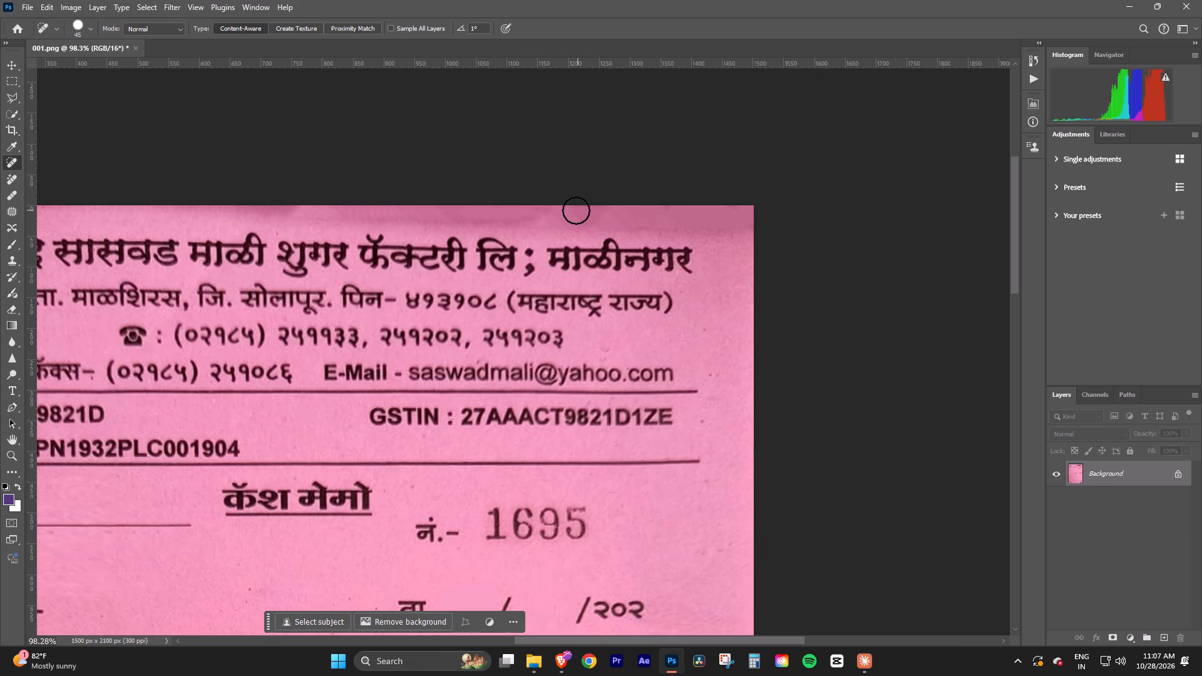
pyautogui.moveTo(493, 215); pyautogui.dragTo(438, 215)
pyautogui.moveTo(558, 215); pyautogui.dragTo(501, 215)
pyautogui.moveTo(487, 211); pyautogui.dragTo(426, 211)
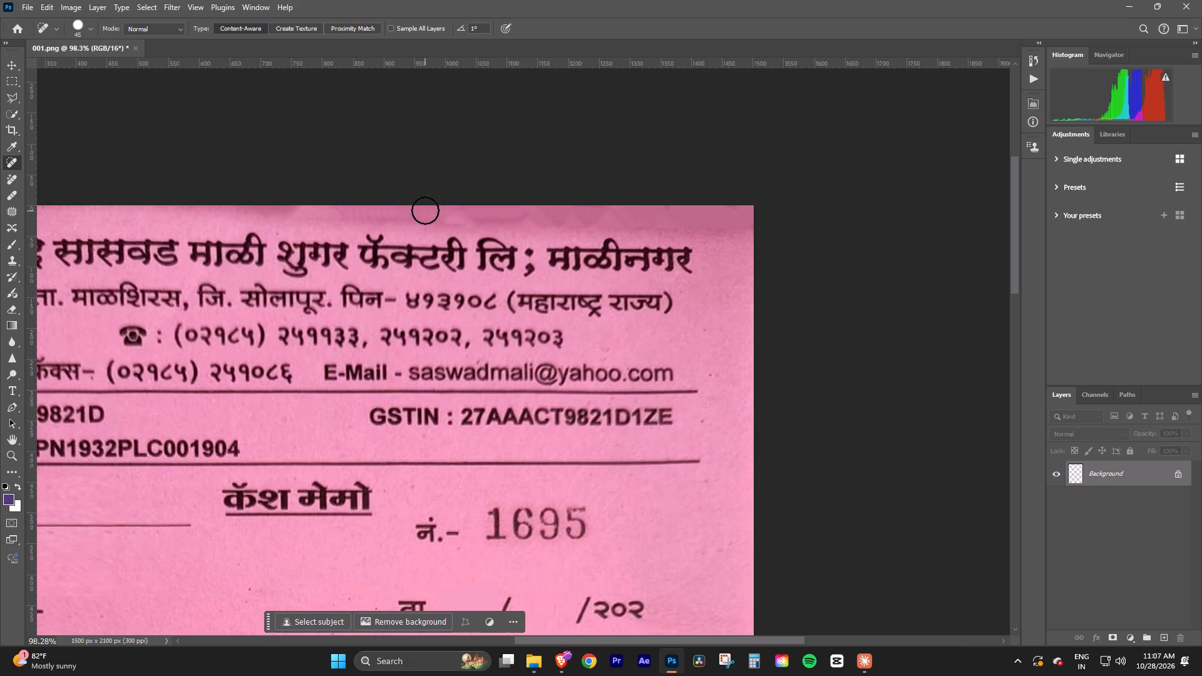
pyautogui.moveTo(306, 212); pyautogui.dragTo(183, 204)
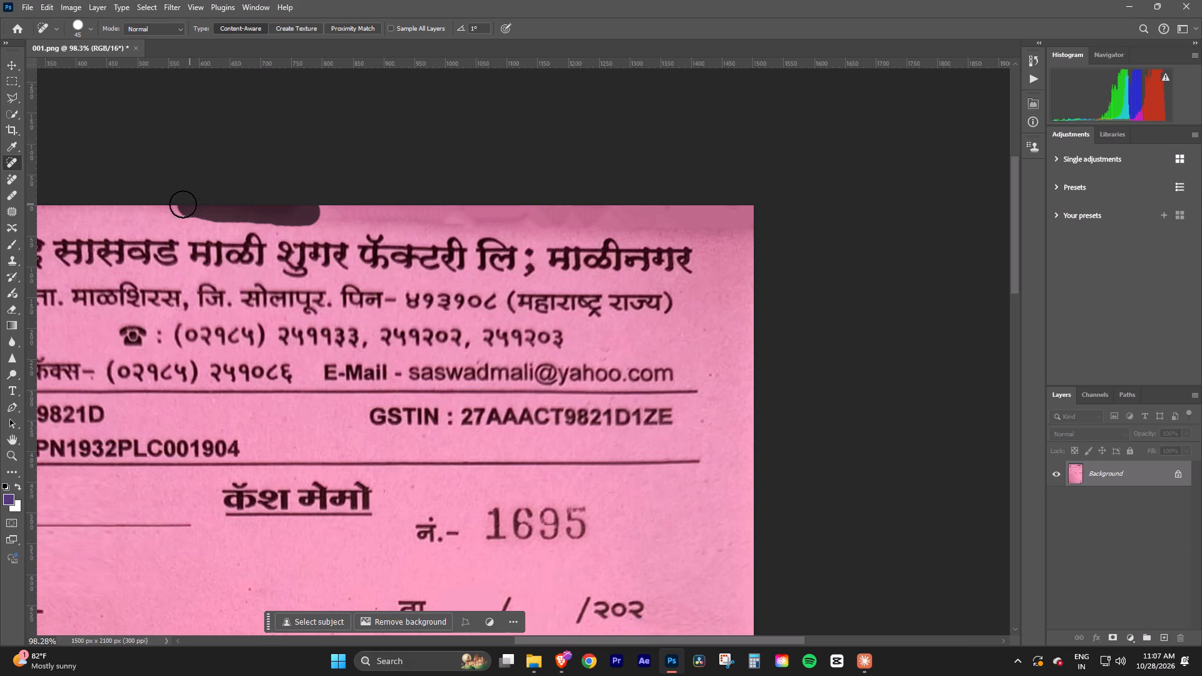
pyautogui.moveTo(183, 204); pyautogui.dragTo(168, 205)
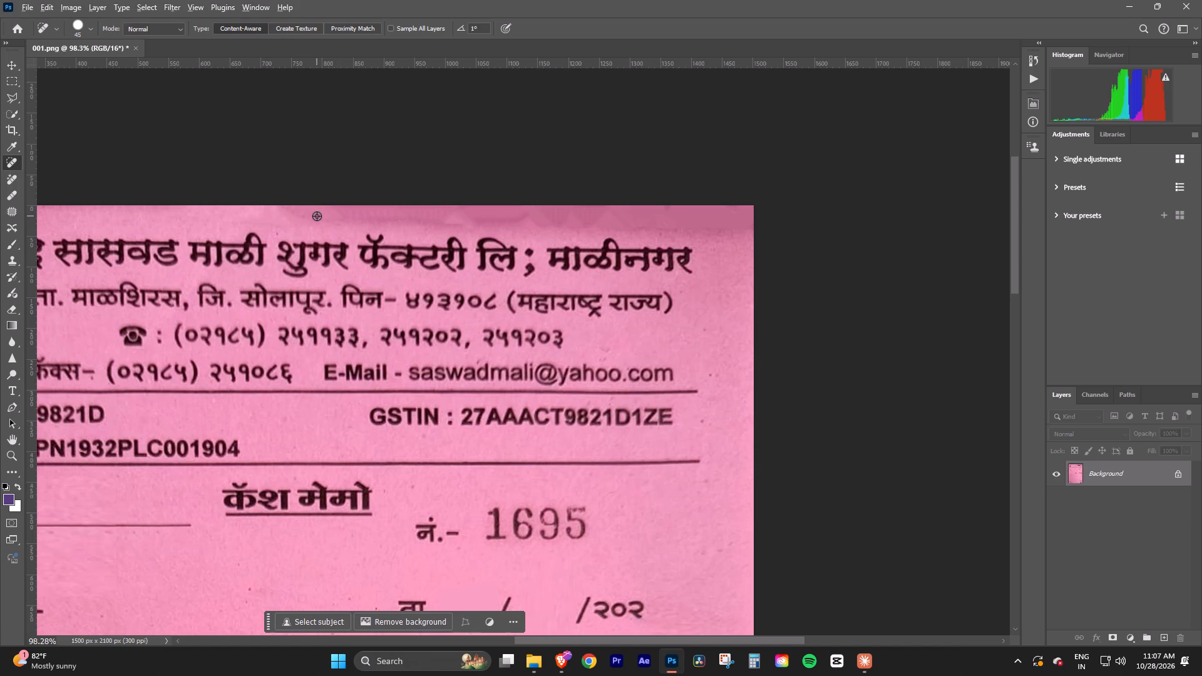
# Clone-stamp clean edge paper over the dark patches at the top edge above शुगर and फॅक्टरी, at size 90 and 38% opacity.
pyautogui.keyDown('alt'); pyautogui.scroll(-7, 317, 216); pyautogui.keyUp('alt')
pyautogui.keyDown('alt'); pyautogui.scroll(4, 327, 231); pyautogui.keyUp('alt')
pyautogui.press('space')
pyautogui.press('space')
pyautogui.press('space')
pyautogui.press('space')
pyautogui.press('space')
pyautogui.press('space')
pyautogui.press('space')
pyautogui.press('space')
pyautogui.press('space')
pyautogui.press('space')
pyautogui.press('space')
pyautogui.press('space')
pyautogui.press('space')
pyautogui.press('space')
pyautogui.press('space')
pyautogui.press('space')
pyautogui.moveTo(282, 222); pyautogui.dragTo(505, 284)
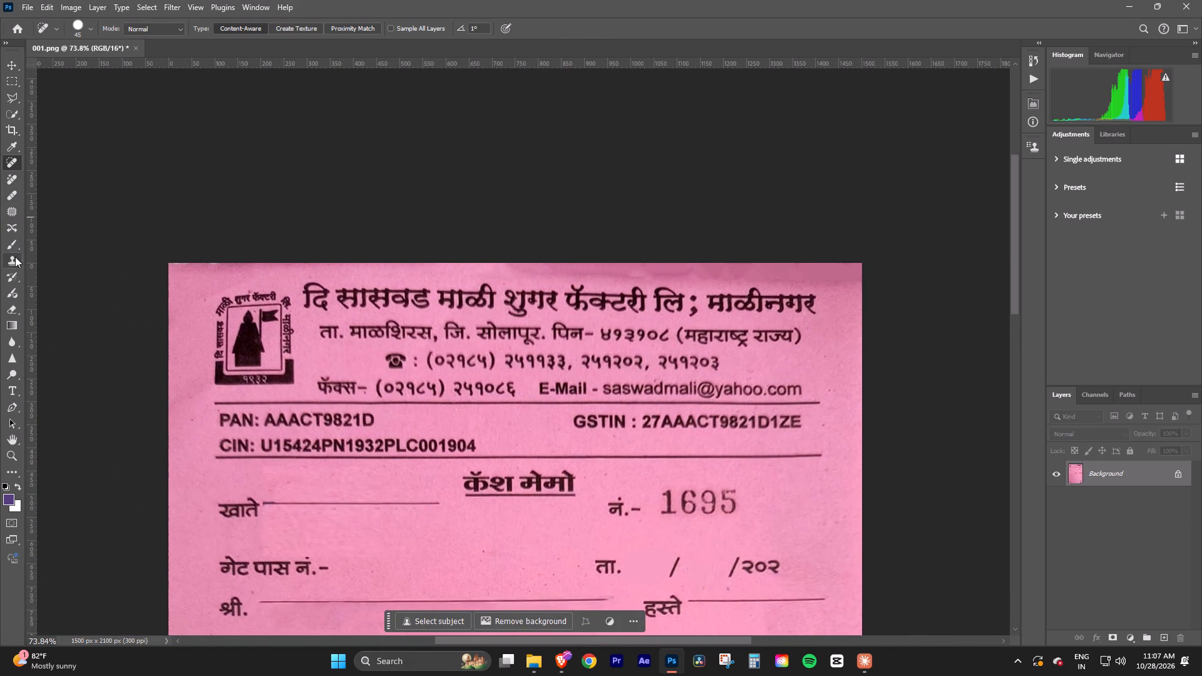
pyautogui.click(13, 263)
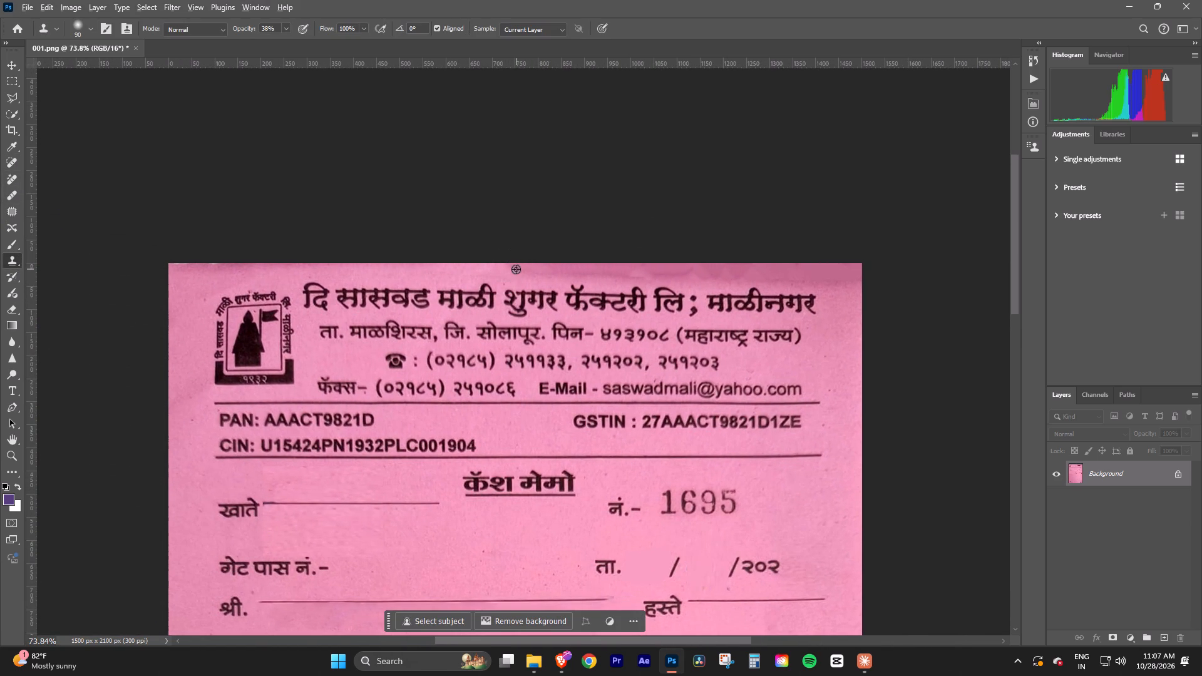
pyautogui.keyDown('alt'); pyautogui.click(515, 267); pyautogui.keyUp('alt')
pyautogui.tripleClick(548, 266)
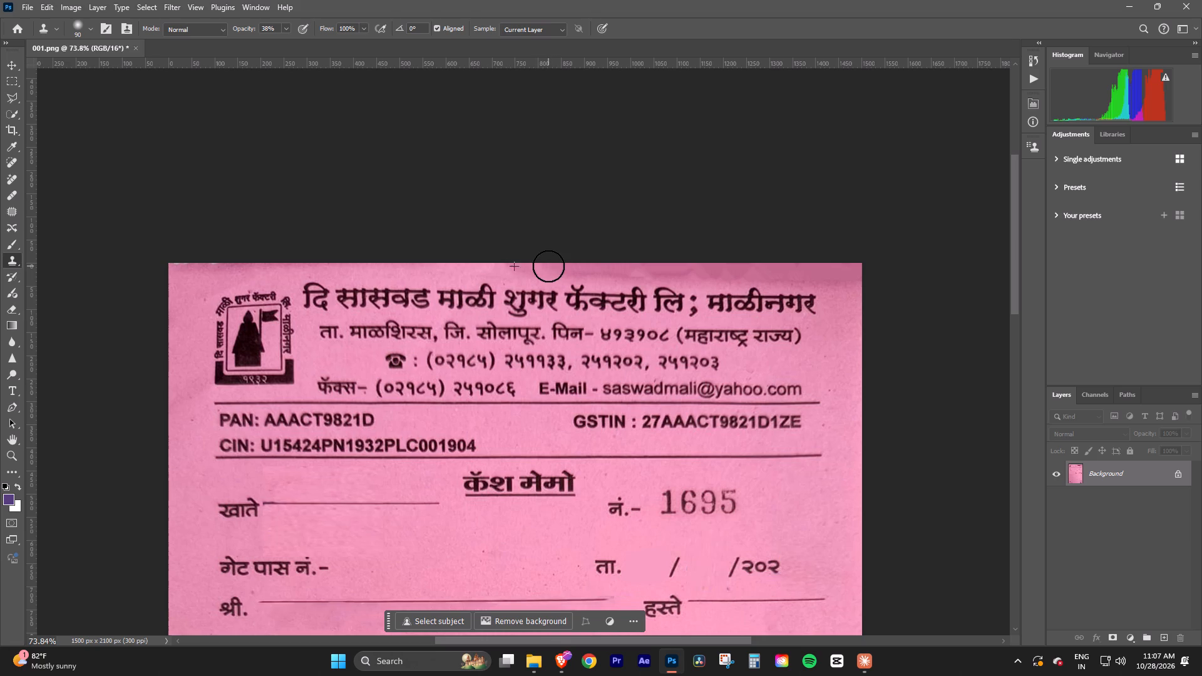
pyautogui.tripleClick(548, 266)
pyautogui.click(548, 266)
pyautogui.click(573, 266)
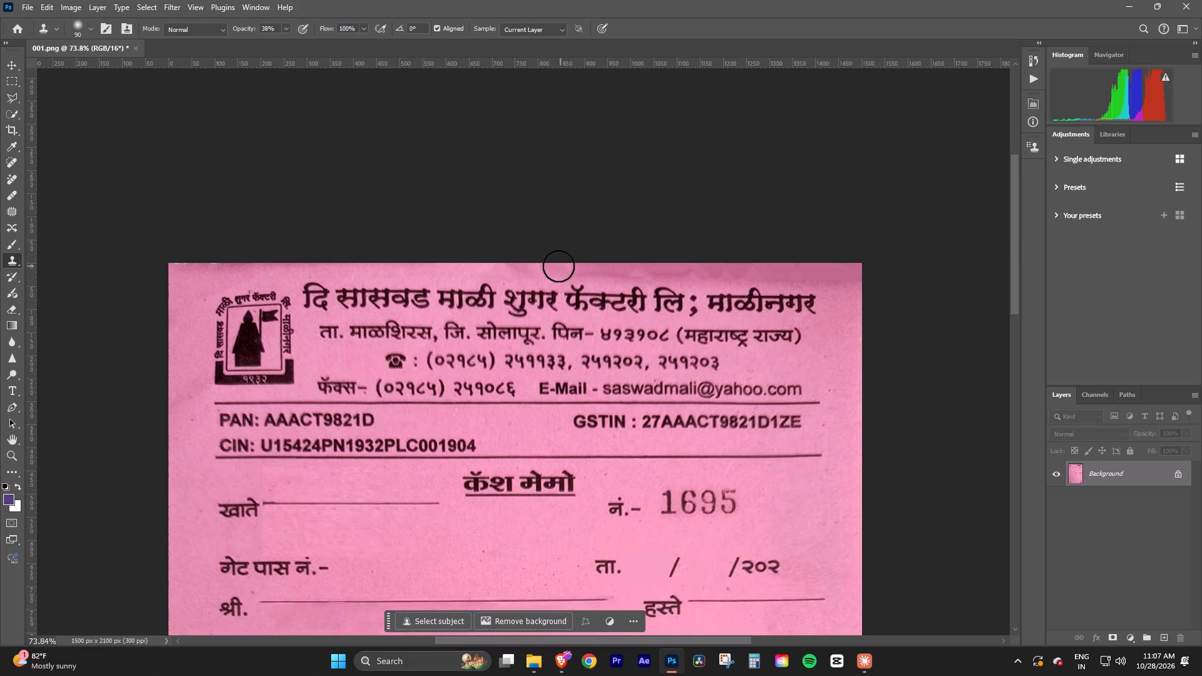
pyautogui.tripleClick(551, 268)
pyautogui.doubleClick(551, 268)
pyautogui.tripleClick(576, 267)
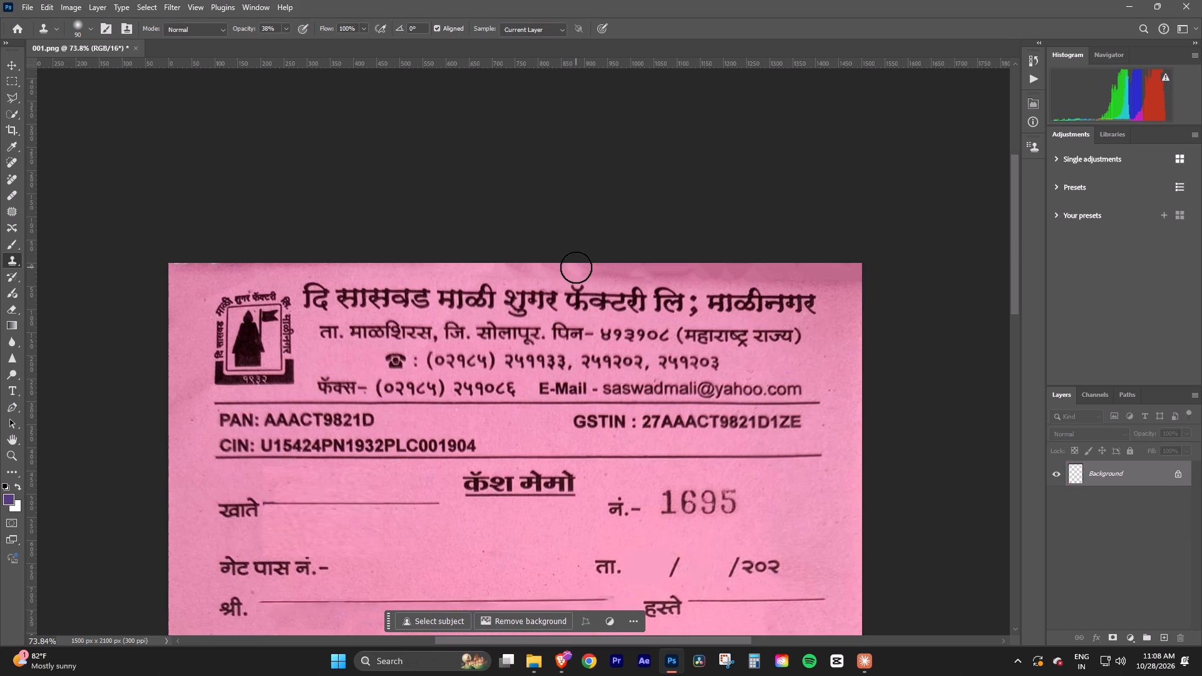
pyautogui.tripleClick(576, 267)
pyautogui.click(576, 267)
pyautogui.tripleClick(547, 267)
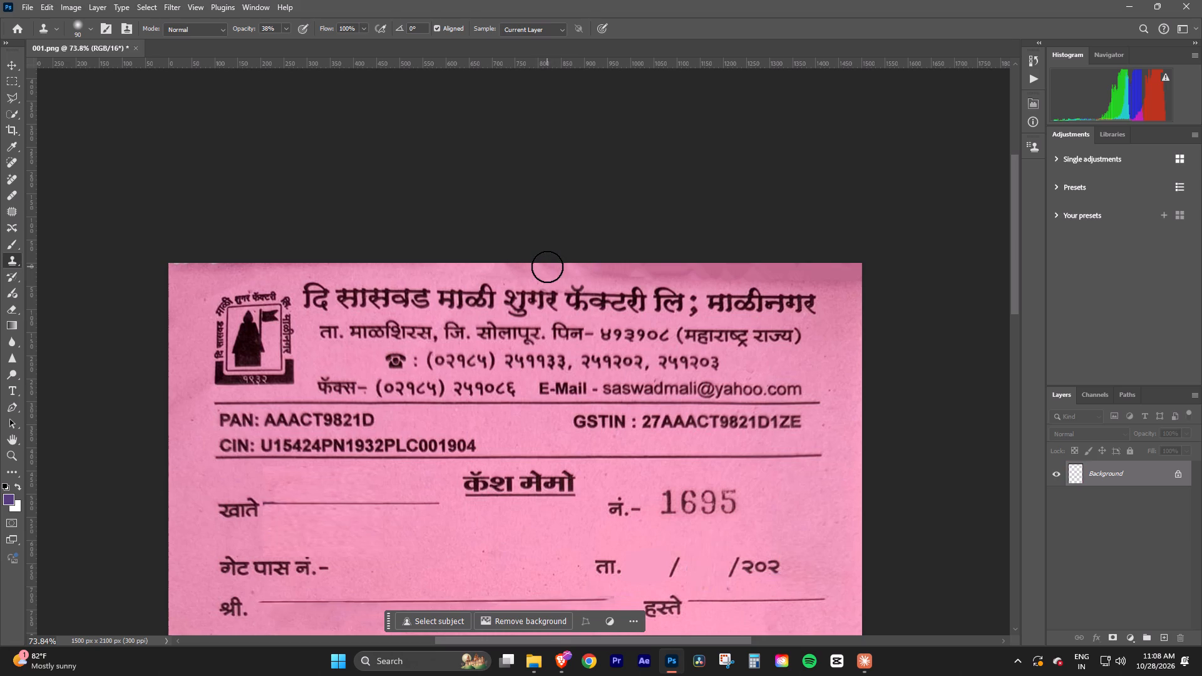
pyautogui.tripleClick(547, 267)
# Clone paper from the top edge above माळी over the darker strip above फॅक्टरी and लि, with the brush at size 70.
pyautogui.keyDown('alt'); pyautogui.click(483, 268); pyautogui.keyUp('alt')
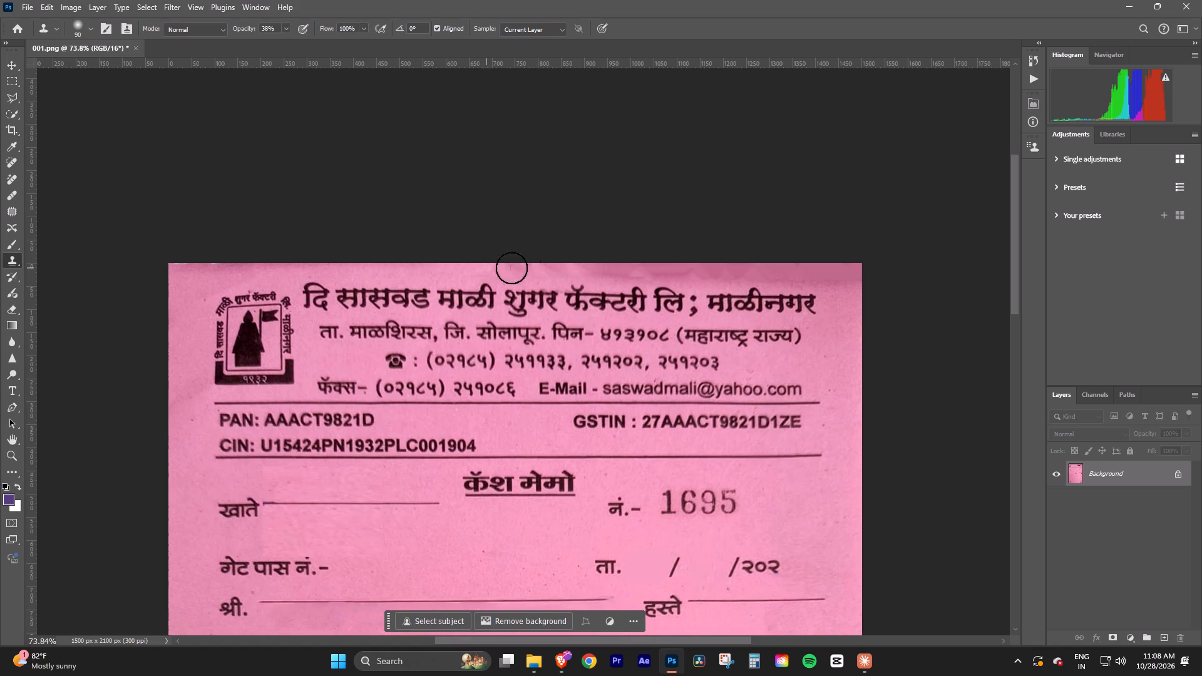
pyautogui.keyDown('alt'); pyautogui.click(489, 264); pyautogui.keyUp('alt')
pyautogui.write('[[')
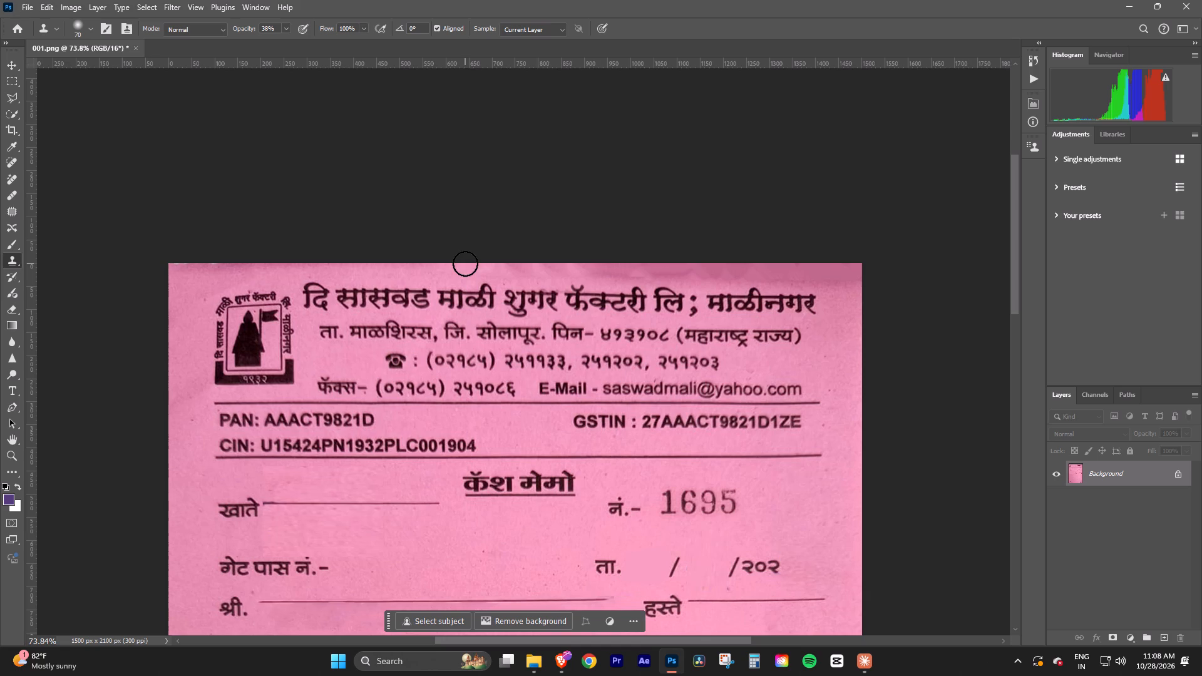
pyautogui.keyDown('alt'); pyautogui.click(465, 264); pyautogui.keyUp('alt')
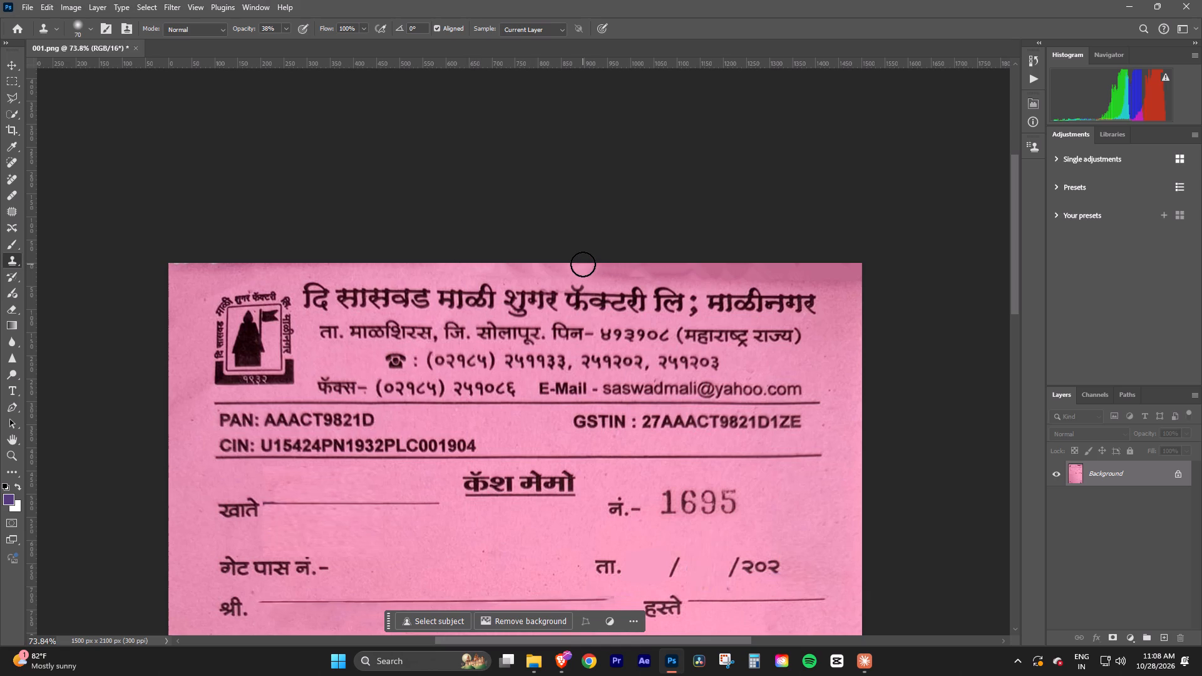
pyautogui.tripleClick(583, 264)
pyautogui.tripleClick(583, 264)
pyautogui.click(583, 264)
pyautogui.moveTo(583, 264); pyautogui.dragTo(606, 266)
pyautogui.moveTo(606, 266); pyautogui.dragTo(660, 264)
# Clone clean paper over the dark edge marks at the memo's top-left corner and above the round-topped logo.
pyautogui.keyDown('alt'); pyautogui.scroll(-4, 657, 263); pyautogui.keyUp('alt')
pyautogui.keyDown('alt'); pyautogui.scroll(-2, 503, 351); pyautogui.keyUp('alt')
pyautogui.keyDown('alt'); pyautogui.scroll(-5, 446, 357); pyautogui.keyUp('alt')
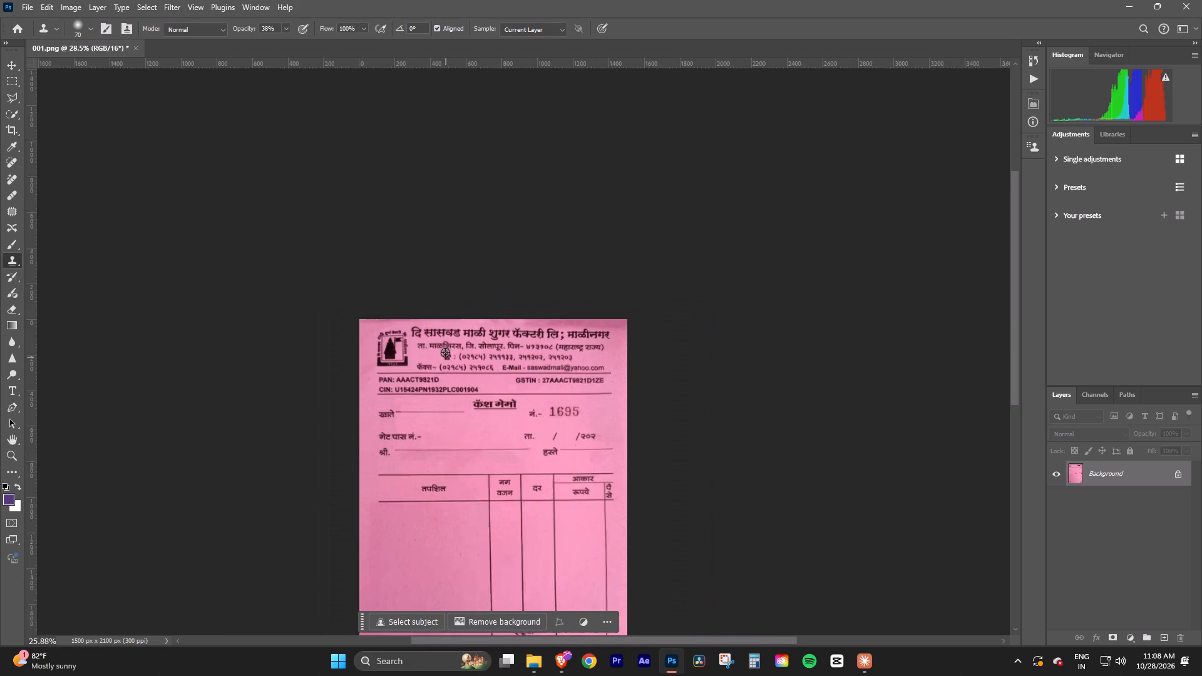
pyautogui.keyDown('alt'); pyautogui.scroll(5, 445, 351); pyautogui.keyUp('alt')
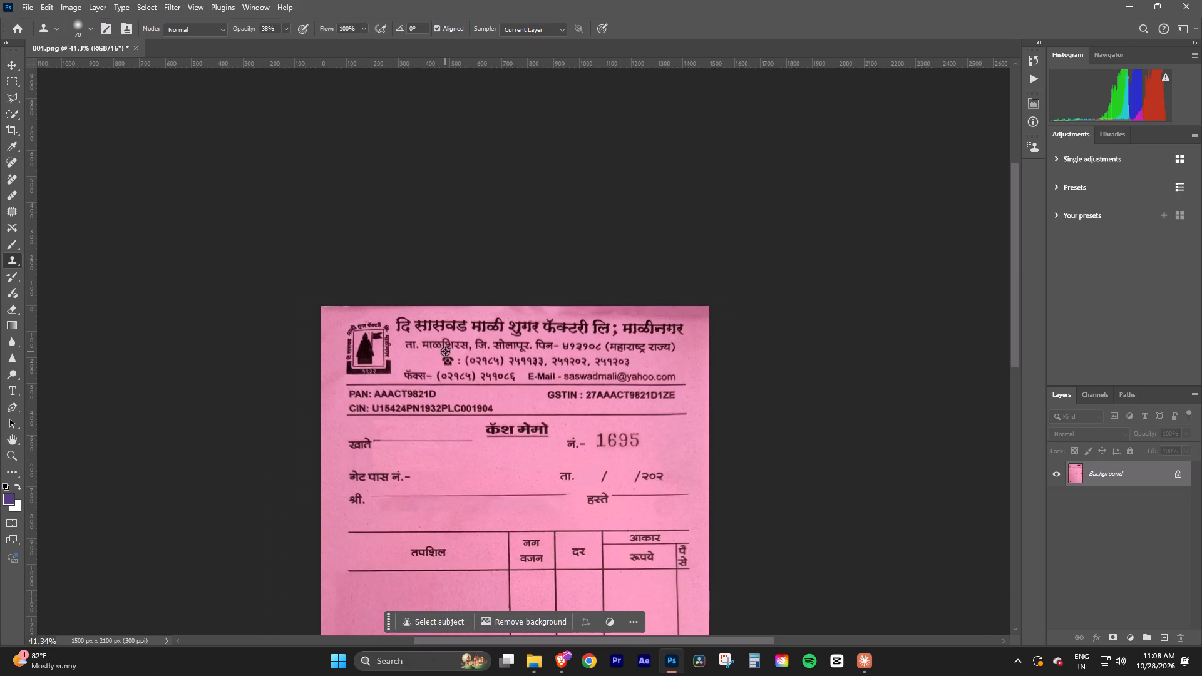
pyautogui.keyDown('alt'); pyautogui.scroll(4, 445, 351); pyautogui.keyUp('alt')
pyautogui.tripleClick(304, 281)
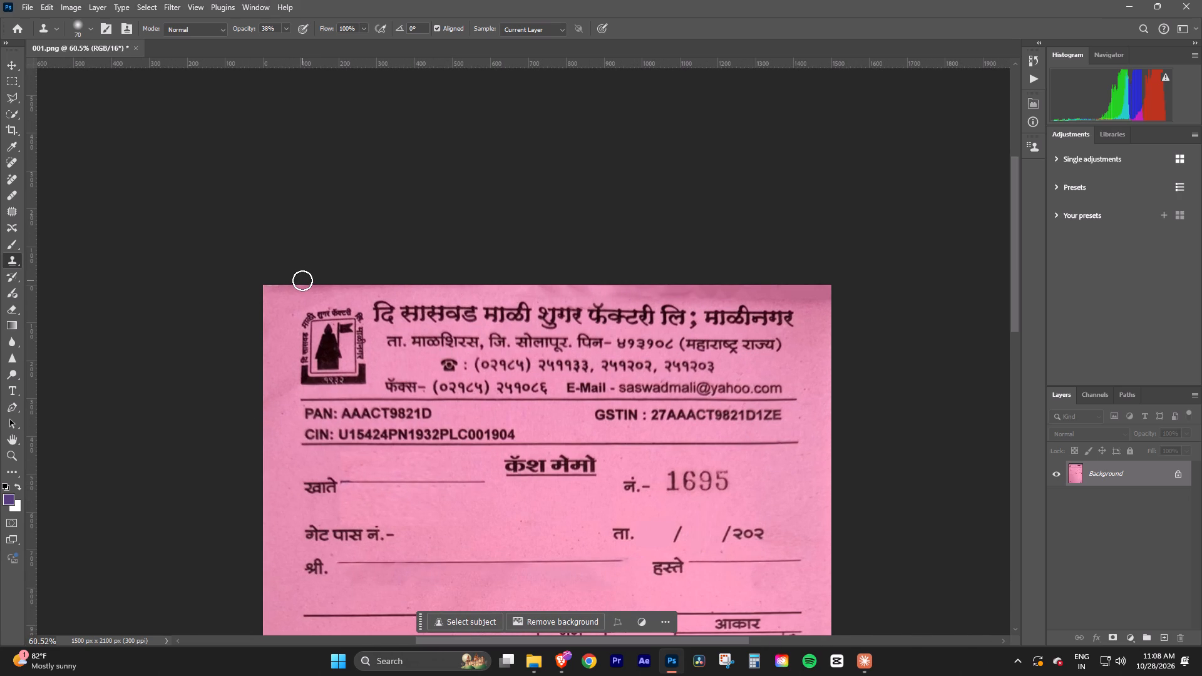
pyautogui.doubleClick(301, 282)
pyautogui.keyDown('alt'); pyautogui.click(289, 303); pyautogui.keyUp('alt')
pyautogui.tripleClick(269, 290)
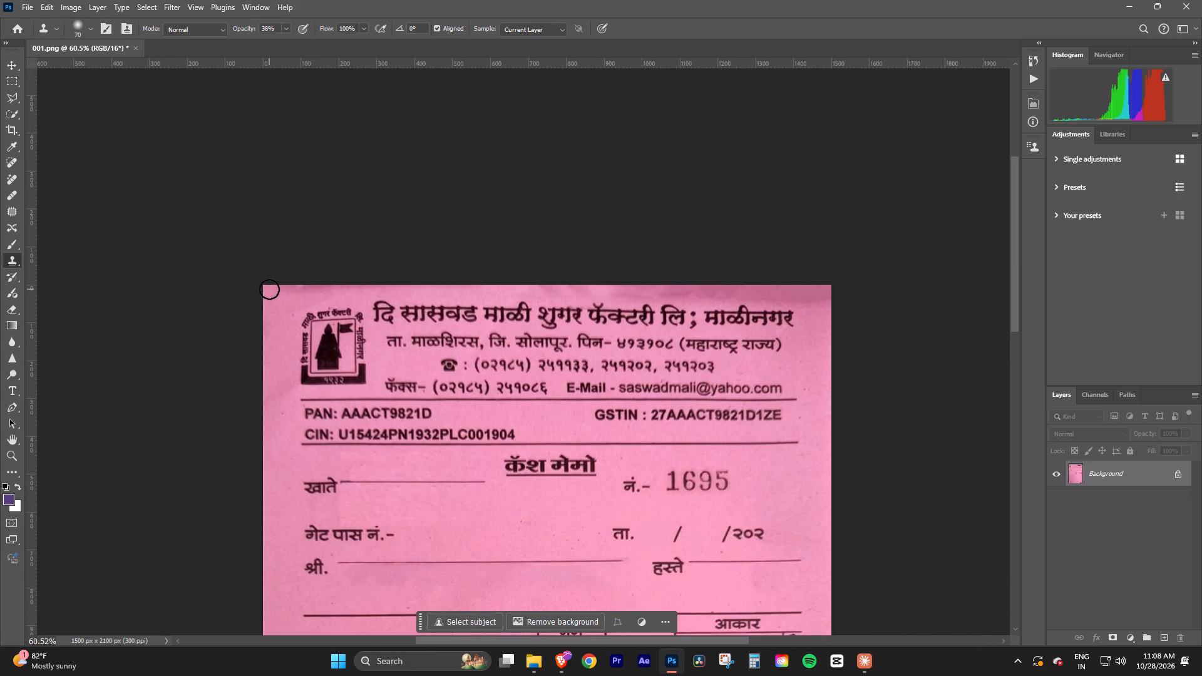
pyautogui.doubleClick(269, 289)
pyautogui.keyDown('alt'); pyautogui.click(277, 320); pyautogui.keyUp('alt')
pyautogui.doubleClick(302, 282)
pyautogui.tripleClick(302, 289)
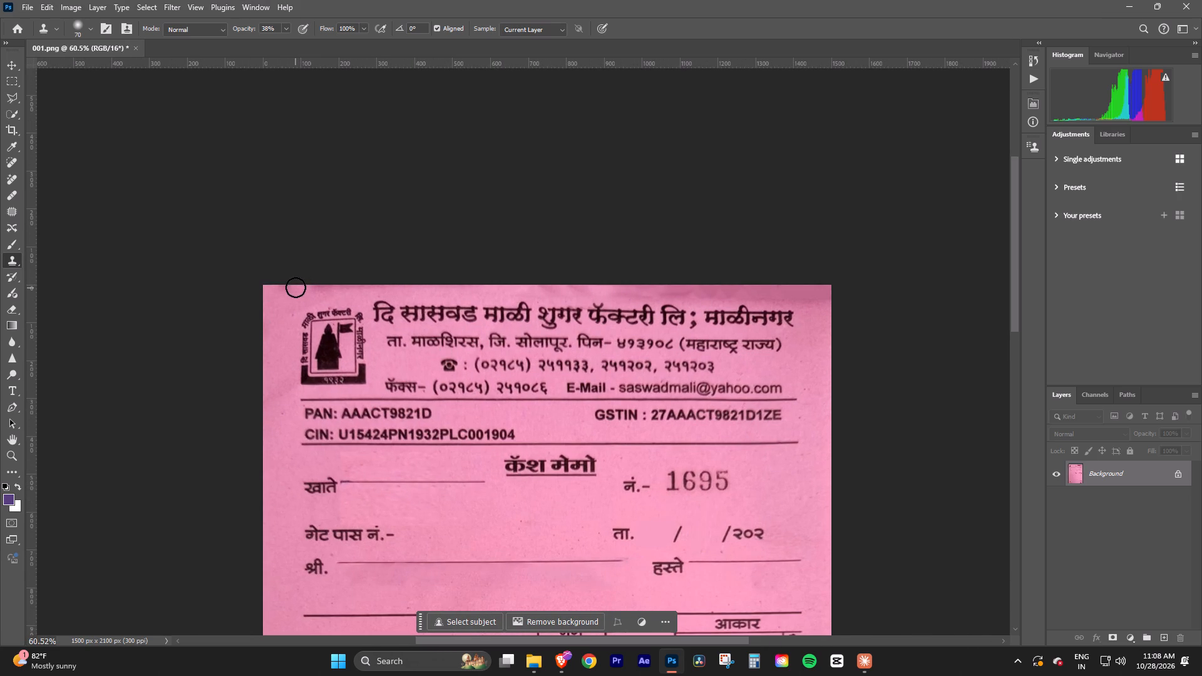
pyautogui.click(295, 287)
pyautogui.doubleClick(290, 287)
pyautogui.click(282, 288)
# Clone clean paper from beside माळीनगर over the shadow at the memo's top-right corner and above the end of माळीनगर, at size 70.
pyautogui.keyDown('alt'); pyautogui.scroll(-10, 600, 304); pyautogui.keyUp('alt')
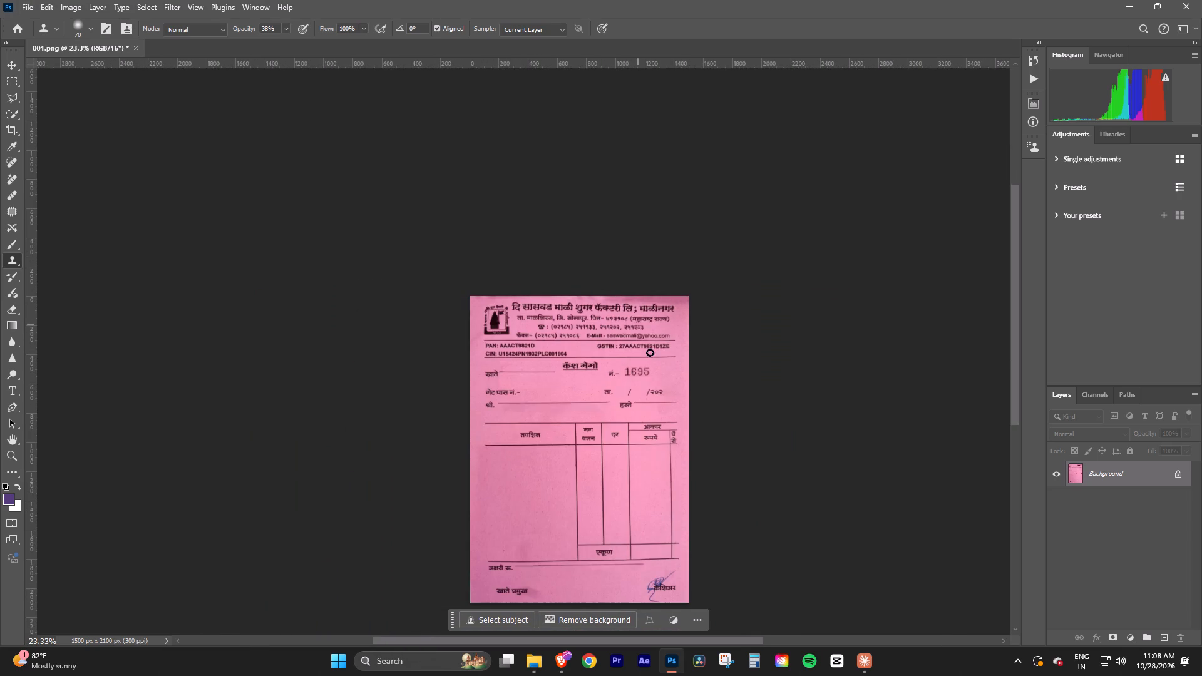
pyautogui.keyDown('alt'); pyautogui.scroll(4, 690, 318); pyautogui.keyUp('alt')
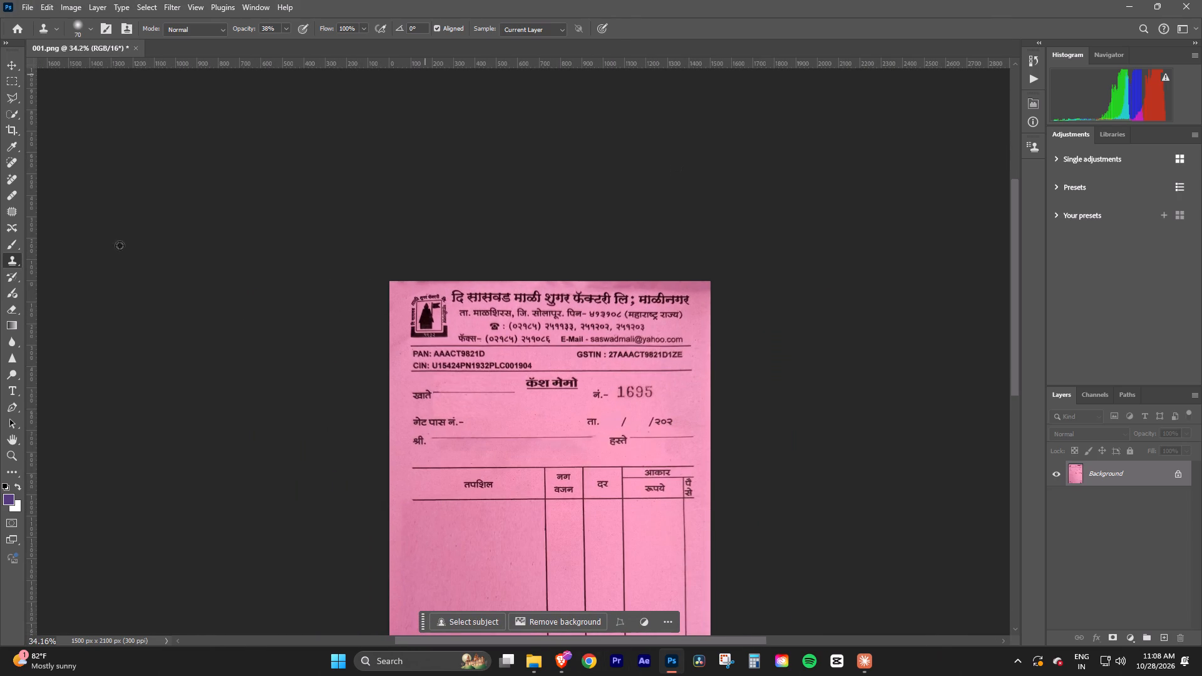
pyautogui.keyDown('alt'); pyautogui.scroll(9, 627, 255); pyautogui.keyUp('alt')
pyautogui.press('space')
pyautogui.press('space')
pyautogui.press('space')
pyautogui.press('space')
pyautogui.press('space')
pyautogui.press('space')
pyautogui.press('space')
pyautogui.press('space')
pyautogui.press('space')
pyautogui.moveTo(769, 265); pyautogui.dragTo(555, 334)
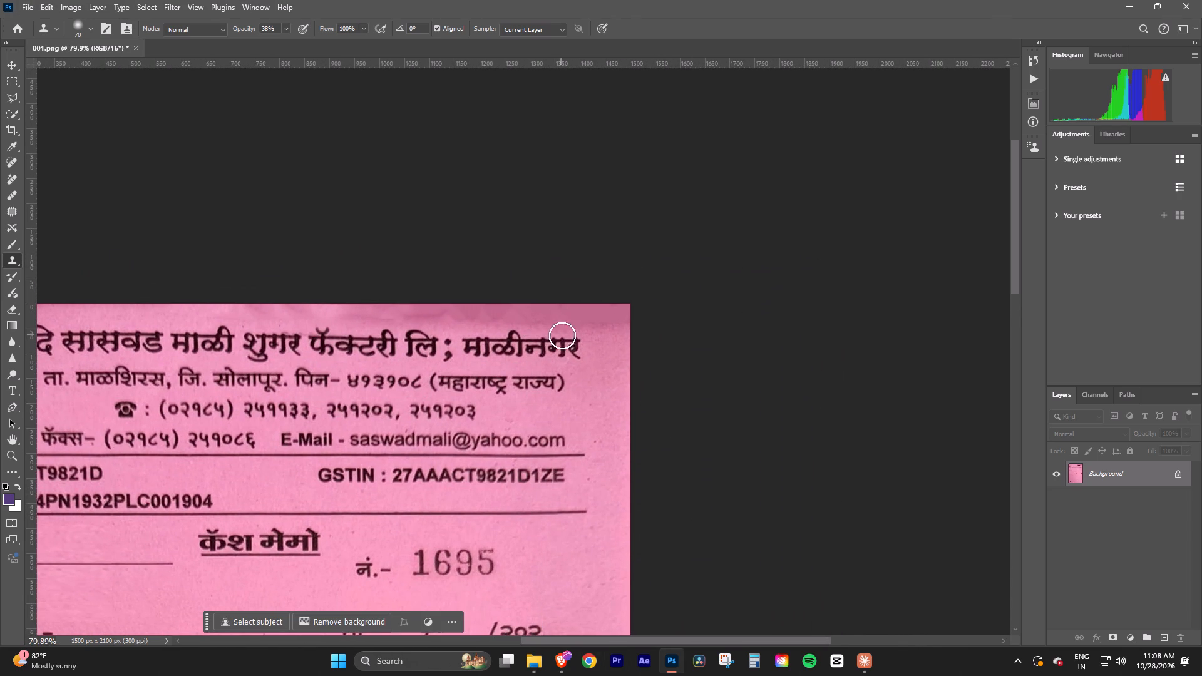
pyautogui.keyDown('alt'); pyautogui.click(617, 348); pyautogui.keyUp('alt')
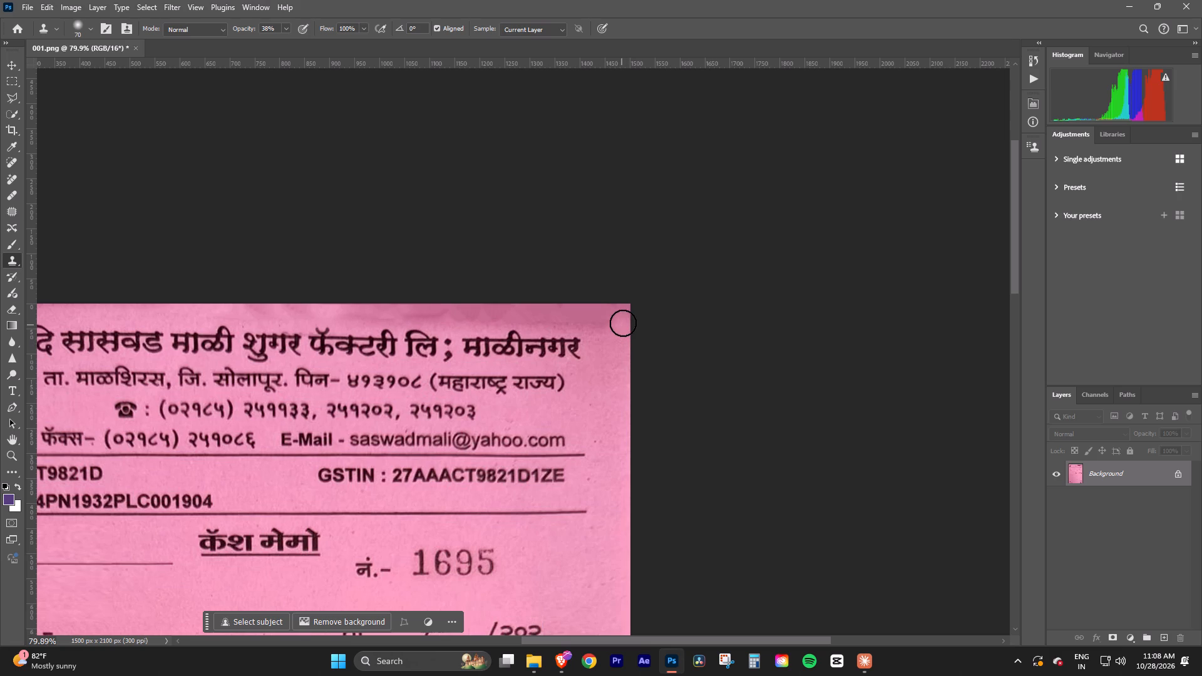
pyautogui.click(623, 323)
pyautogui.click(623, 319)
pyautogui.click(623, 315)
pyautogui.tripleClick(623, 310)
pyautogui.click(623, 310)
pyautogui.keyDown('alt'); pyautogui.click(610, 346); pyautogui.keyUp('alt')
pyautogui.tripleClick(604, 325)
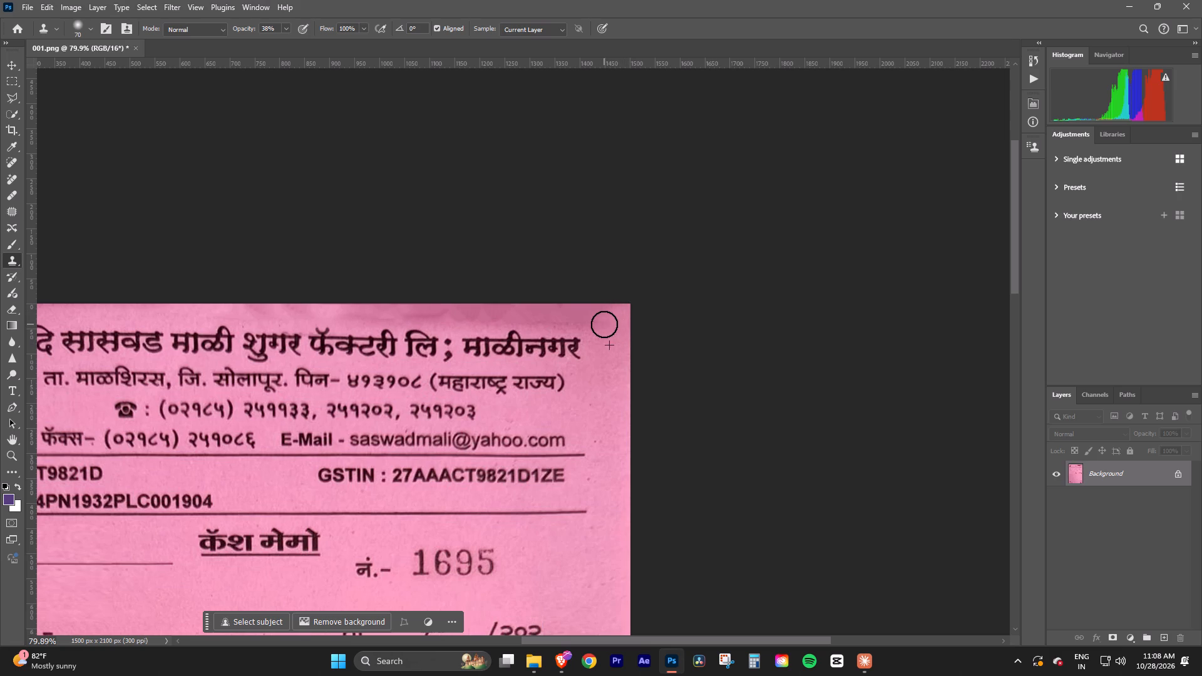
pyautogui.click(604, 324)
pyautogui.click(607, 320)
pyautogui.doubleClick(609, 315)
pyautogui.keyDown('alt'); pyautogui.click(612, 358); pyautogui.keyUp('alt')
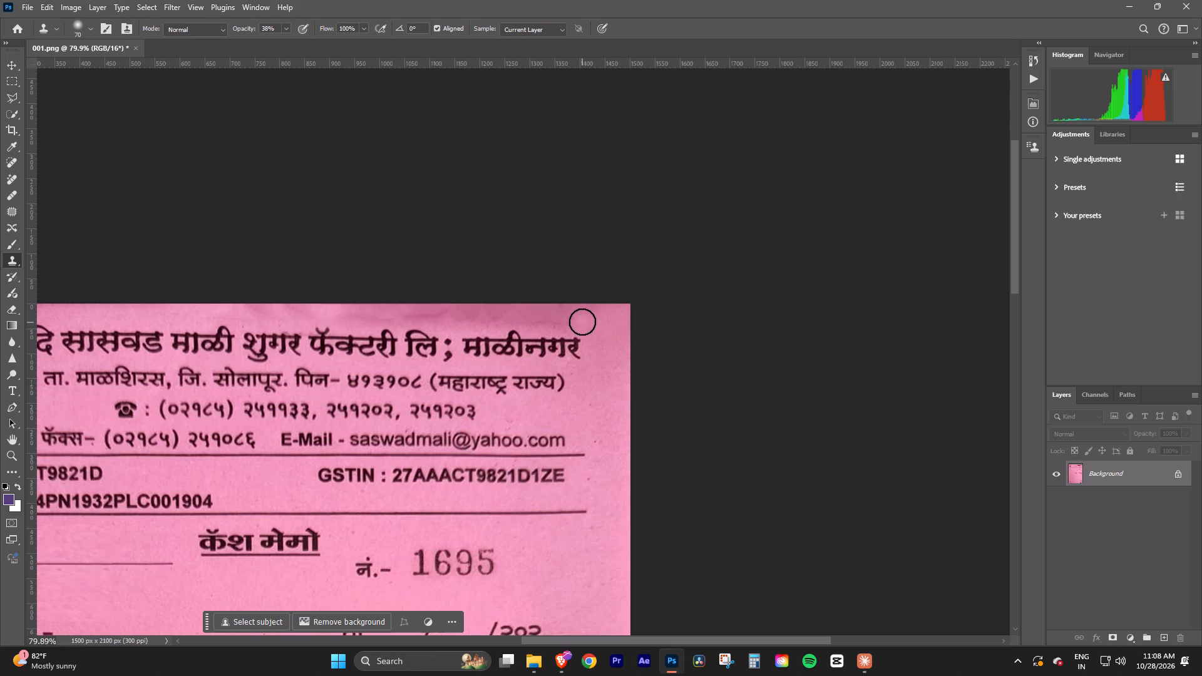
pyautogui.tripleClick(582, 322)
pyautogui.click(583, 321)
# Outline the shadowed strip along the top edge, from above शुगर to past माळीनगर, with a polygonal lasso selection.
pyautogui.keyDown('alt'); pyautogui.scroll(2, 436, 367); pyautogui.keyUp('alt')
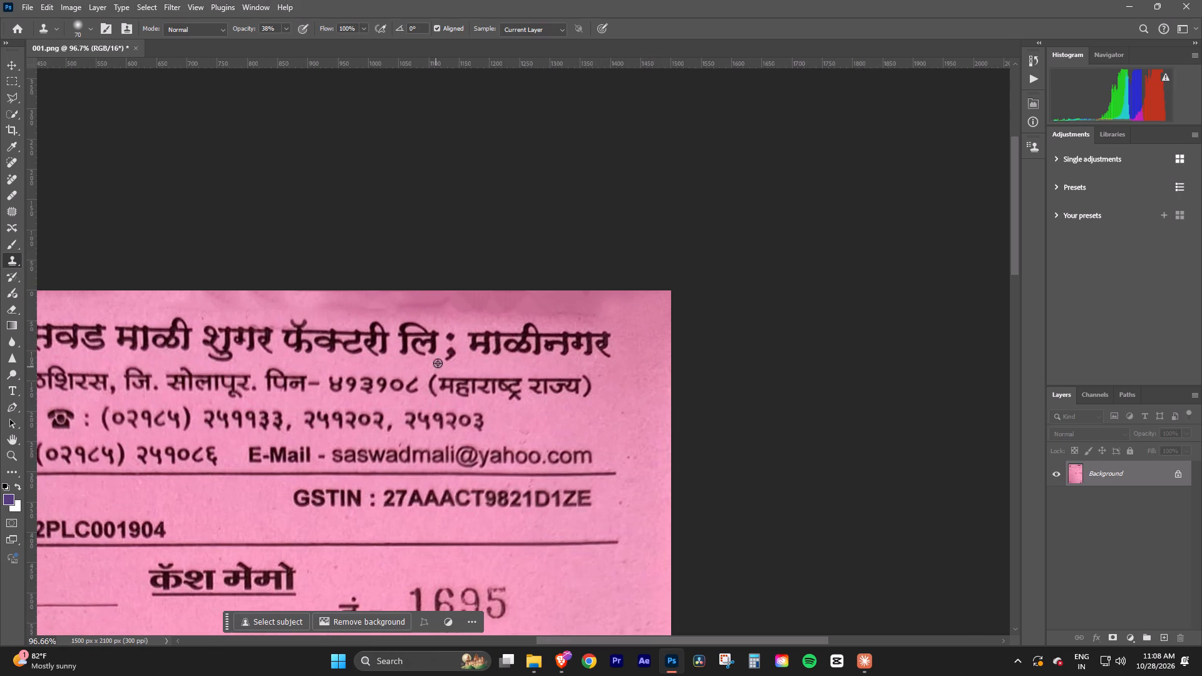
pyautogui.click(14, 102)
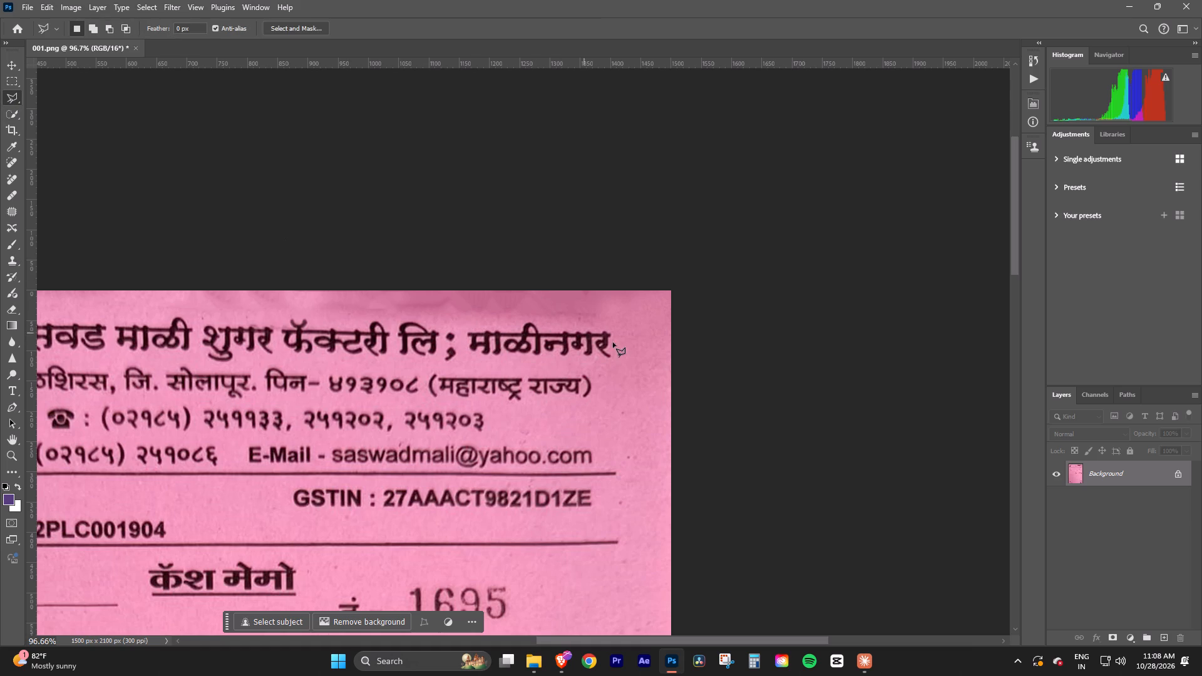
pyautogui.click(627, 344)
pyautogui.click(618, 331)
pyautogui.click(610, 326)
pyautogui.click(579, 326)
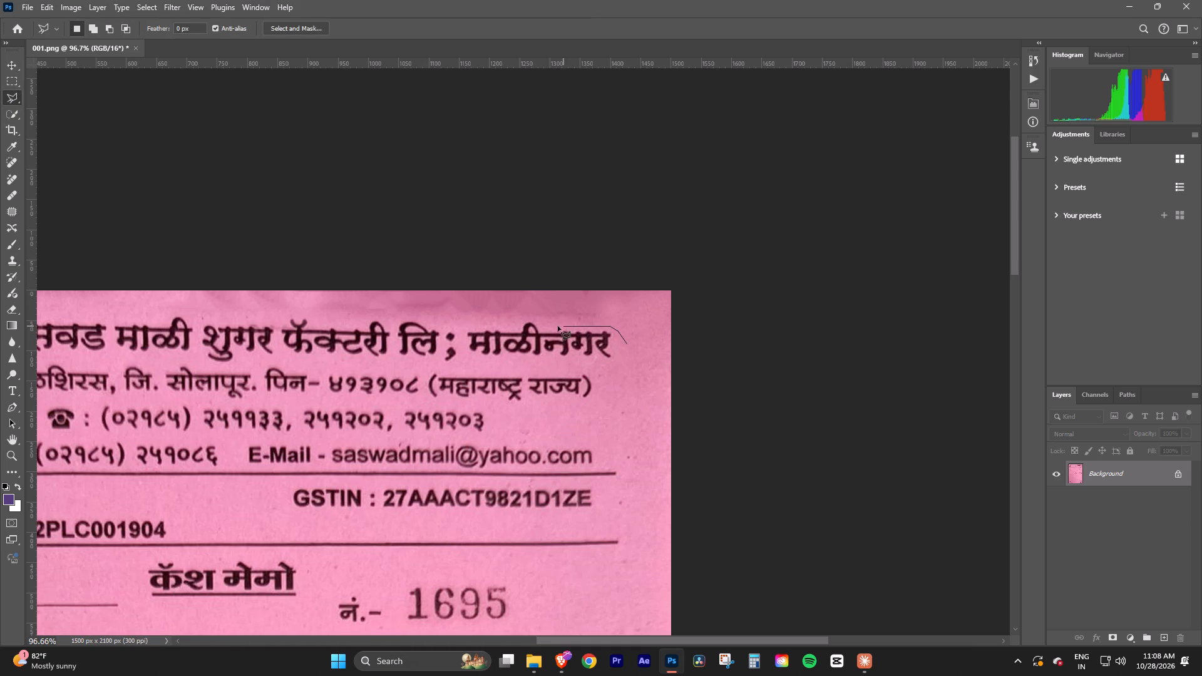
pyautogui.click(545, 324)
pyautogui.click(530, 319)
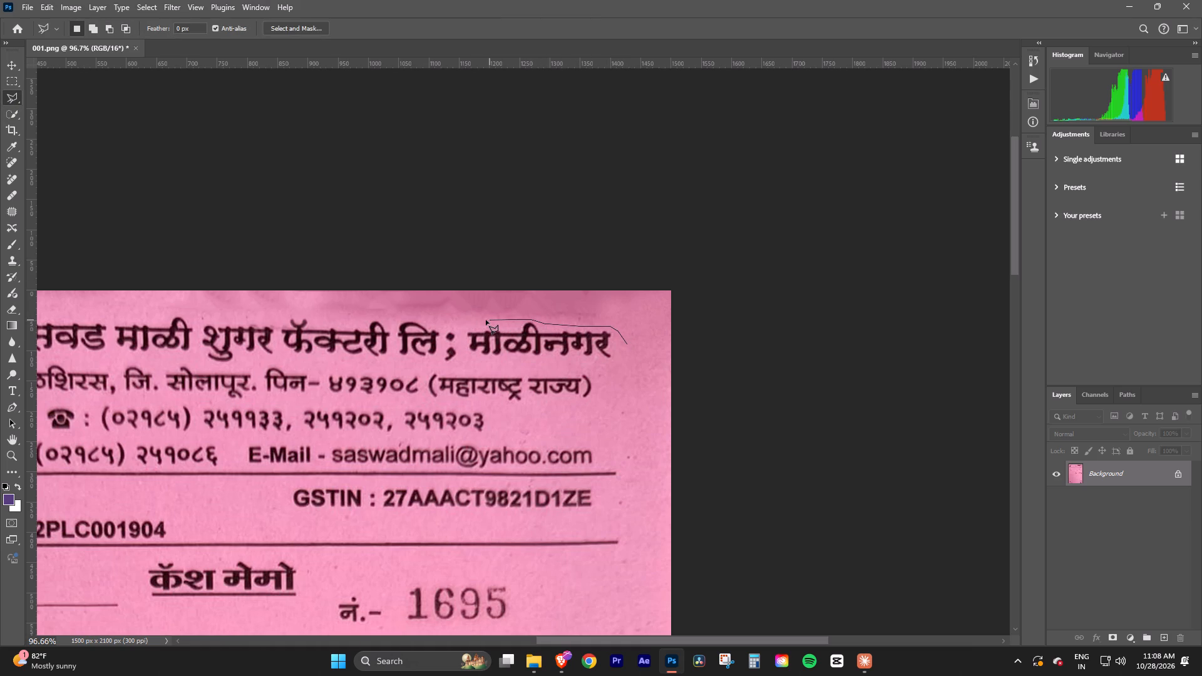
pyautogui.click(471, 322)
pyautogui.click(428, 319)
pyautogui.click(395, 317)
pyautogui.click(339, 317)
pyautogui.click(282, 316)
pyautogui.click(197, 304)
pyautogui.click(188, 283)
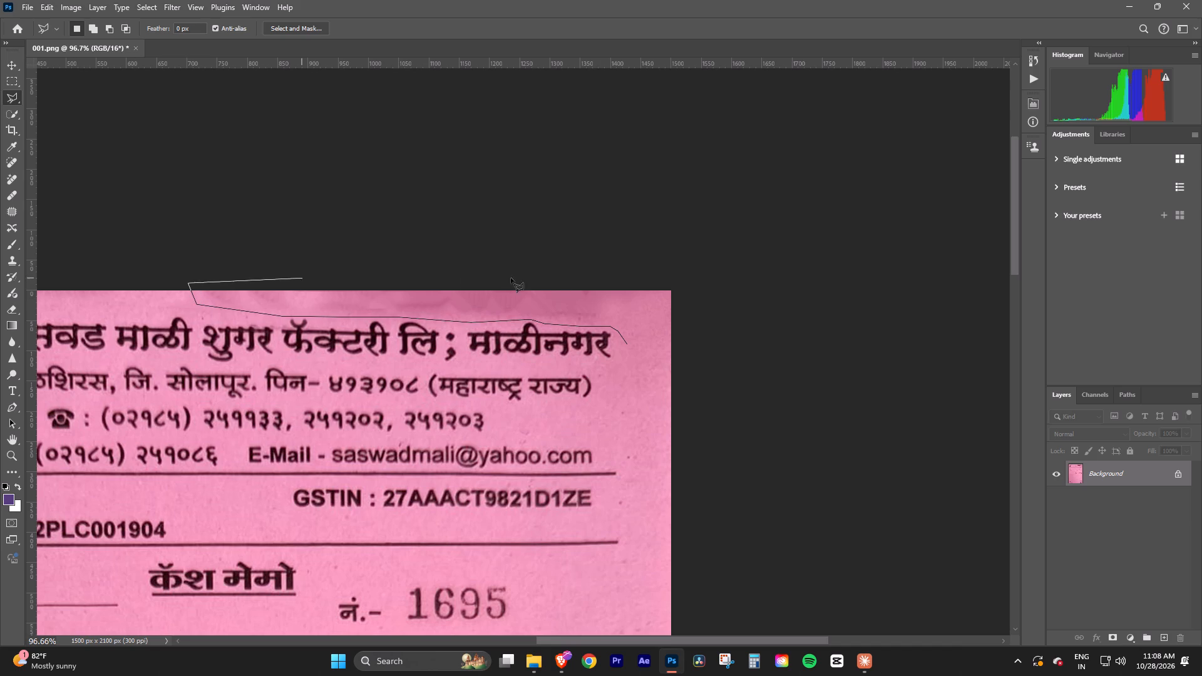
pyautogui.click(652, 276)
pyautogui.click(625, 345)
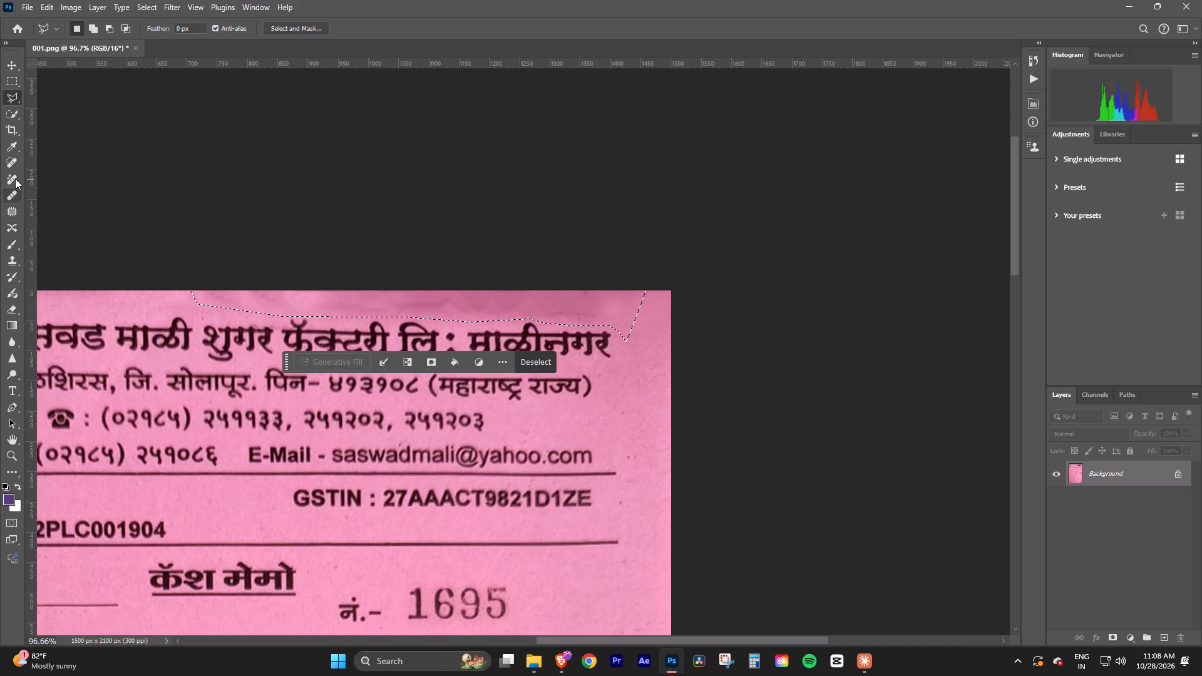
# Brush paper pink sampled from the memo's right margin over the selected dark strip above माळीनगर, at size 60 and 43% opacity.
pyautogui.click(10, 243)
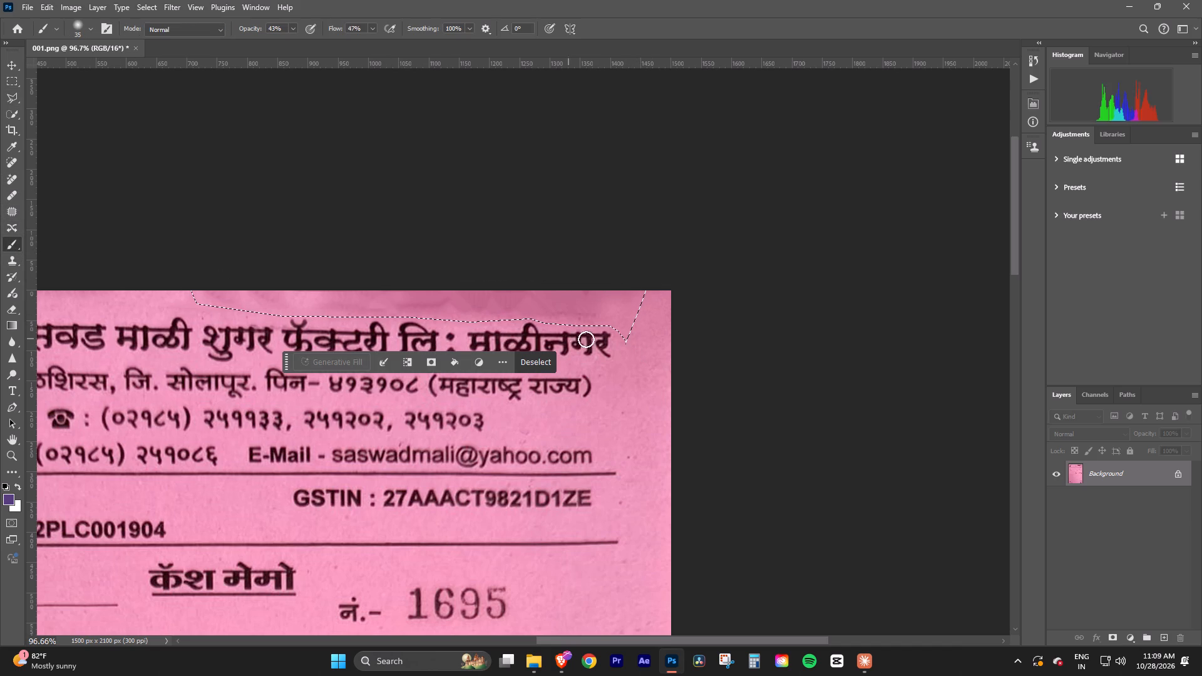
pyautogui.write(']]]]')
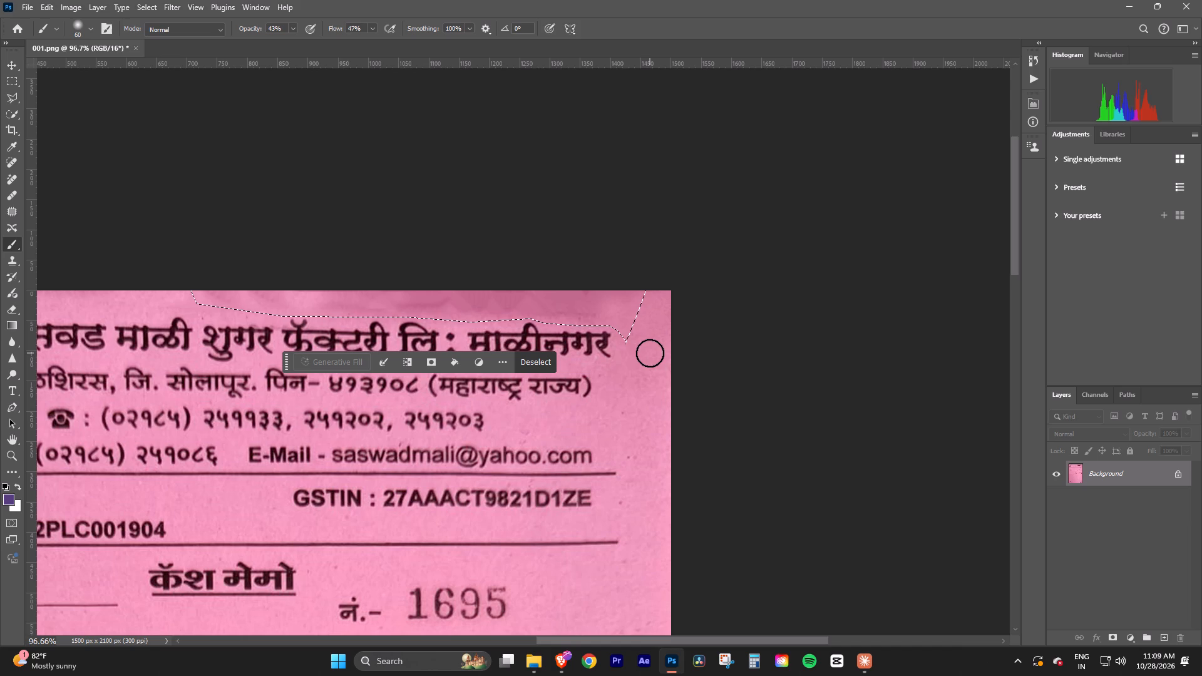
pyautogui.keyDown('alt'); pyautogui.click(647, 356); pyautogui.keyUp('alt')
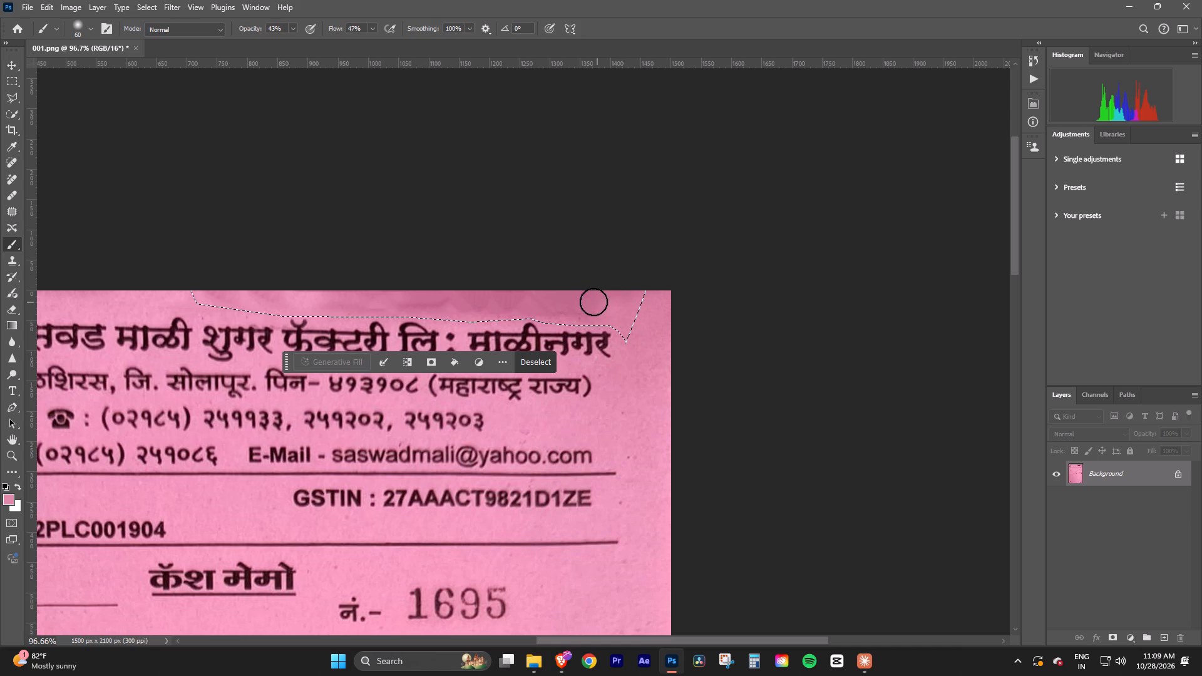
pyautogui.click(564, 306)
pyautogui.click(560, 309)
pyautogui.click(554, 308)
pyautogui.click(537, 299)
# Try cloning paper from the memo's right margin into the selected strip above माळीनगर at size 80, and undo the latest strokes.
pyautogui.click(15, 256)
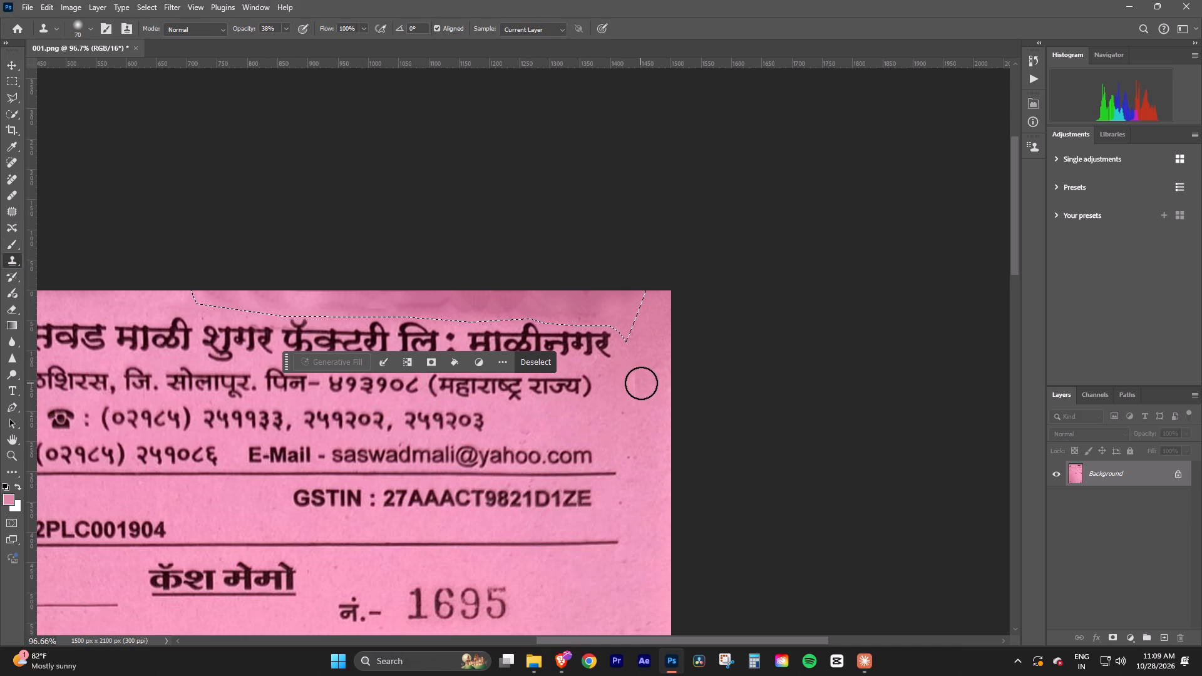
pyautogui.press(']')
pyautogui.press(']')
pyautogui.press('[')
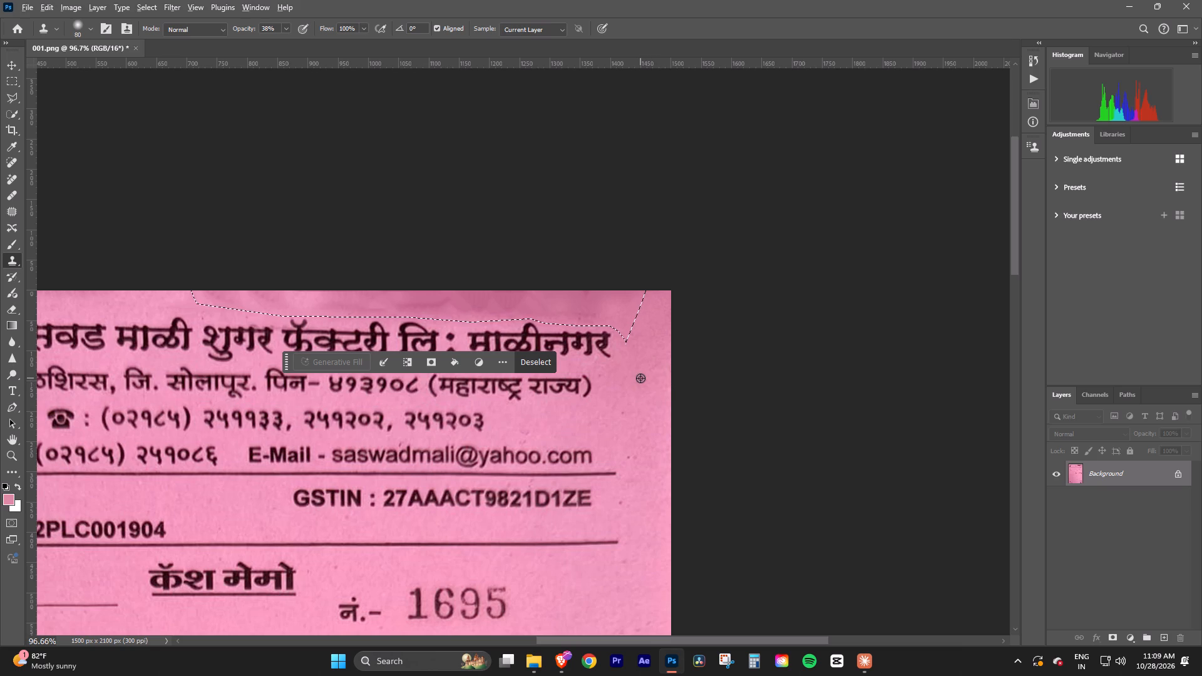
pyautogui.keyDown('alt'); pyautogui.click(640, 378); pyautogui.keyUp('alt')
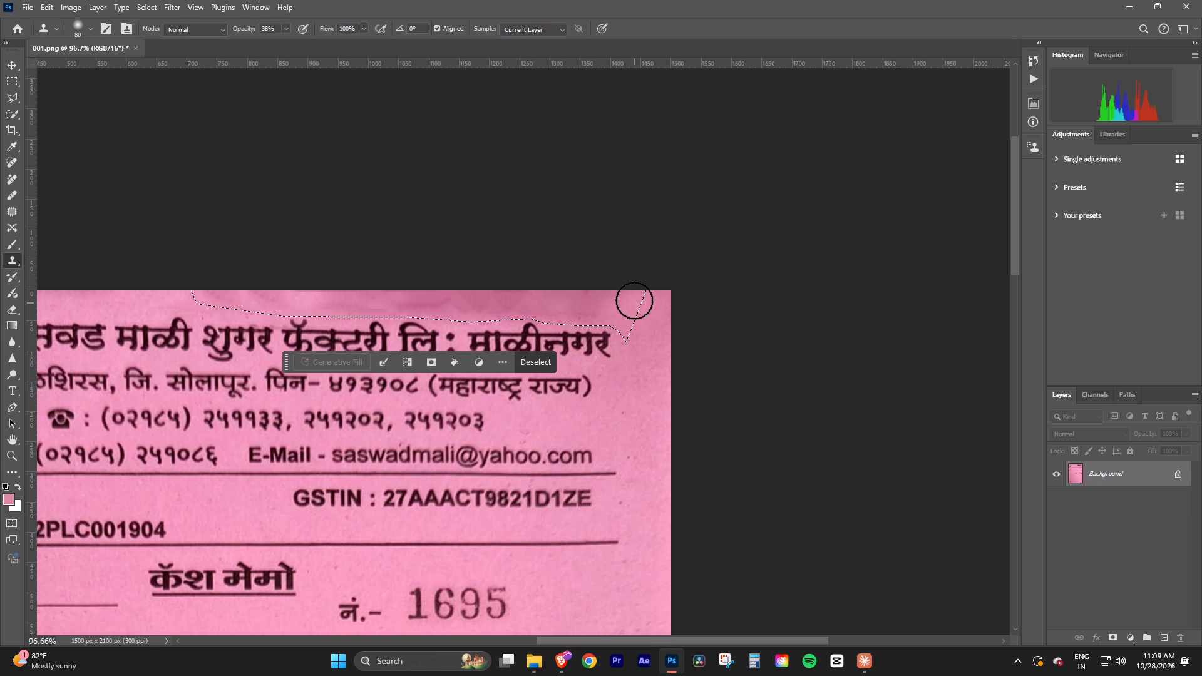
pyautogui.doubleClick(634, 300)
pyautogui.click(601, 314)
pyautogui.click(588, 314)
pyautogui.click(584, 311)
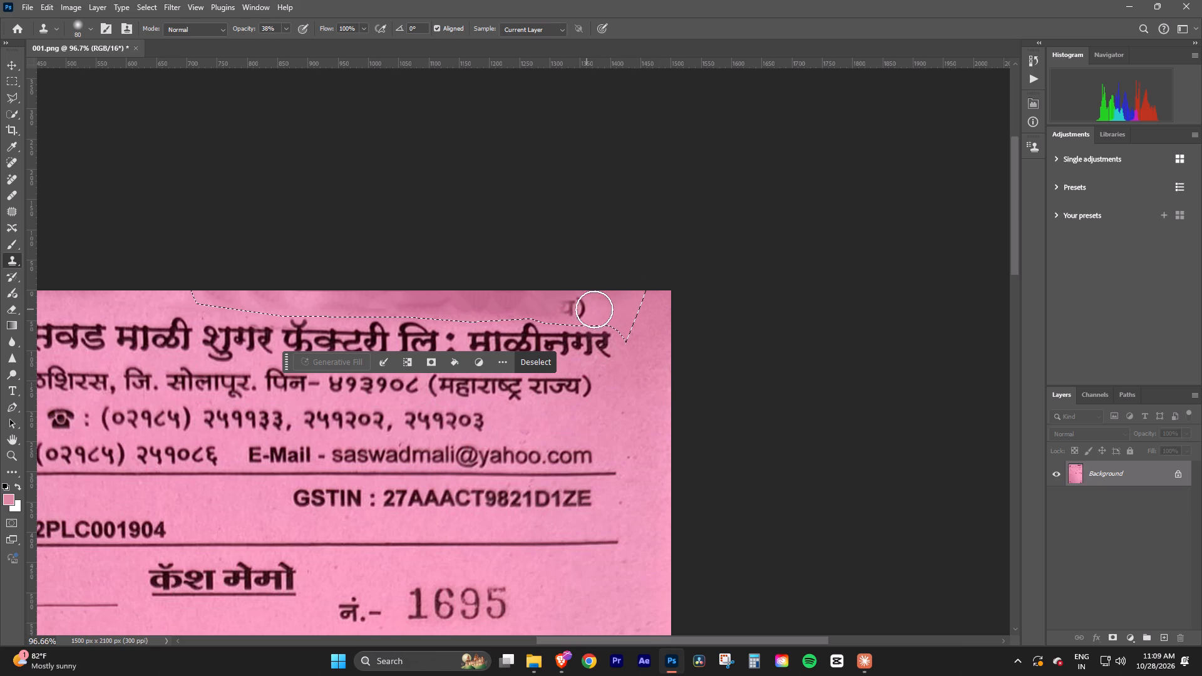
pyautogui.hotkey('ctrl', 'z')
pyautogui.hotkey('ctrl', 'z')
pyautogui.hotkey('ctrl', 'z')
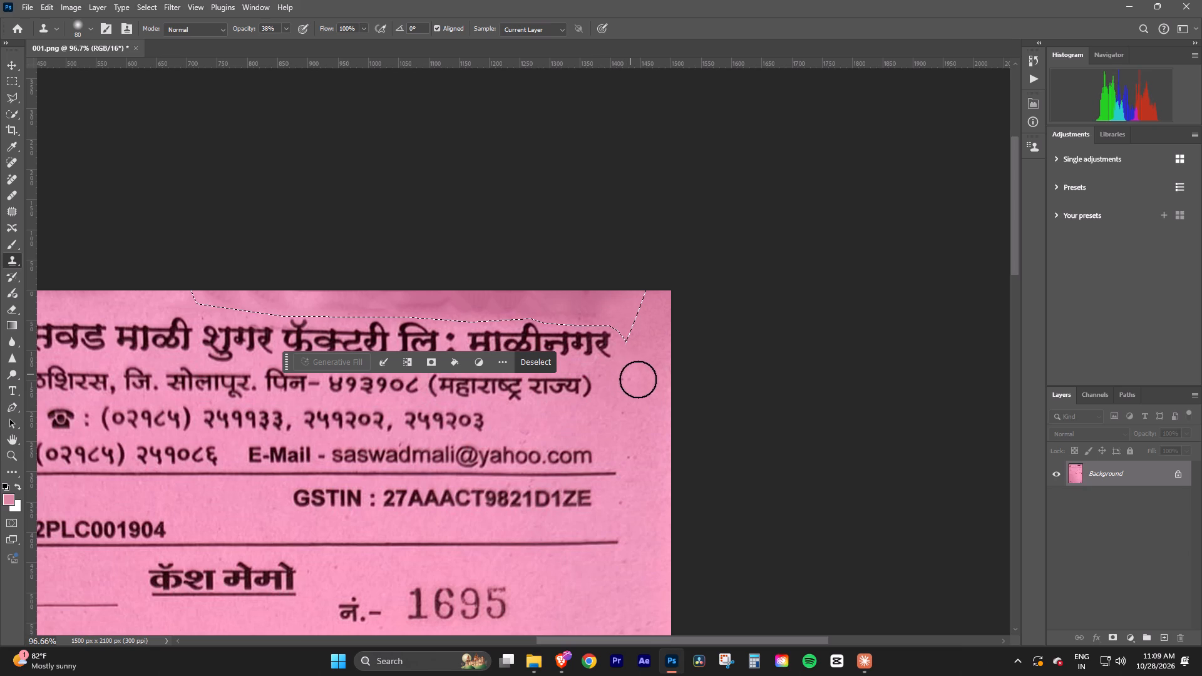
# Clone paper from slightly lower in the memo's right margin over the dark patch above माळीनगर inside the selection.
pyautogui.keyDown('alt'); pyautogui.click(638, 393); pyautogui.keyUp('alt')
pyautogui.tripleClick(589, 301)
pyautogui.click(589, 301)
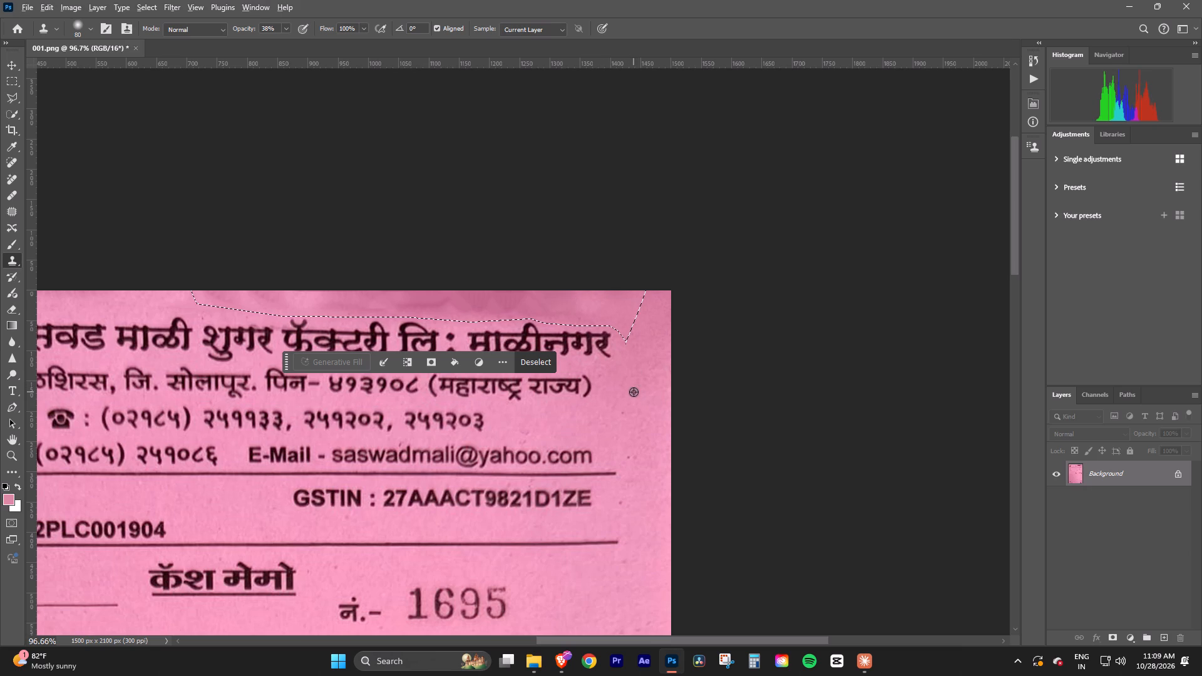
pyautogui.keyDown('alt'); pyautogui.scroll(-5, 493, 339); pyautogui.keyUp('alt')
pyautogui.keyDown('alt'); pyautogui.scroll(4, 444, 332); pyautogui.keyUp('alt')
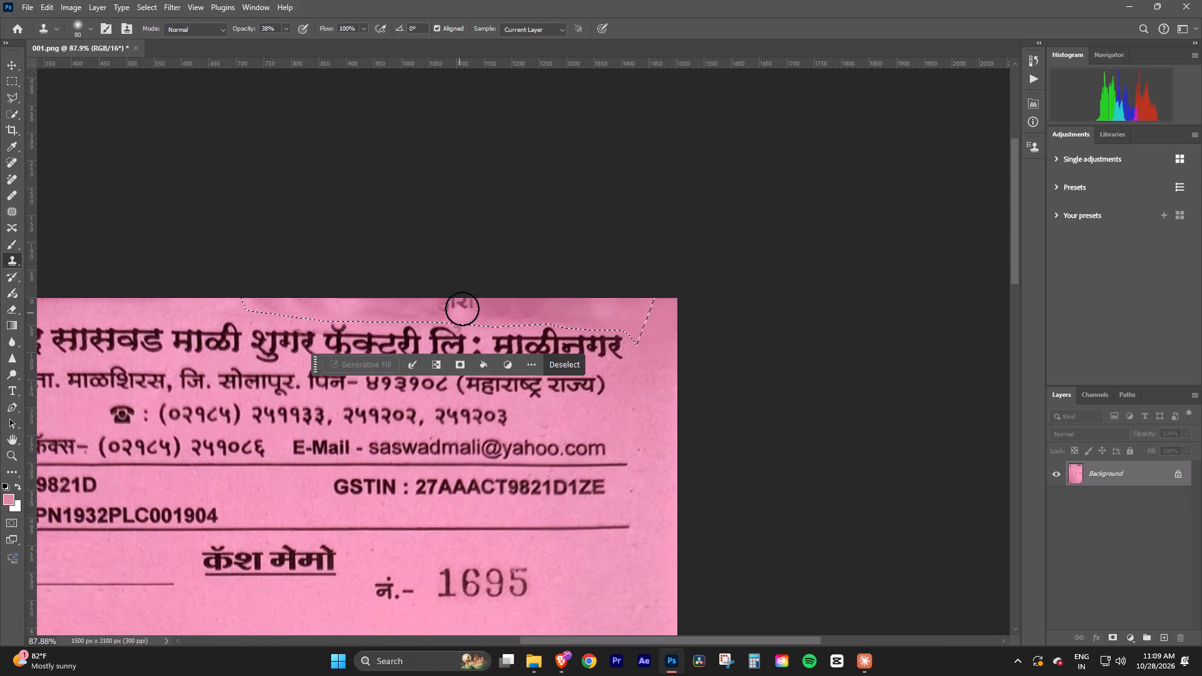
# Fill the selected top-edge strip with Content-Aware in Normal mode at 100% opacity, and clear the selection.
pyautogui.click(9, 65)
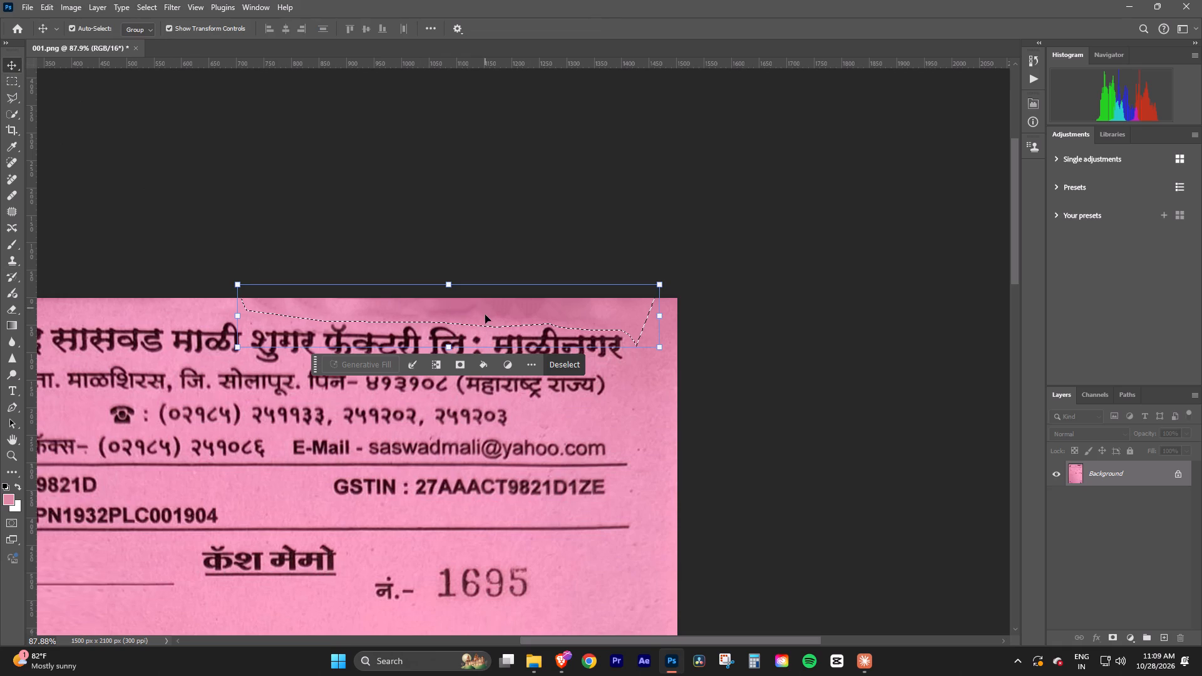
pyautogui.rightClick(485, 315)
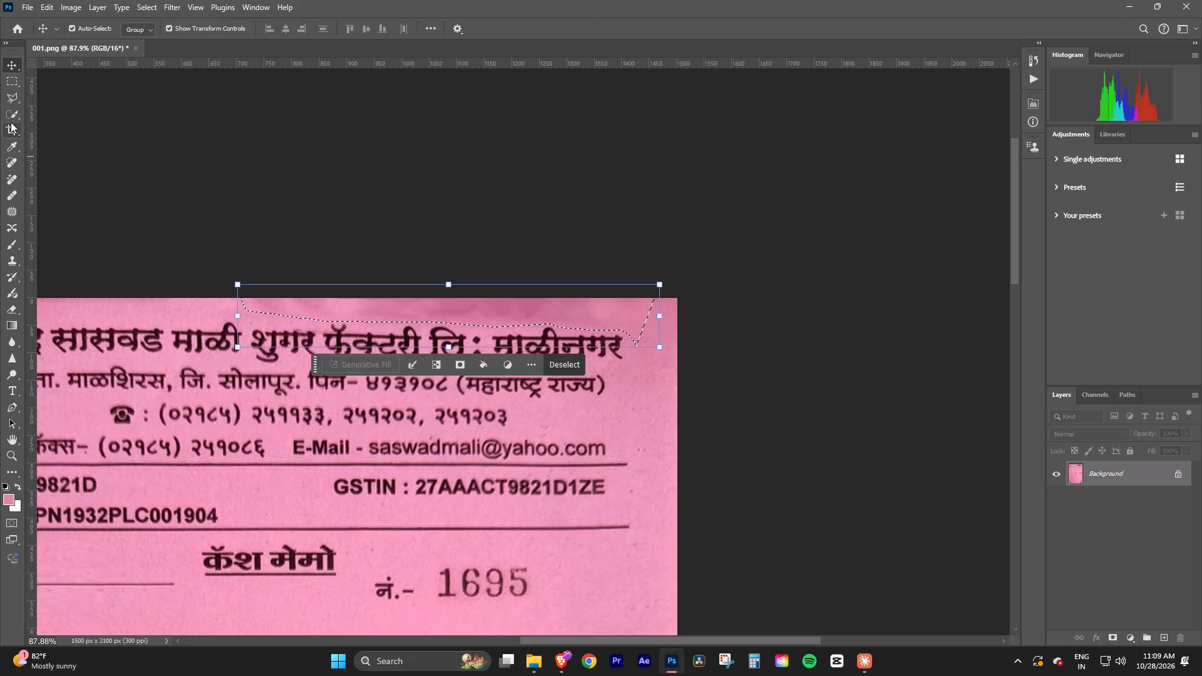
pyautogui.click(12, 114)
pyautogui.rightClick(489, 307)
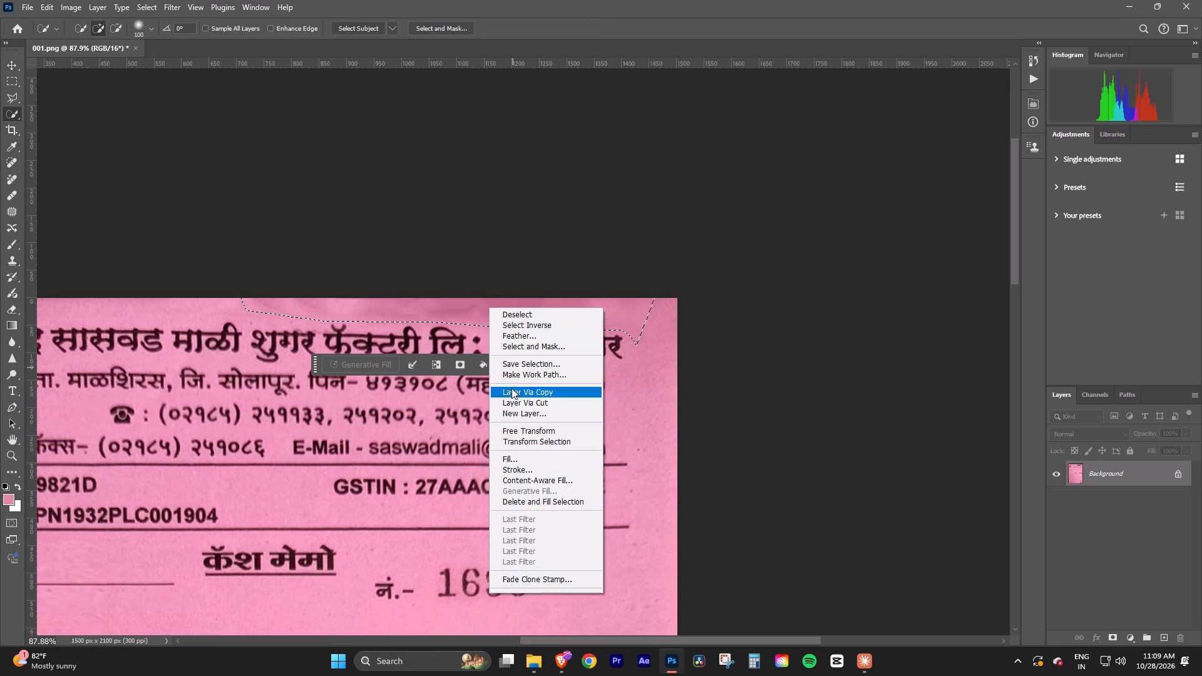
pyautogui.click(506, 457)
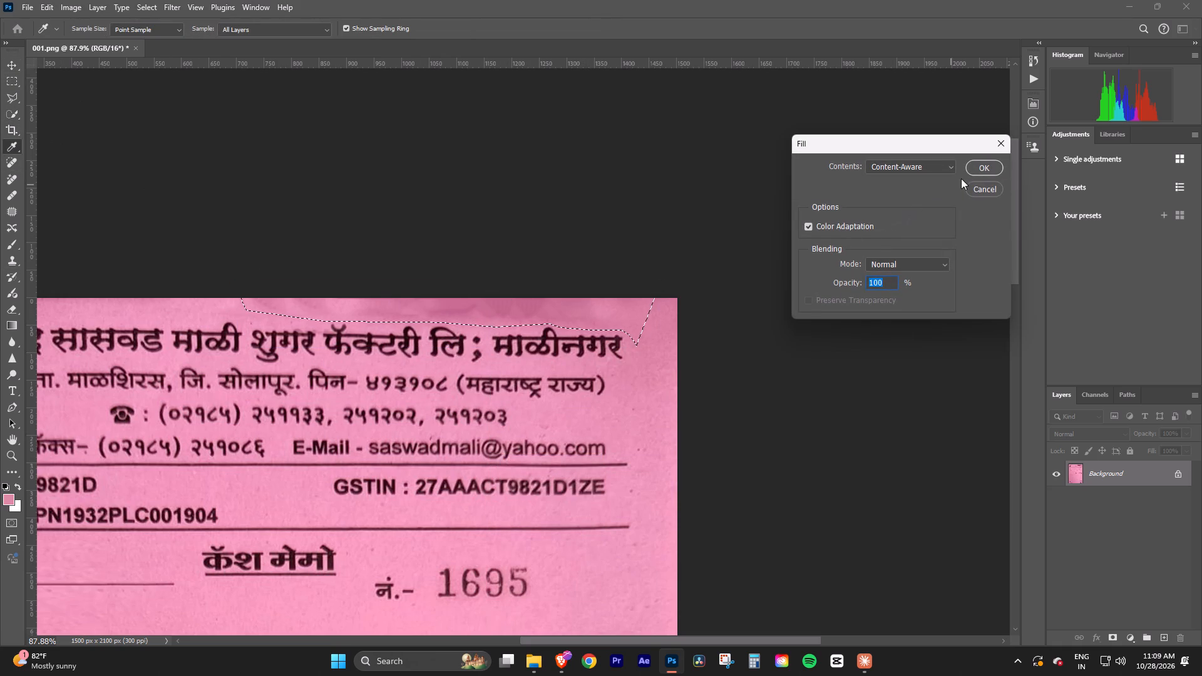
pyautogui.click(983, 166)
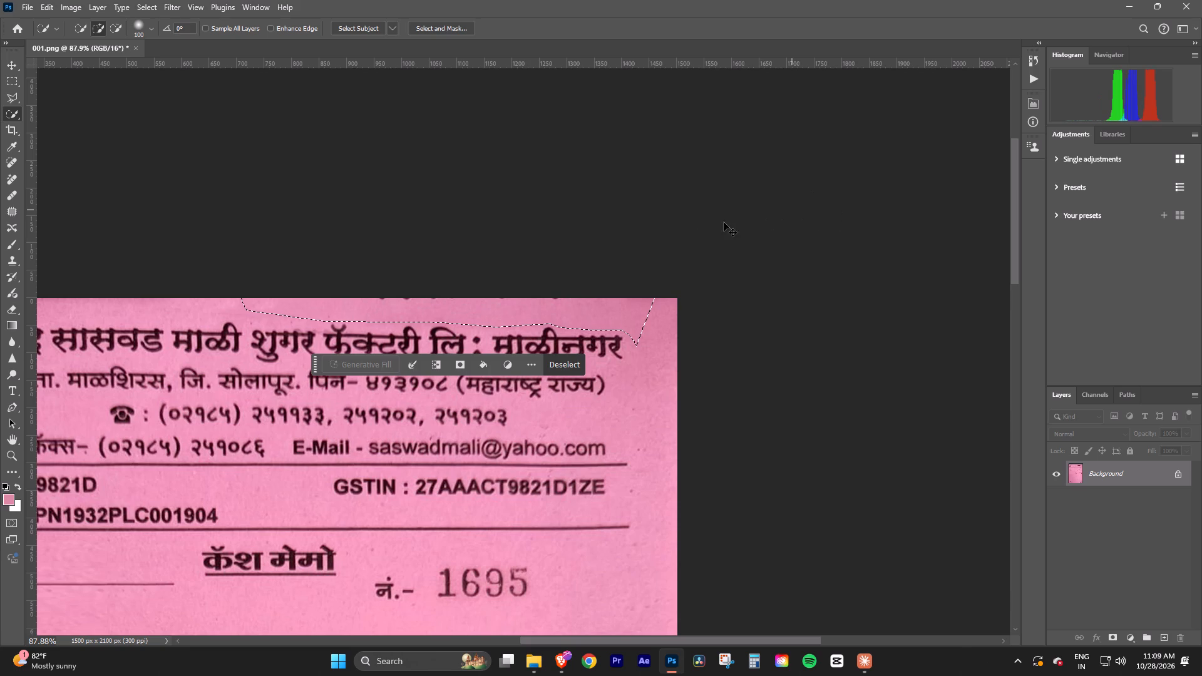
pyautogui.hotkey('ctrl', 'd')
# Spot-heal the dark lettering fragments along the top edge above शुगर फॅक्टरी लि ; माळीनगर.
pyautogui.keyDown('alt'); pyautogui.scroll(3, 568, 299); pyautogui.keyUp('alt')
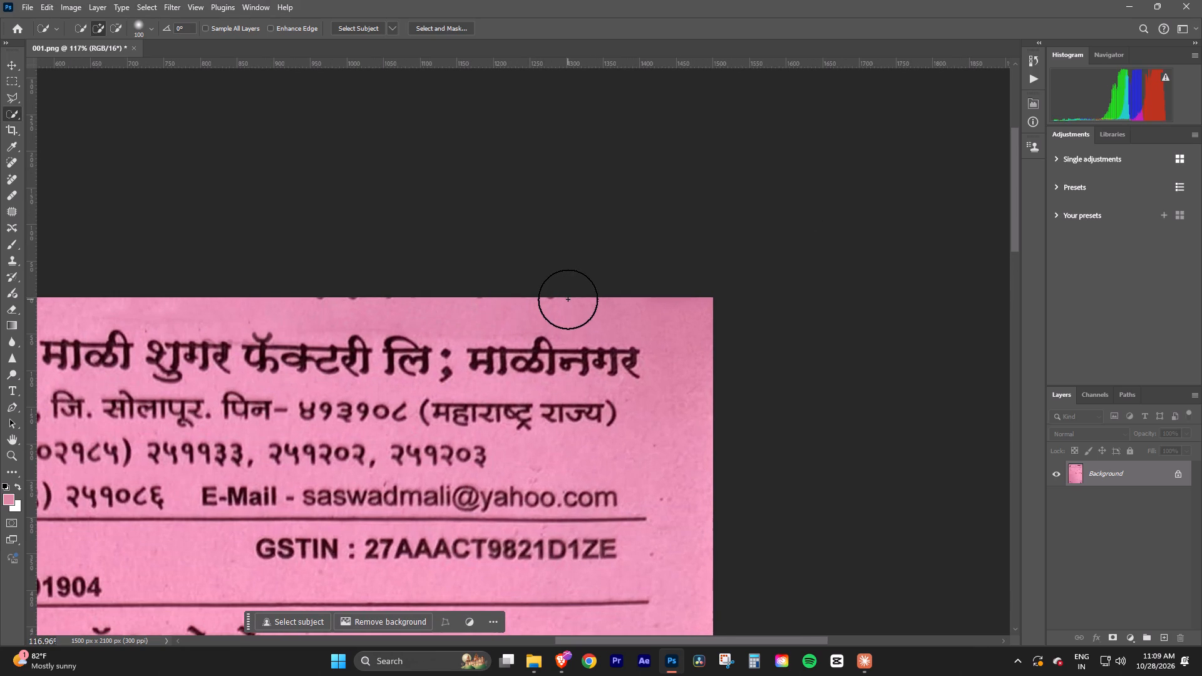
pyautogui.click(9, 163)
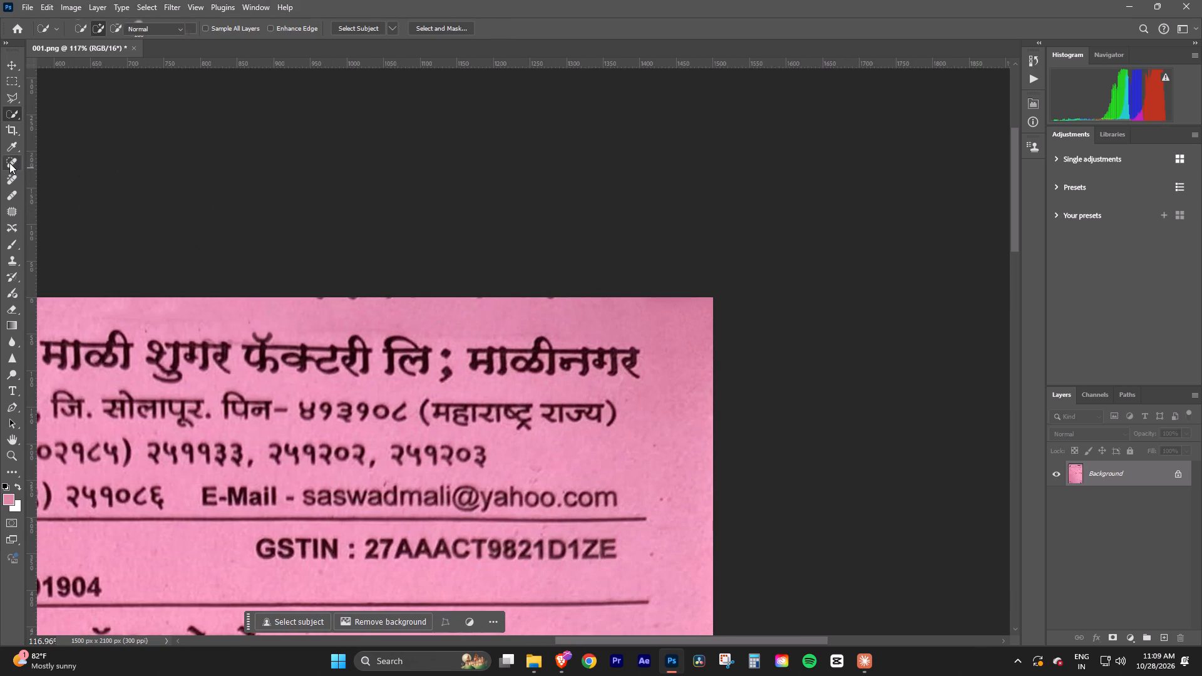
# Spot-heal the remaining dark lettering fragments along the memo's top edge from above माळीनगर across to फॅक्टरी.
pyautogui.click(546, 294)
pyautogui.moveTo(494, 297); pyautogui.dragTo(413, 294)
pyautogui.moveTo(370, 294); pyautogui.dragTo(305, 297)
pyautogui.moveTo(347, 299); pyautogui.dragTo(420, 302)
# Spot-heal the dark smudges along the memo's top edge above the logo and दि सासवड.
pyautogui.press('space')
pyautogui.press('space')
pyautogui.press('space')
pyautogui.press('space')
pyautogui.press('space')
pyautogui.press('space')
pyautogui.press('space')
pyautogui.moveTo(272, 299); pyautogui.dragTo(671, 304)
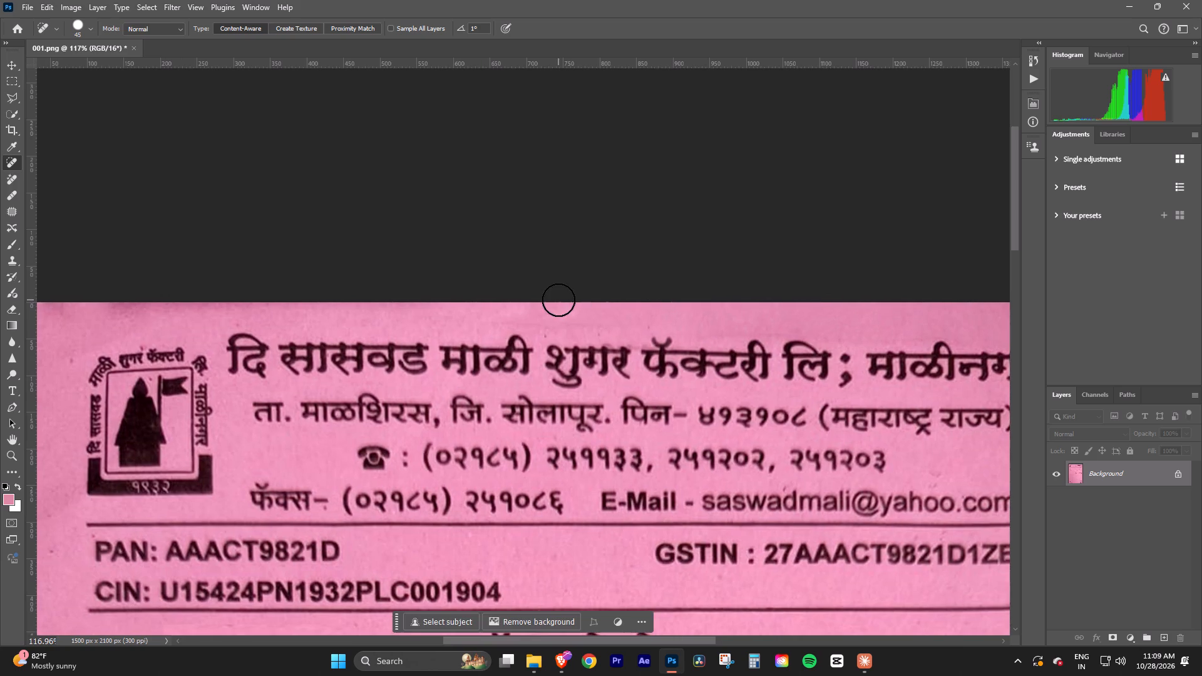
pyautogui.keyDown('alt'); pyautogui.scroll(-14, 553, 300); pyautogui.keyUp('alt')
pyautogui.keyDown('alt'); pyautogui.scroll(8, 388, 351); pyautogui.keyUp('alt')
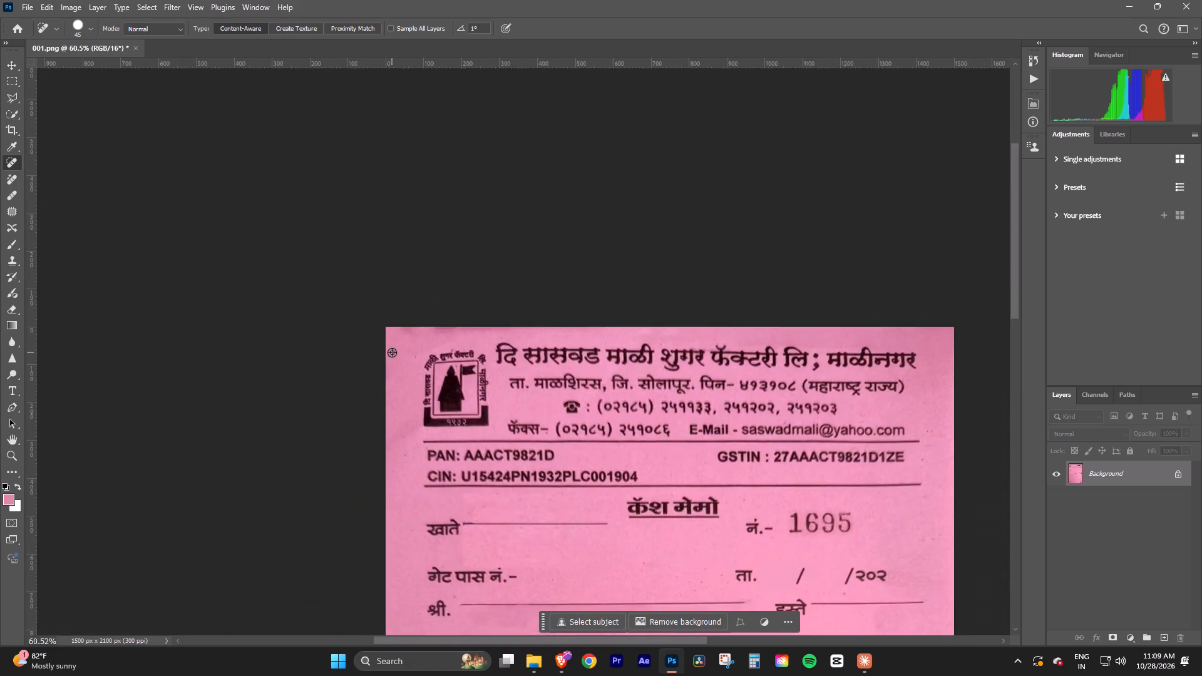
pyautogui.keyDown('alt'); pyautogui.scroll(5, 392, 352); pyautogui.keyUp('alt')
pyautogui.moveTo(507, 314); pyautogui.dragTo(331, 314)
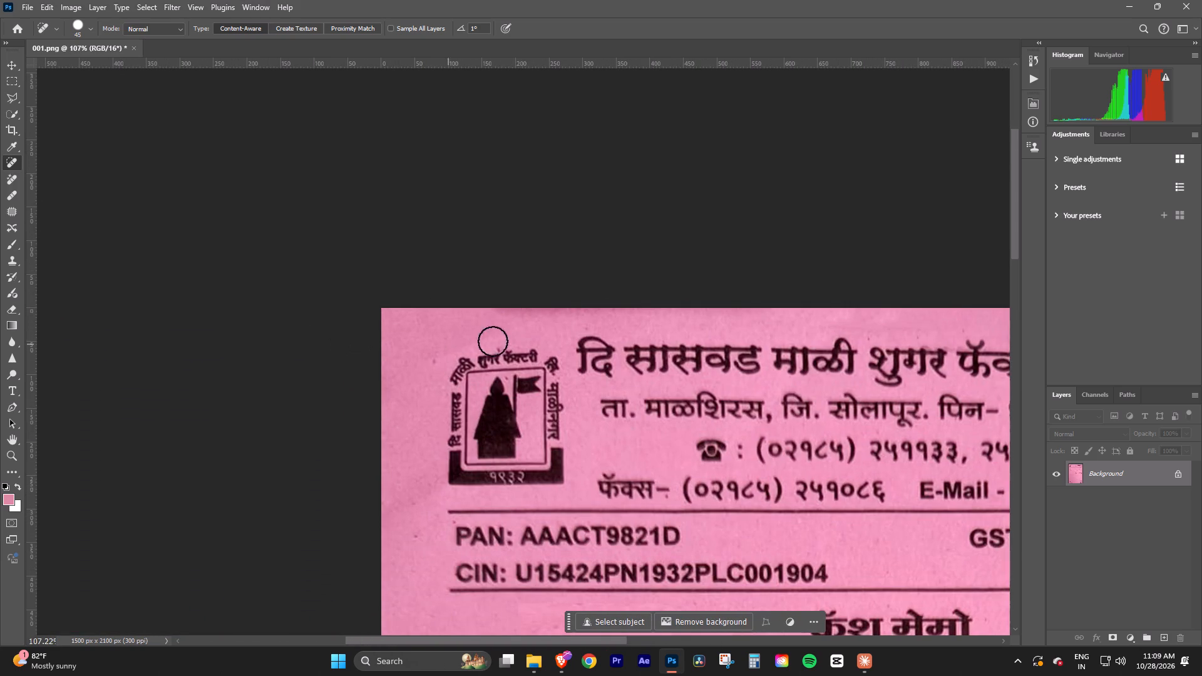
pyautogui.moveTo(560, 310); pyautogui.dragTo(393, 310)
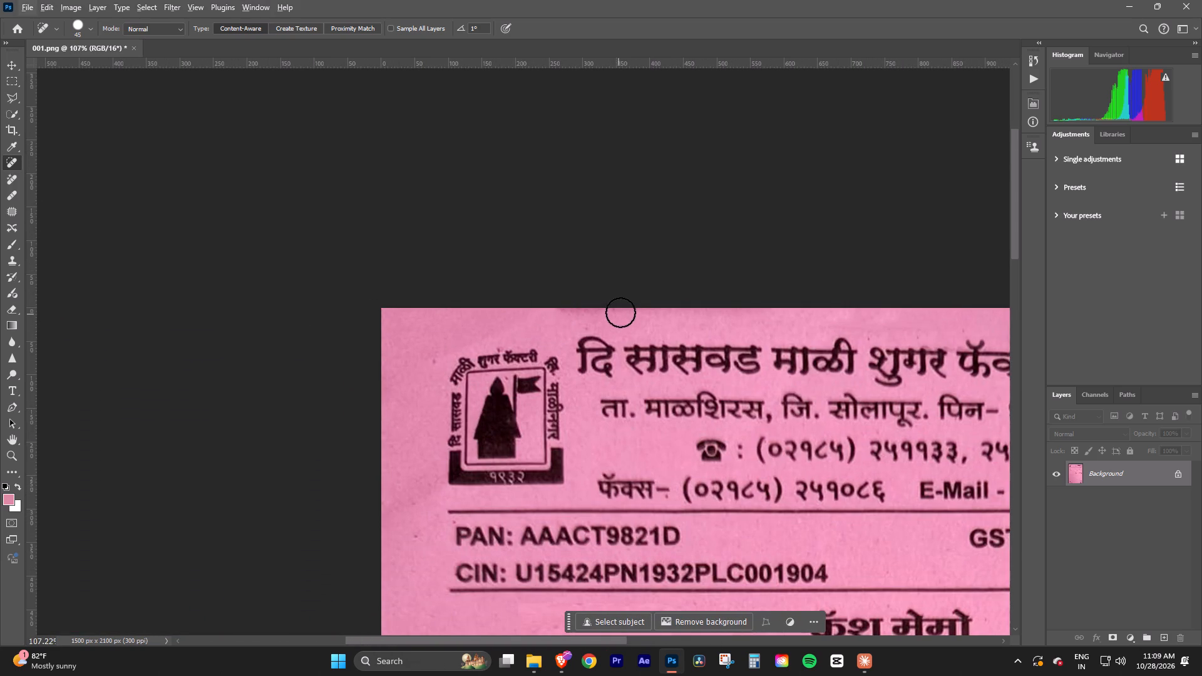
pyautogui.moveTo(620, 307); pyautogui.dragTo(429, 307)
# Save the cleaned memo as PNG 001 in the VIDEO EDITS folder, replacing the existing file.
pyautogui.keyDown('alt'); pyautogui.scroll(-5, 483, 315); pyautogui.keyUp('alt')
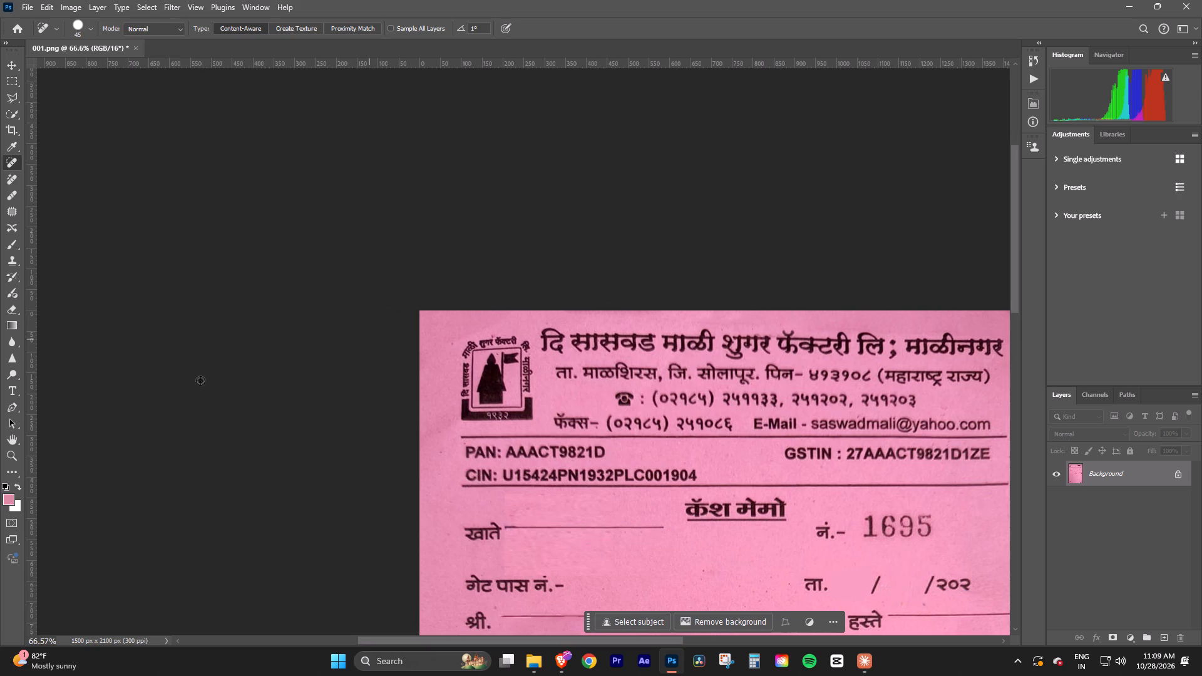
pyautogui.doubleClick(5, 439)
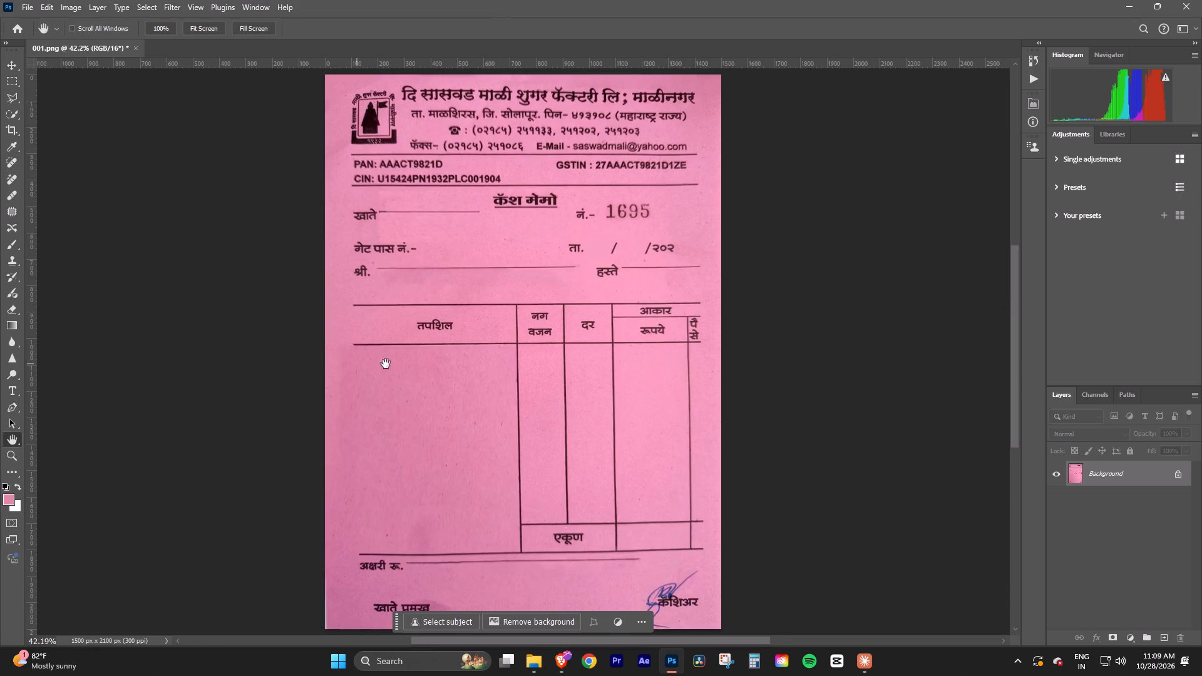
pyautogui.keyDown('alt'); pyautogui.scroll(-2, 448, 350); pyautogui.keyUp('alt')
pyautogui.click(10, 62)
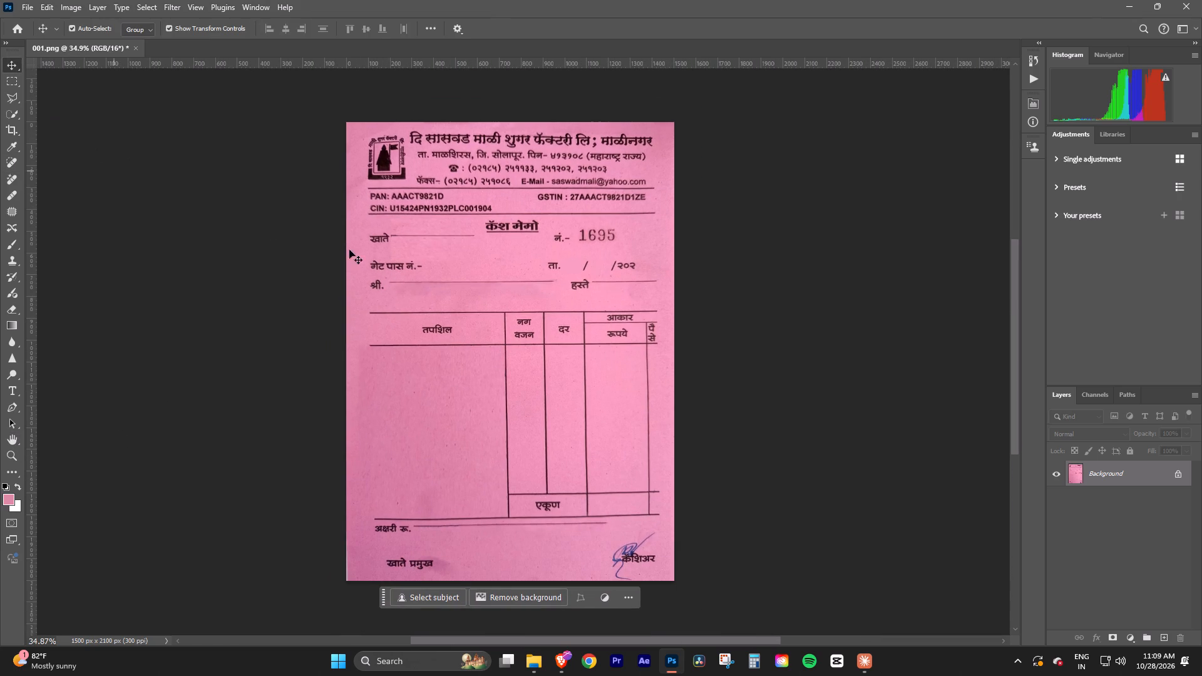
pyautogui.hotkey('ctrl', 'shift', 's')
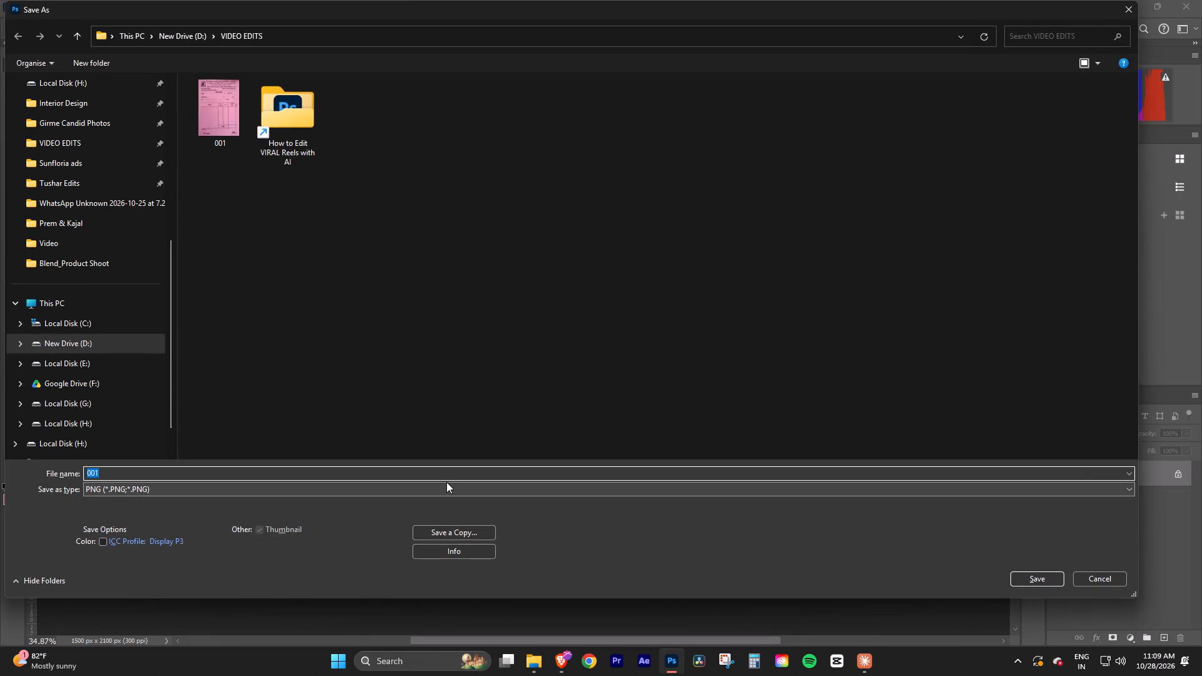
pyautogui.press('Return')
pyautogui.press('Left')
pyautogui.press('Return')
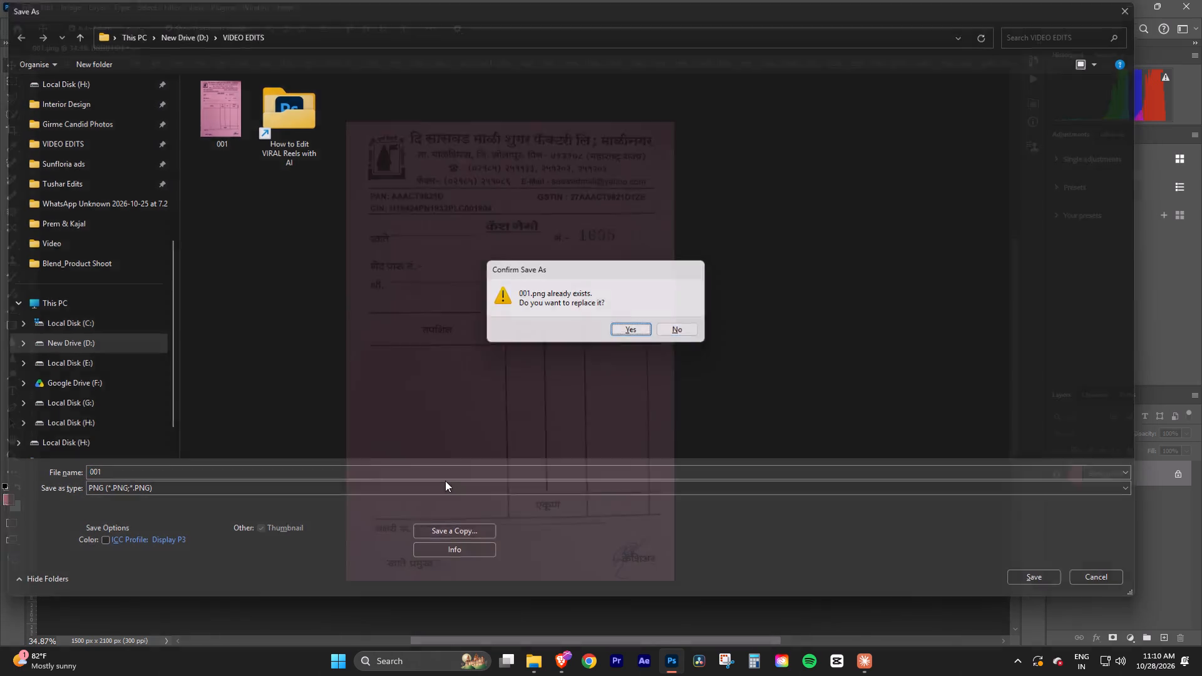
pyautogui.press('Return')
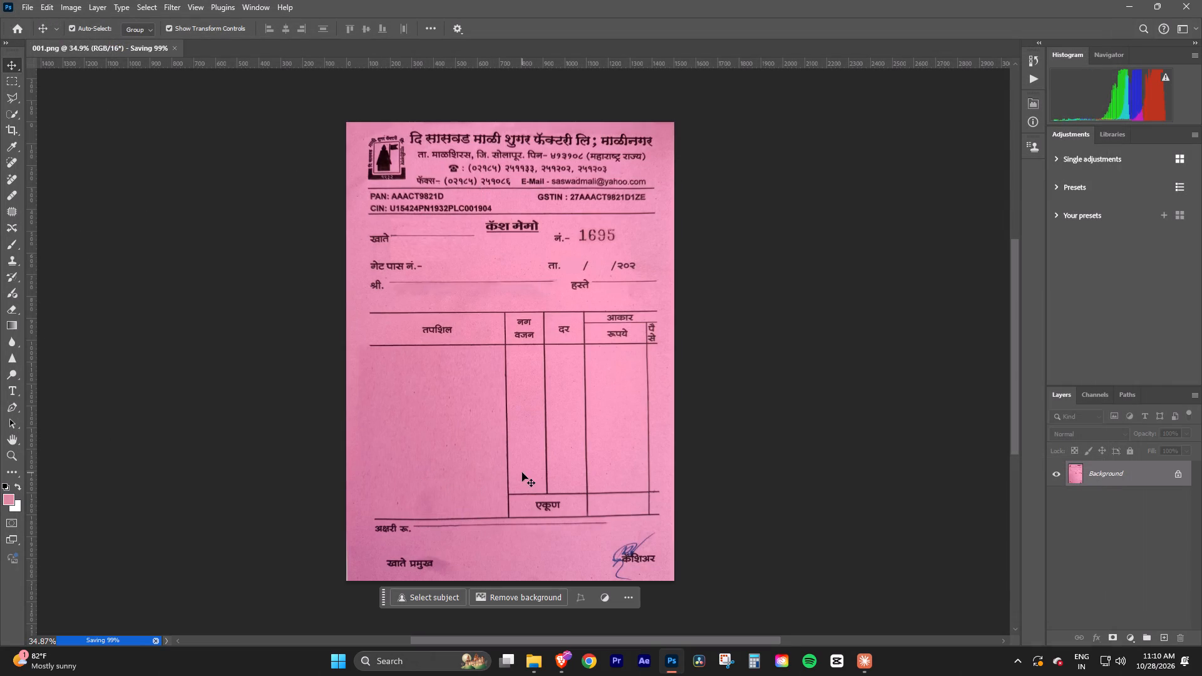